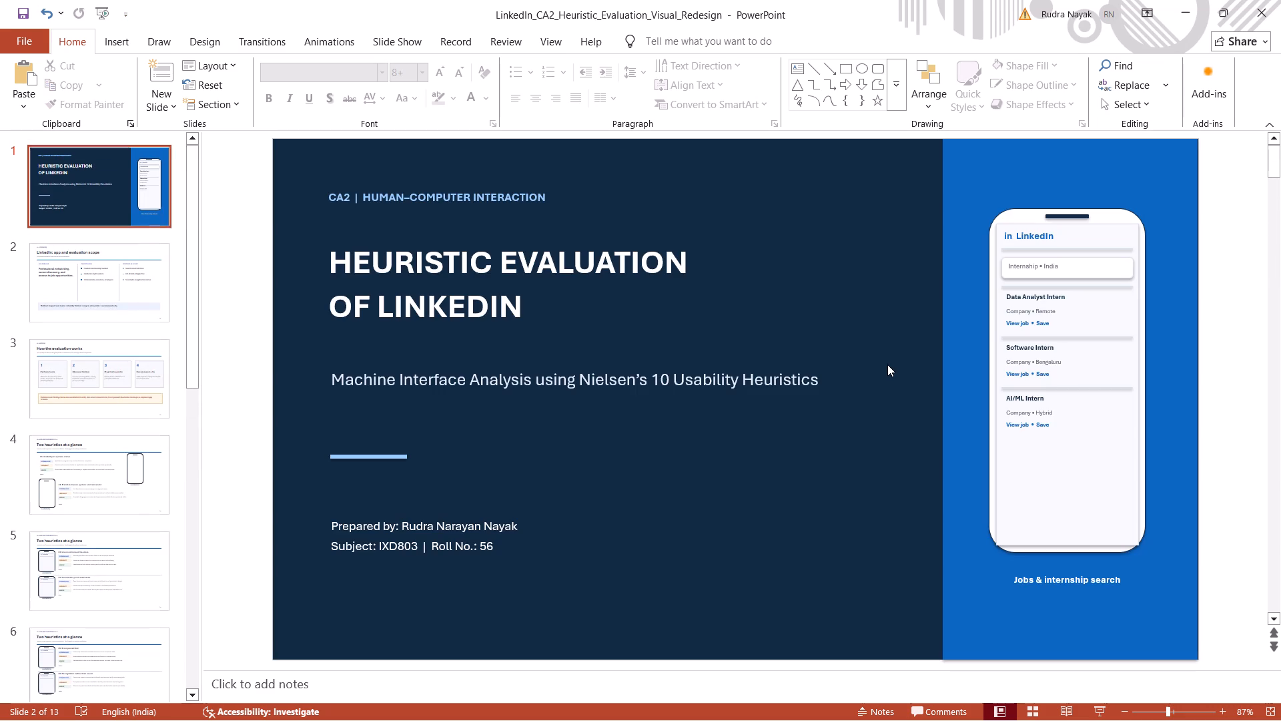
{"action": "left_click", "coordinate": [1106, 346]}
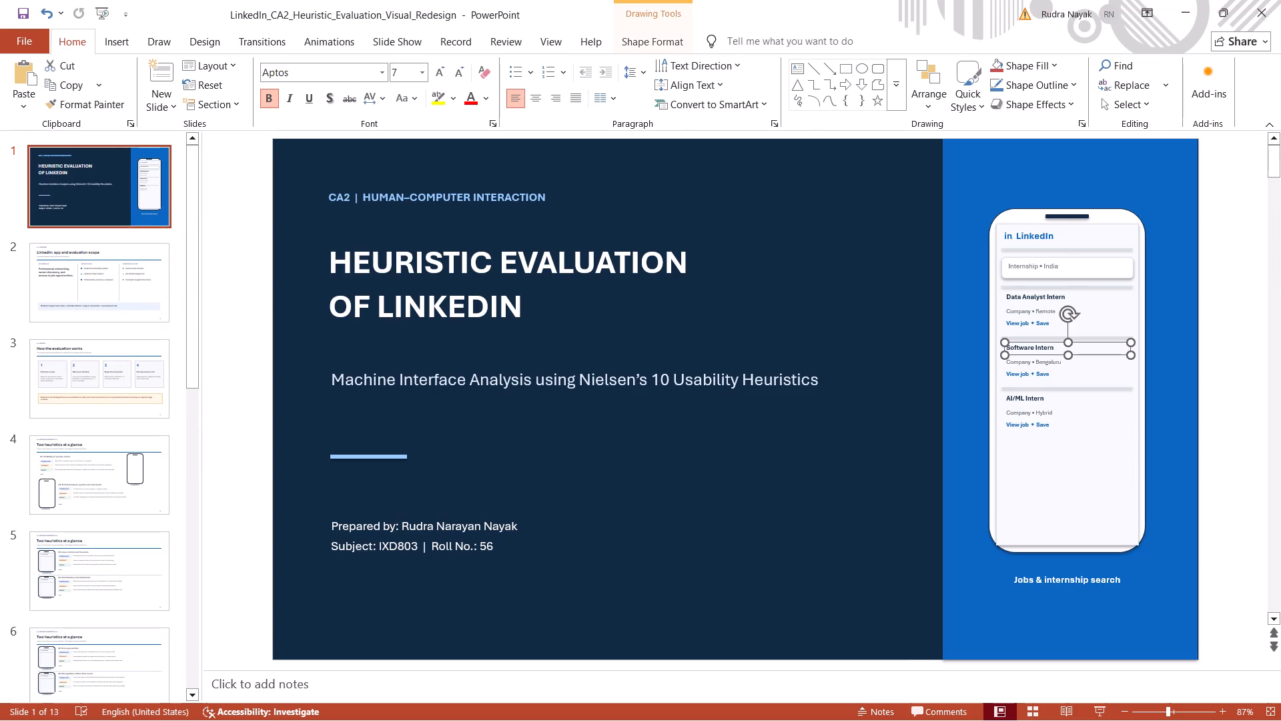
{"action": "left_click", "coordinate": [1098, 260]}
{"action": "left_click", "coordinate": [1008, 235]}
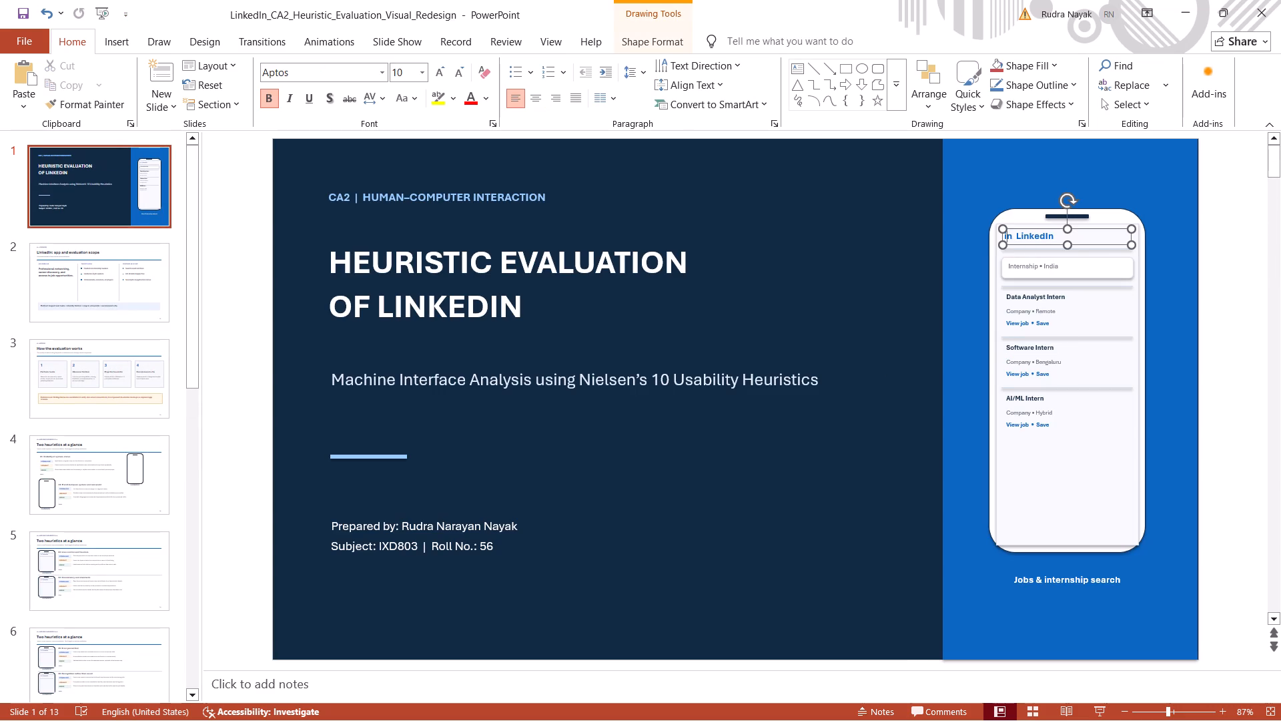
{"action": "left_click", "coordinate": [955, 228]}
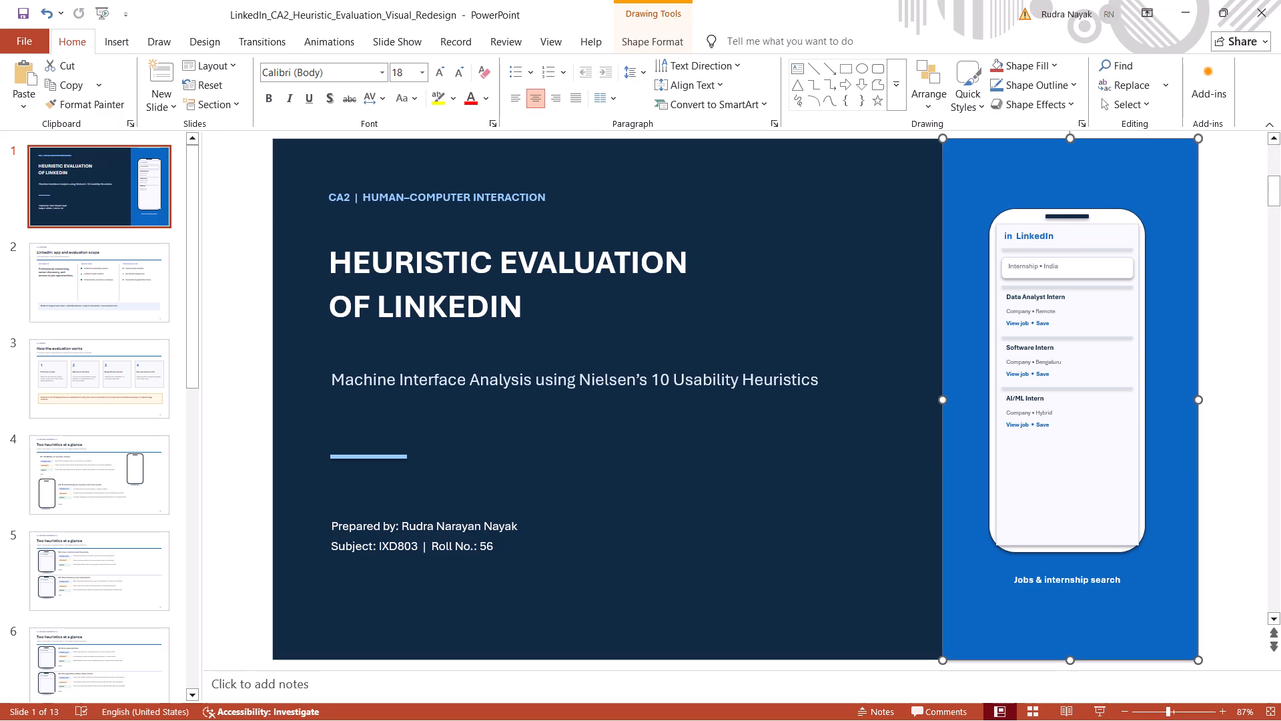
{"action": "left_click", "coordinate": [886, 240]}
{"action": "left_click", "coordinate": [1224, 249]}
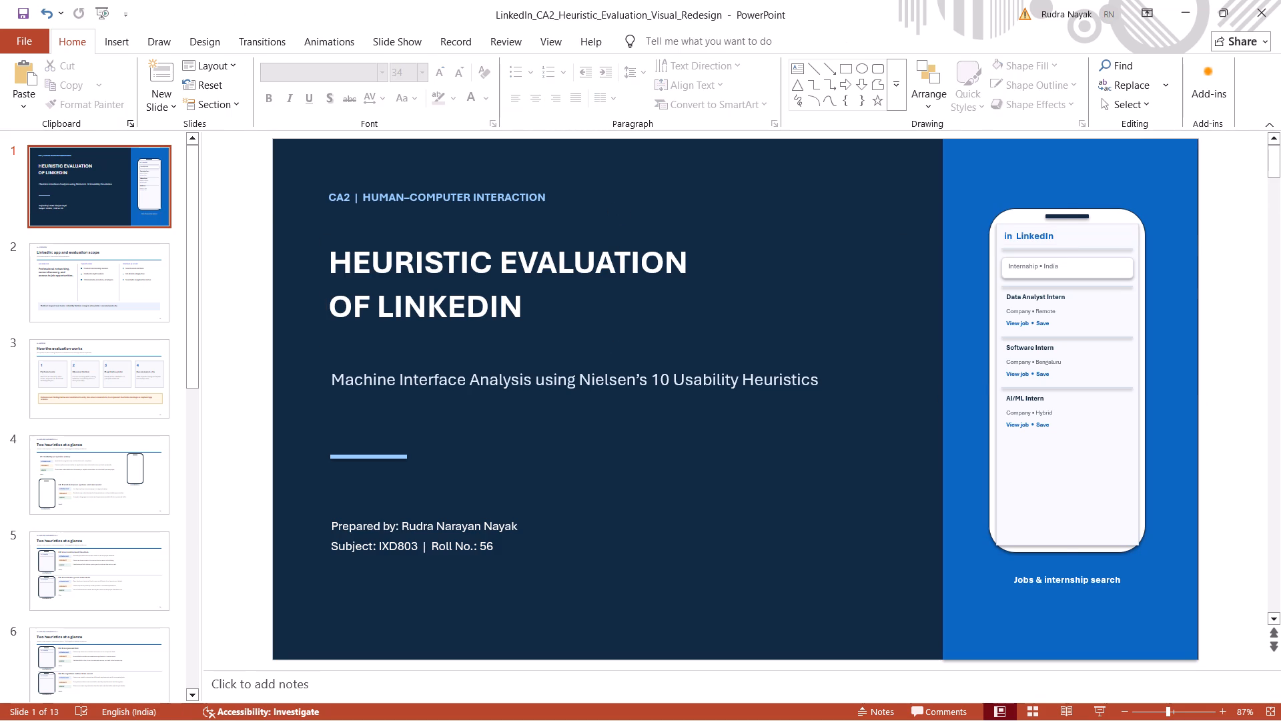
{"action": "left_click", "coordinate": [1102, 253]}
{"action": "key", "text": "Delete"}
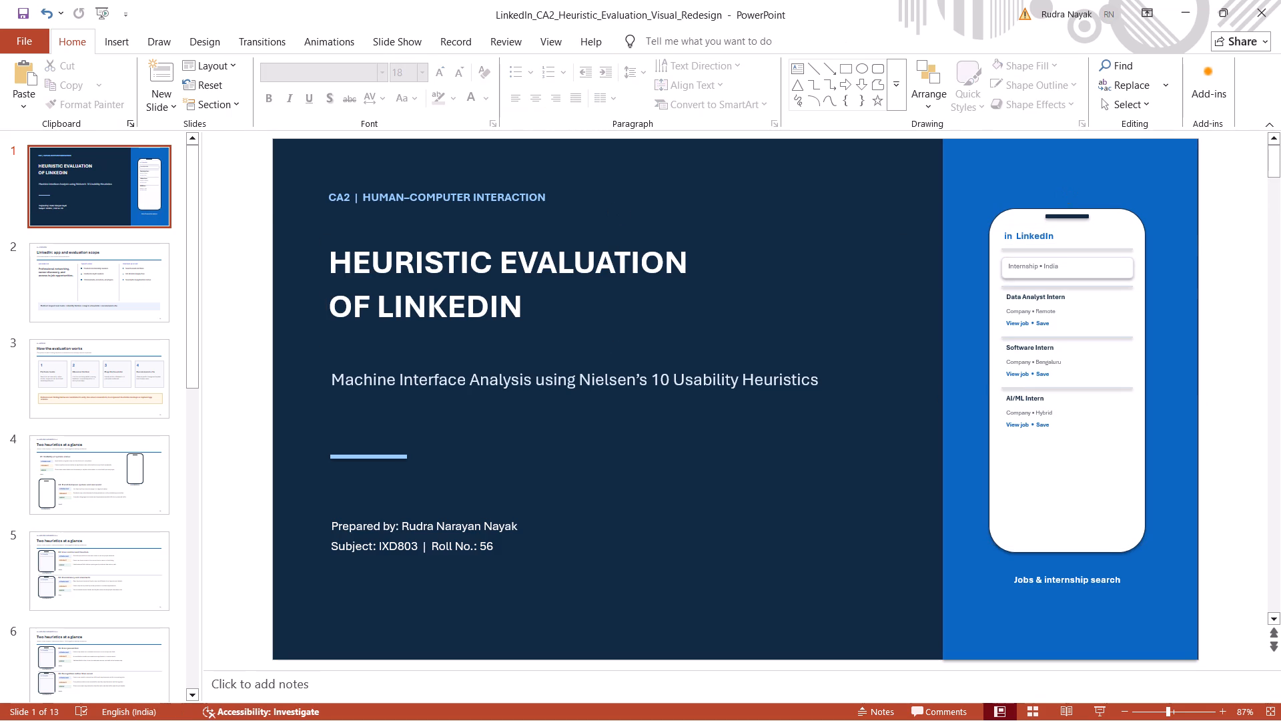
Delete the phone mockup's "Internship • India" search text and box, along with the divider lines above and below it.
{"action": "left_click", "coordinate": [1080, 253]}
{"action": "left_click", "coordinate": [1086, 266]}
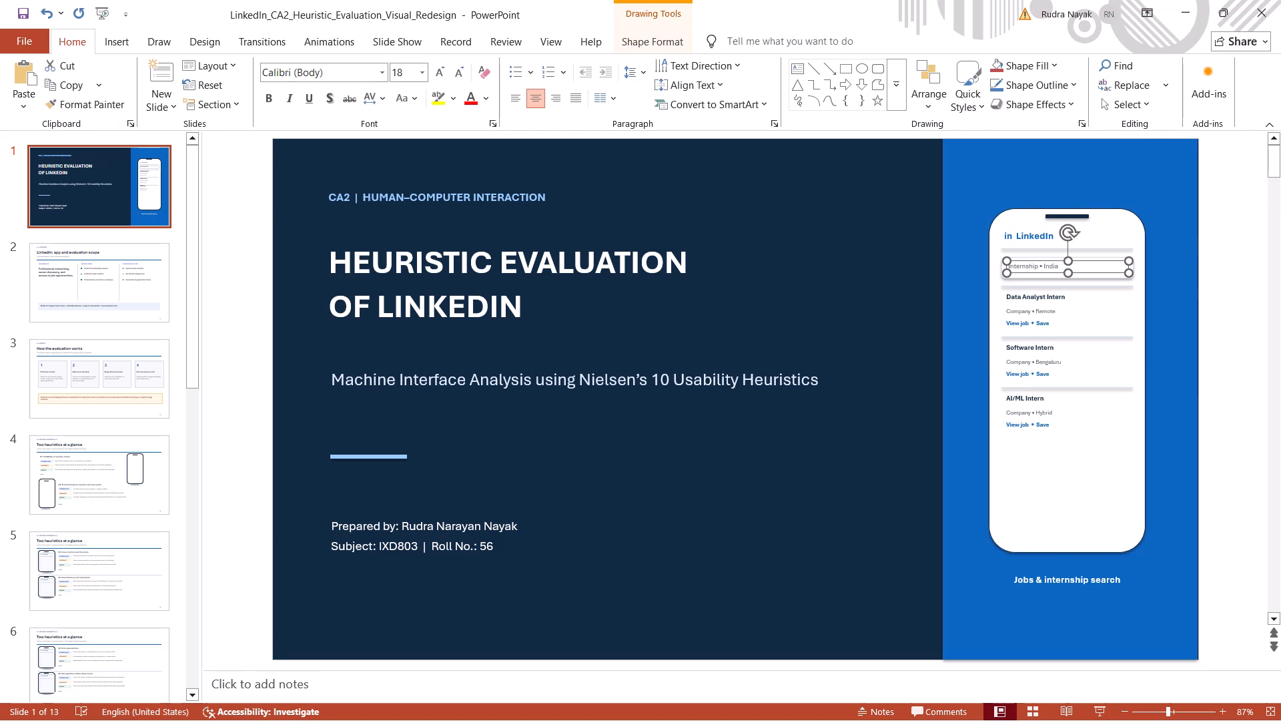
{"action": "key", "text": "BackSpace"}
{"action": "left_click", "coordinate": [1086, 266]}
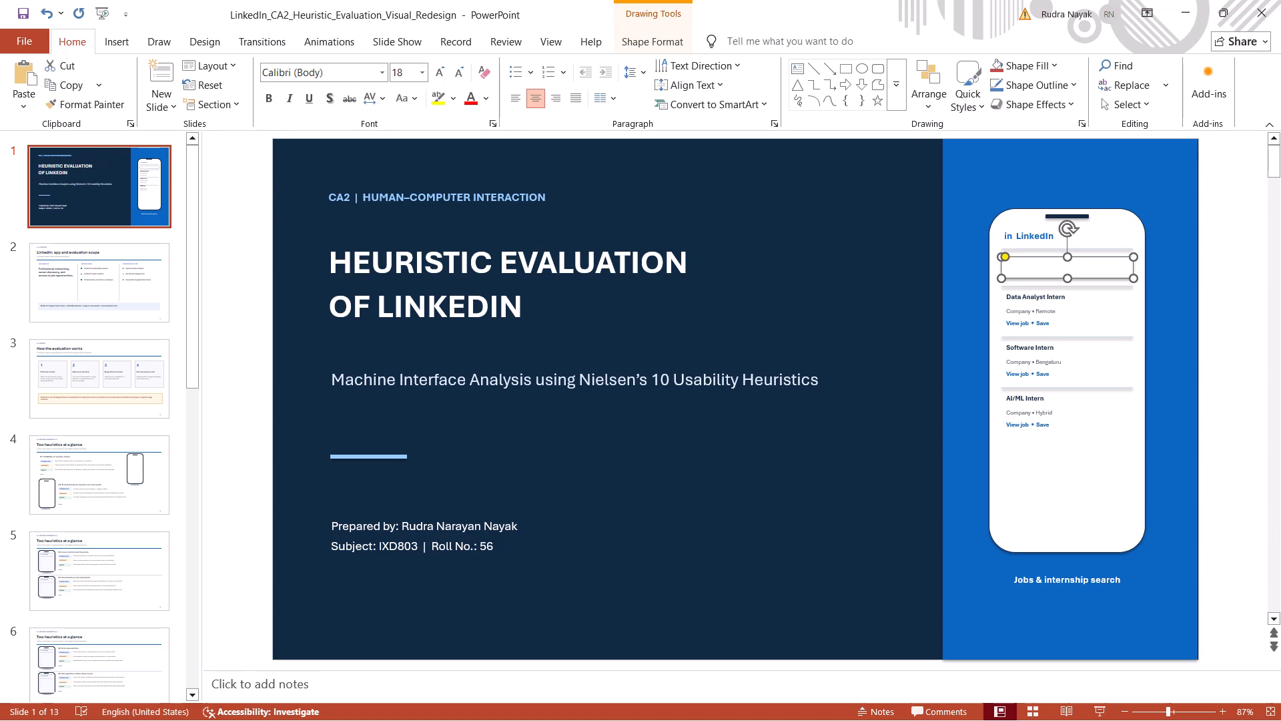
{"action": "key", "text": "BackSpace"}
{"action": "left_click", "coordinate": [1095, 288]}
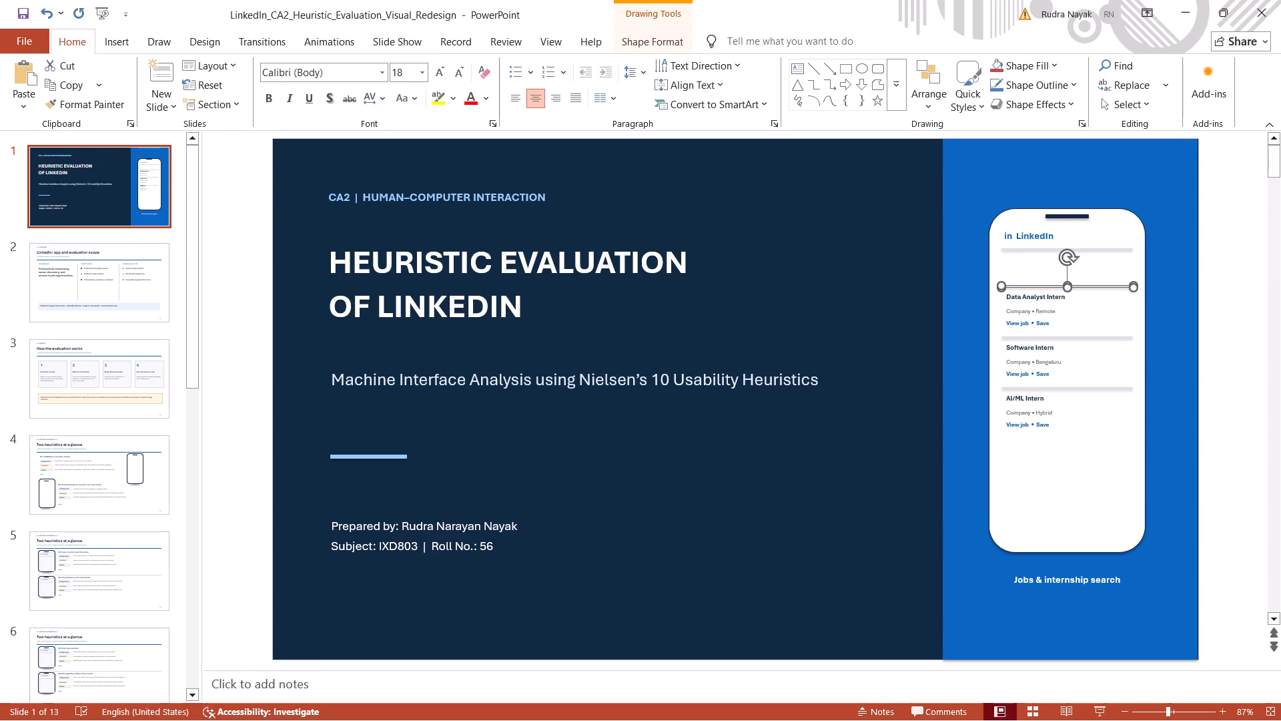
{"action": "key", "text": "Delete"}
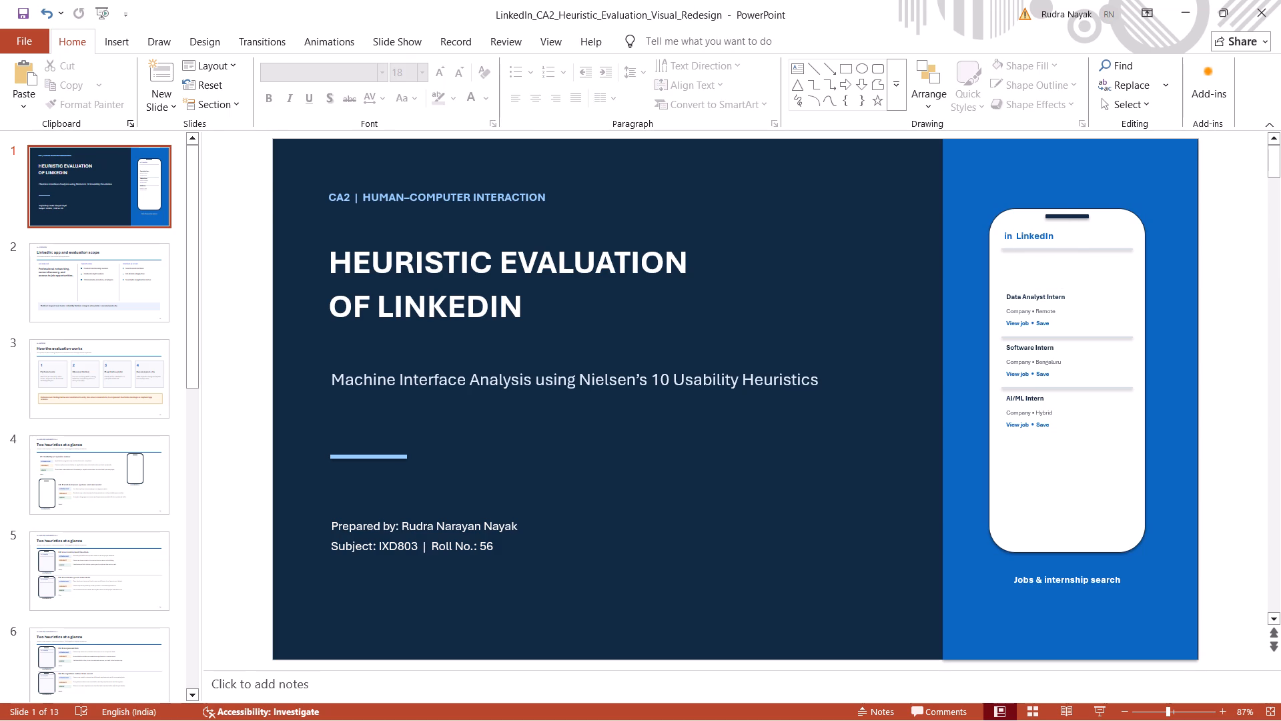
{"action": "left_click", "coordinate": [1072, 250]}
{"action": "key", "text": "Delete"}
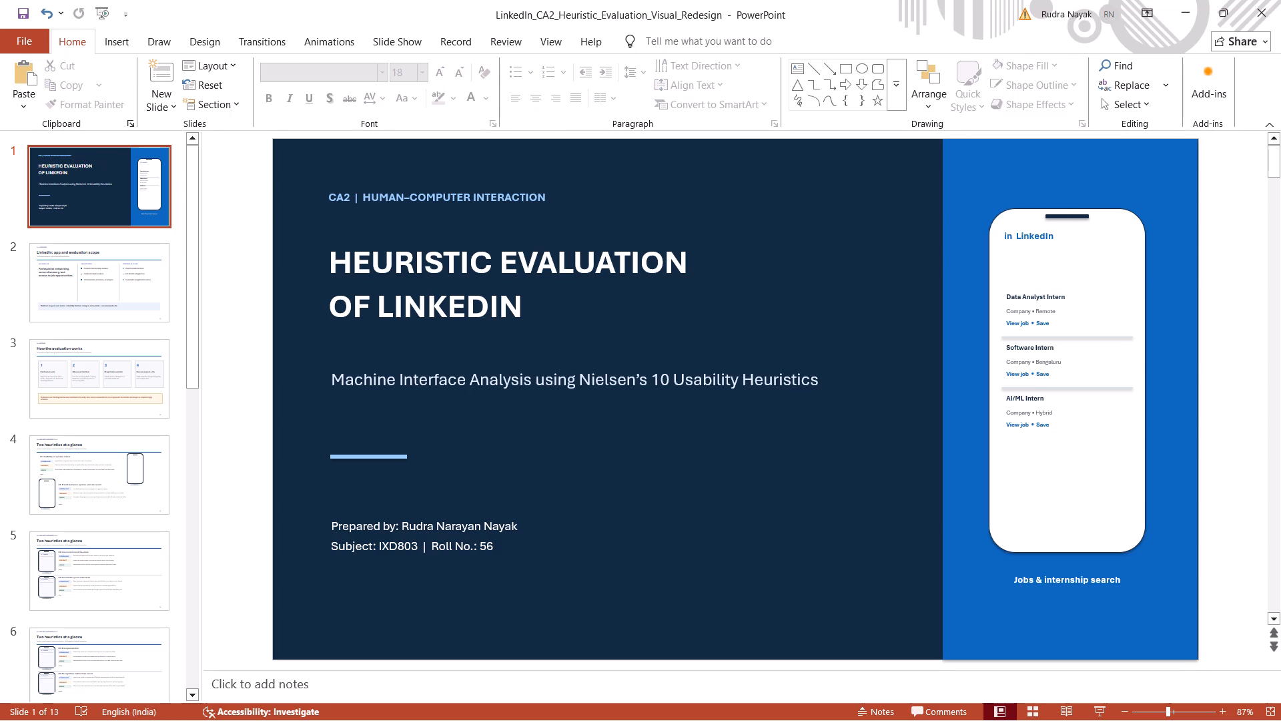
Delete the "in LinkedIn" heading from the phone mockup.
{"action": "left_click", "coordinate": [1046, 237]}
{"action": "key", "text": "Delete"}
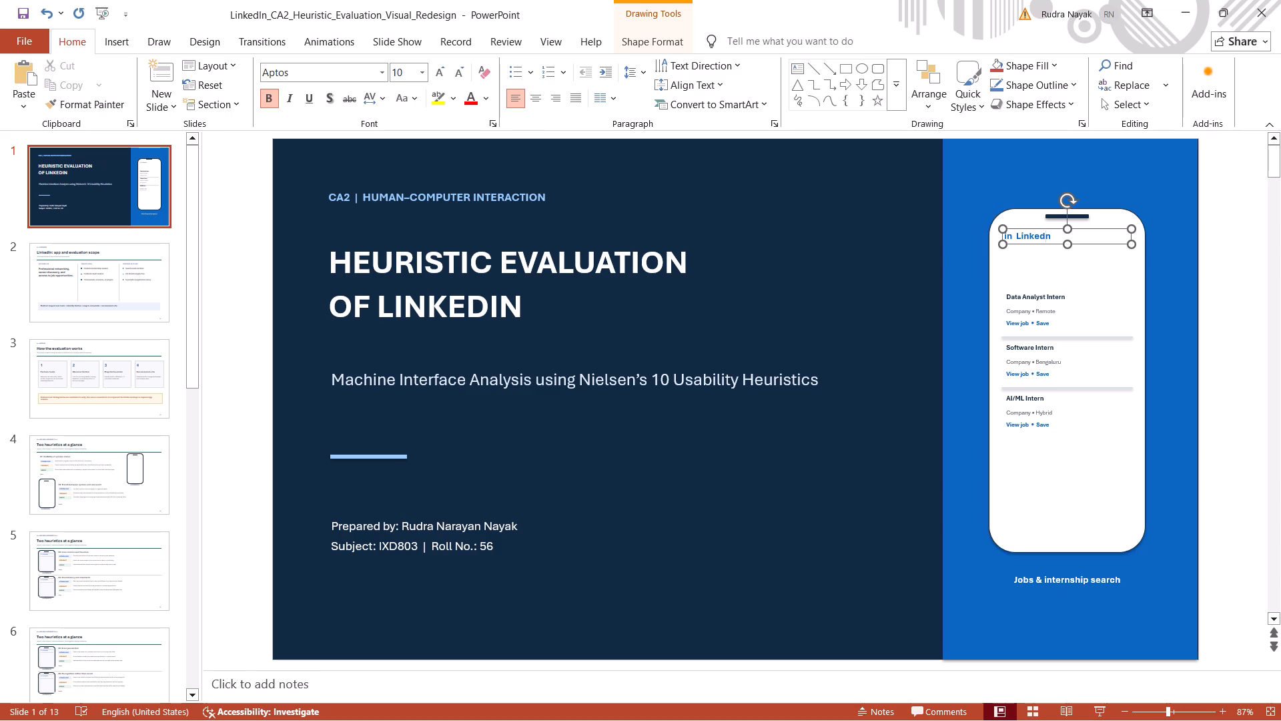
{"action": "left_click", "coordinate": [1060, 239]}
{"action": "key", "text": "BackSpace"}
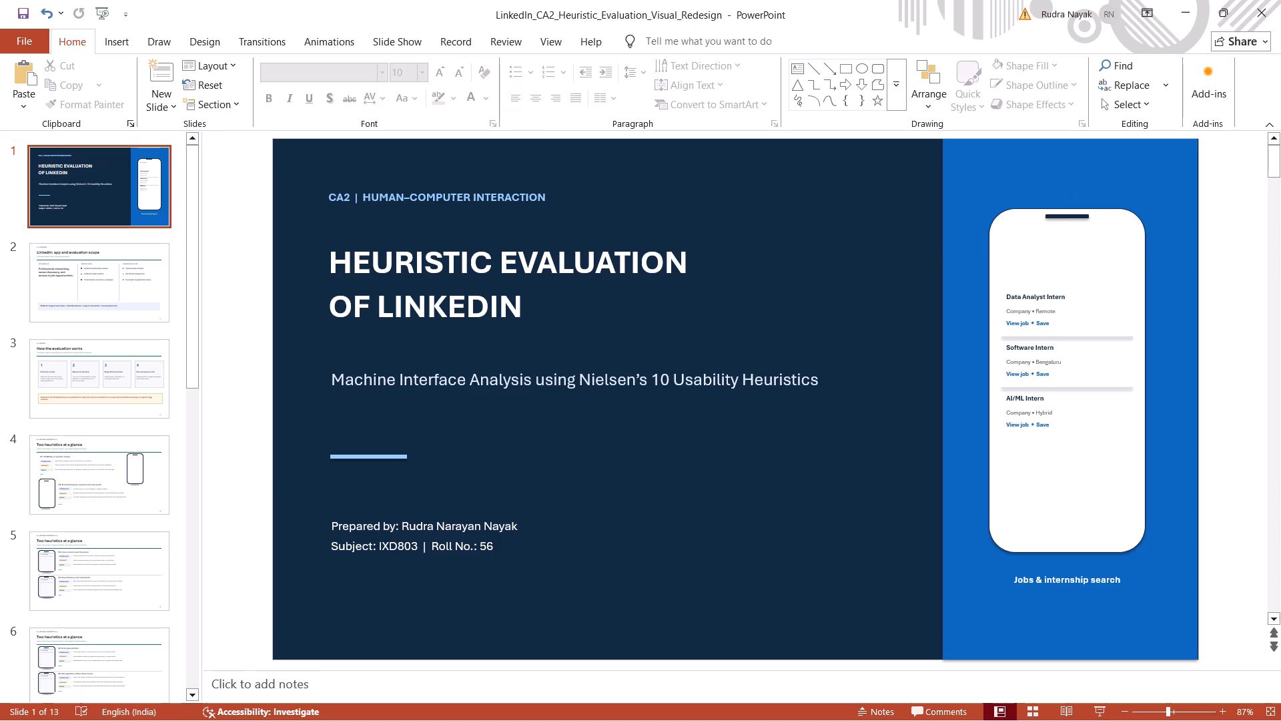
Delete the "Company • Remote" and "View job • Save" lines under Data Analyst Intern, plus the divider below them.
{"action": "left_click", "coordinate": [1055, 316]}
{"action": "key", "text": "Delete"}
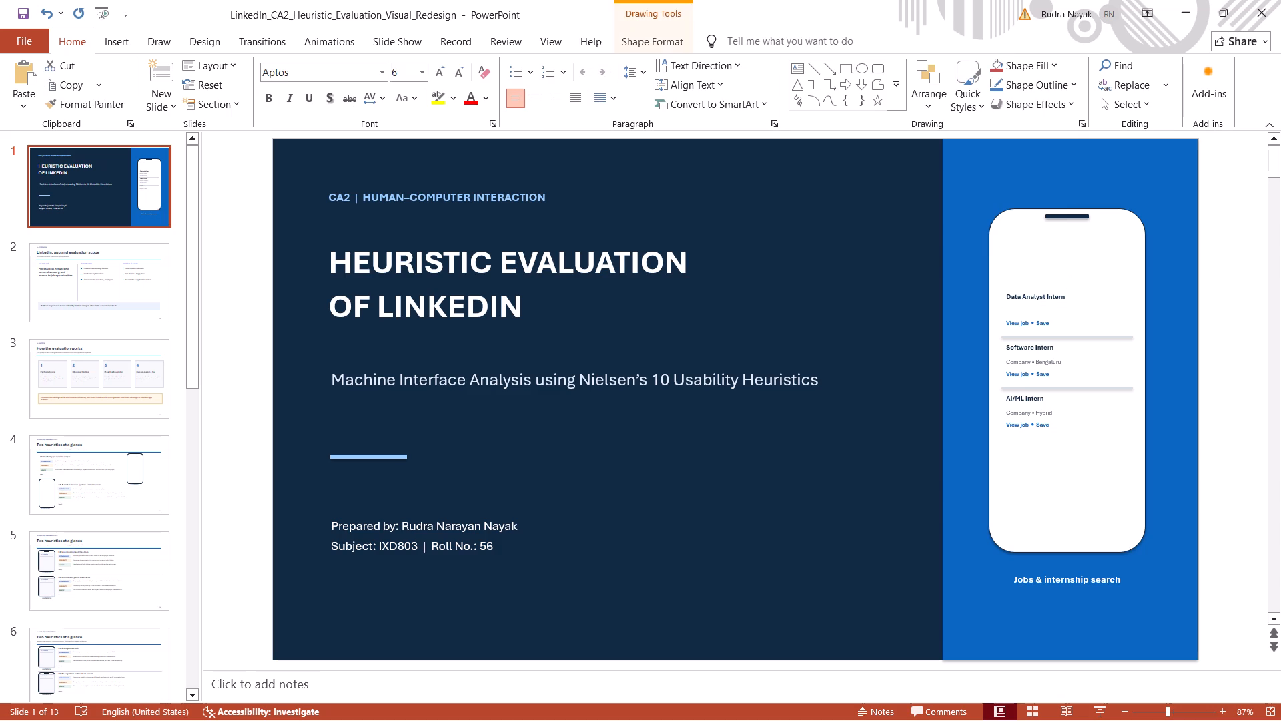
{"action": "key", "text": "BackSpace"}
{"action": "left_click", "coordinate": [1039, 320]}
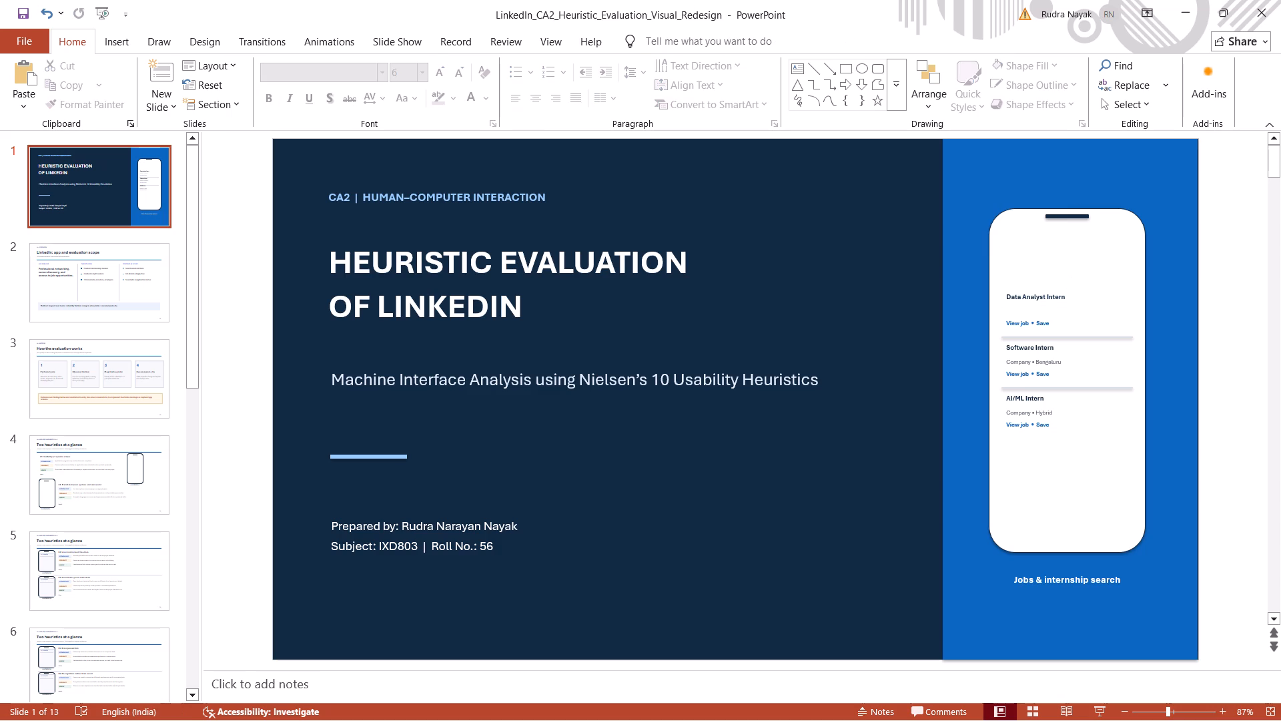
{"action": "left_click", "coordinate": [1039, 320]}
{"action": "left_click", "coordinate": [1039, 320]}
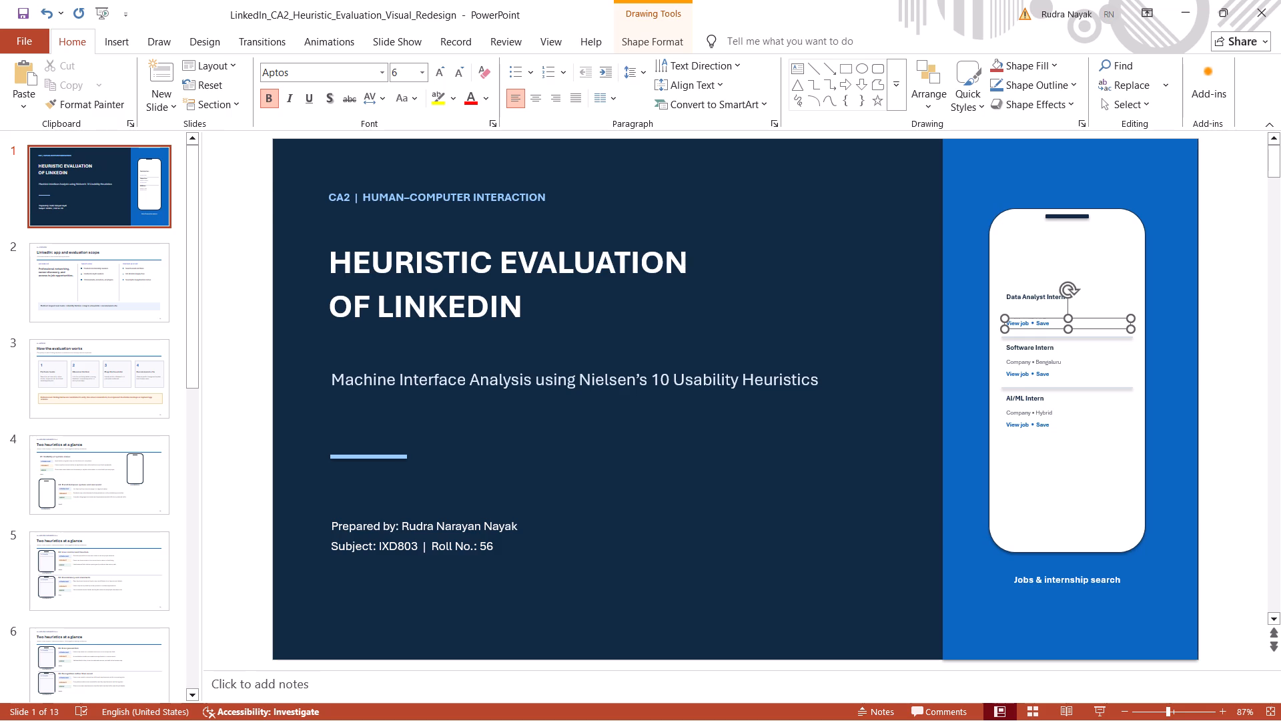
{"action": "key", "text": "BackSpace"}
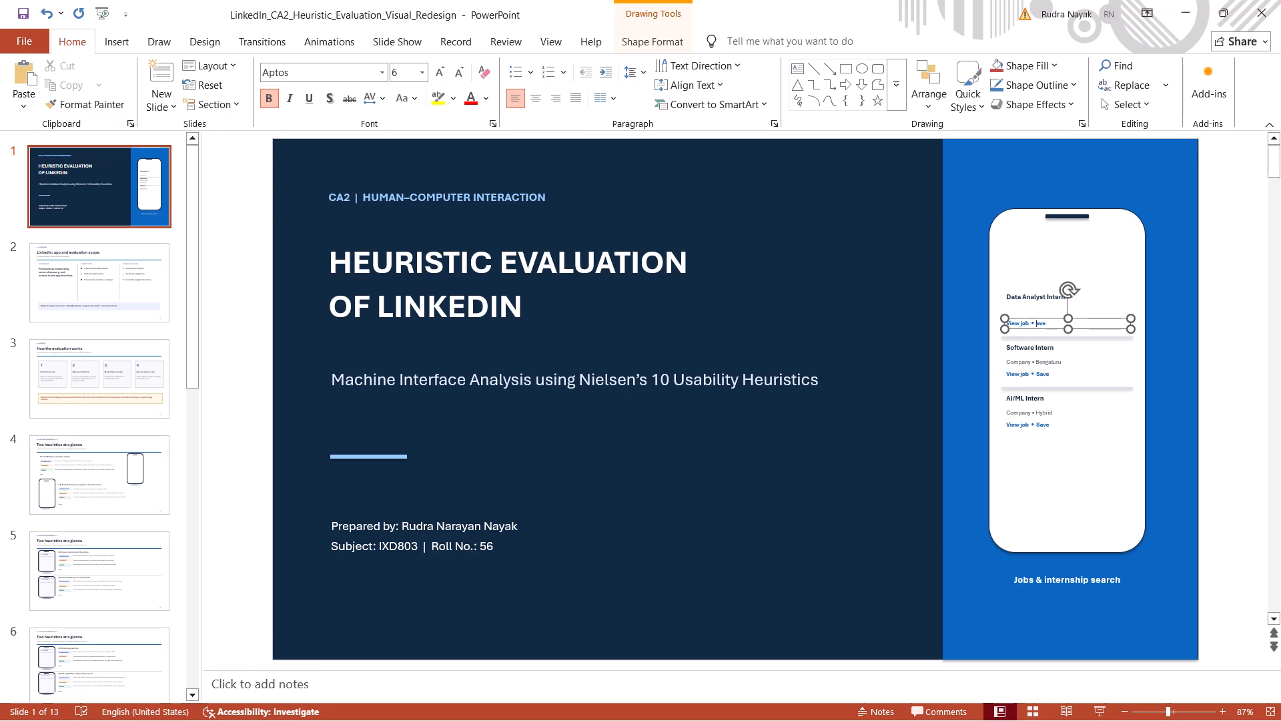
{"action": "left_click", "coordinate": [1054, 324]}
{"action": "key", "text": "Delete"}
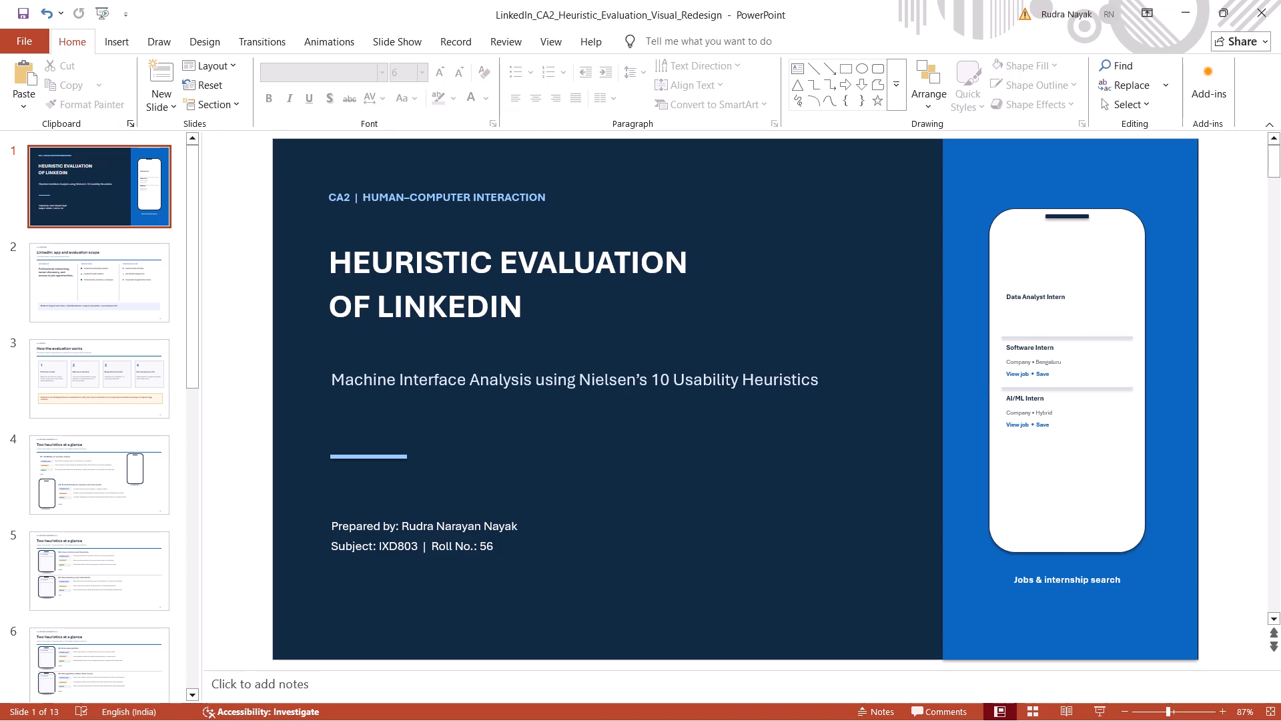
{"action": "left_click", "coordinate": [1059, 340]}
{"action": "left_click", "coordinate": [1067, 338]}
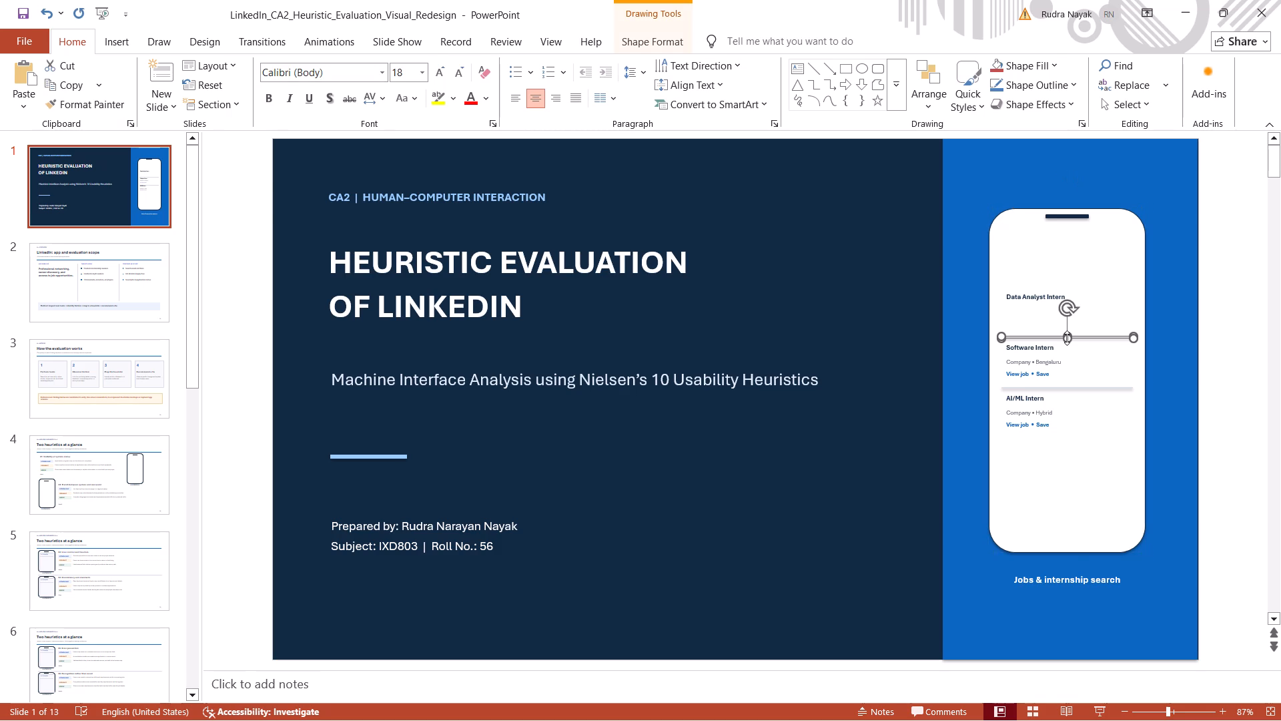
{"action": "key", "text": "Delete"}
Delete the "Software Intern" title from the phone mockup on the title slide.
{"action": "left_click", "coordinate": [1041, 346]}
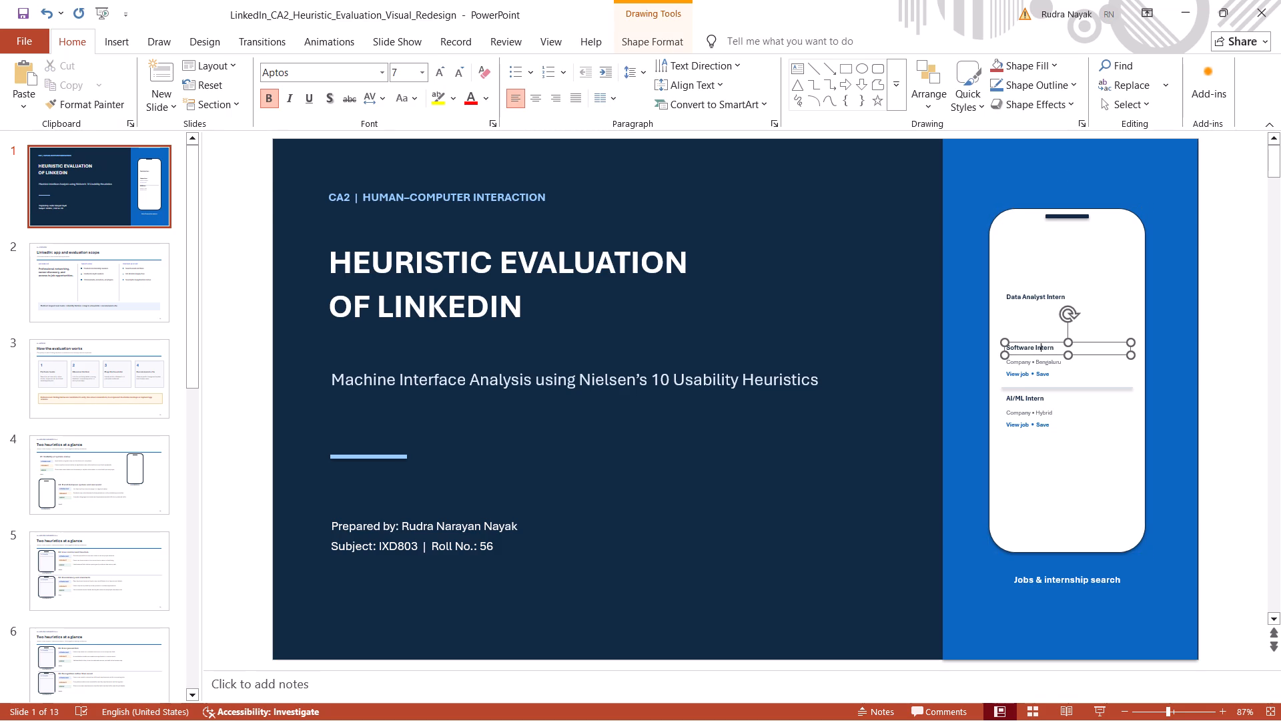
{"action": "key", "text": "Delete"}
{"action": "key", "text": "BackSpace"}
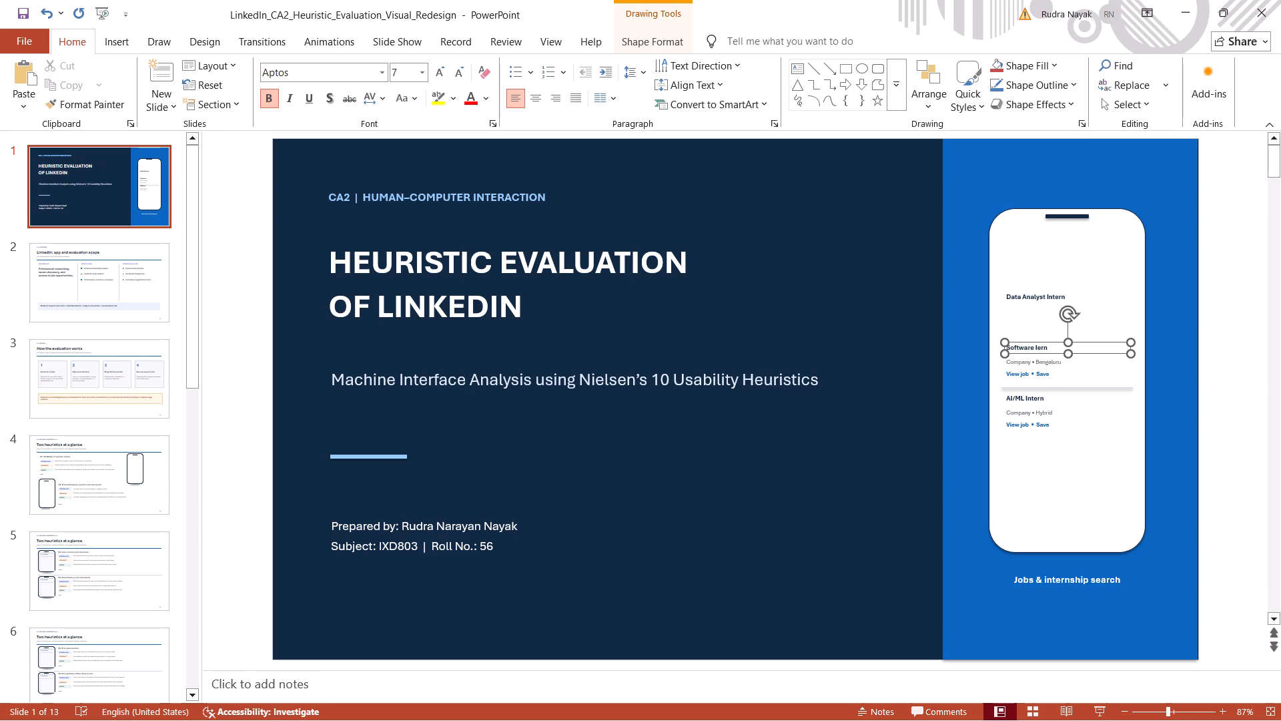
{"action": "left_click", "coordinate": [1053, 351]}
{"action": "key", "text": "BackSpace"}
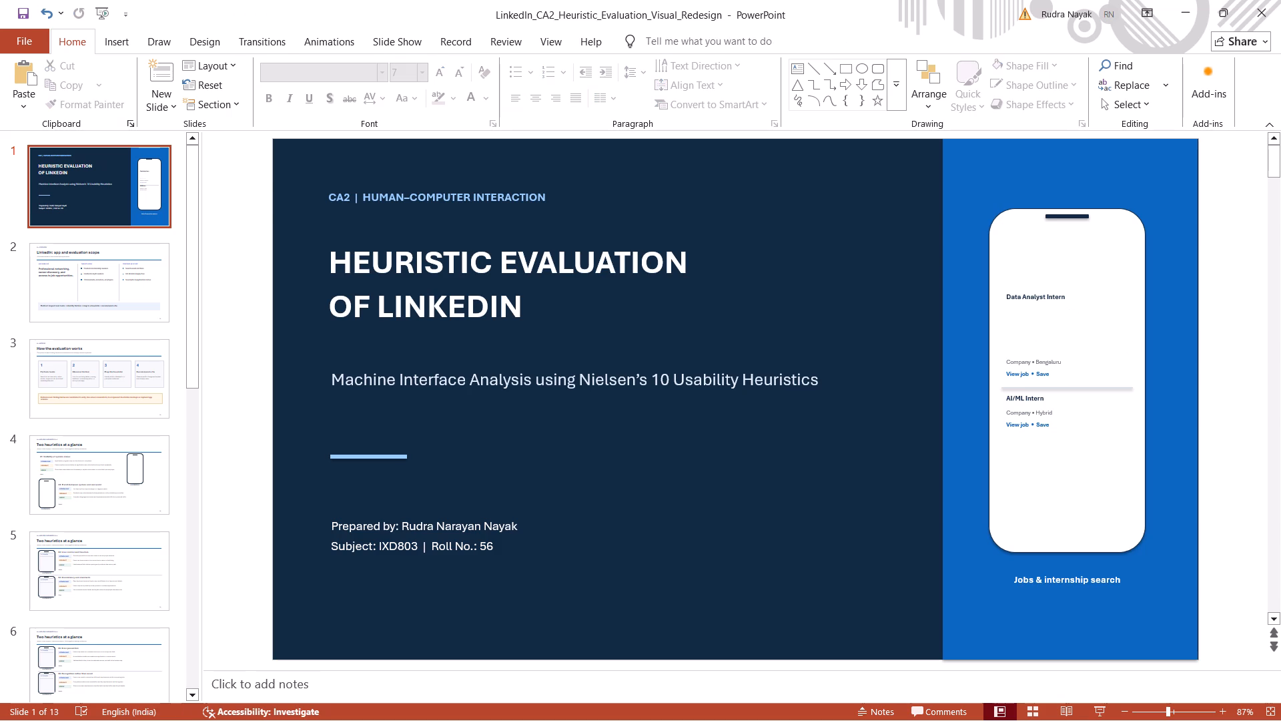
Delete the "Company • Bengaluru" line, the "View job • Save" line below it, and the divider beneath them from the mockup.
{"action": "left_click", "coordinate": [1047, 360]}
{"action": "key", "text": "BackSpace"}
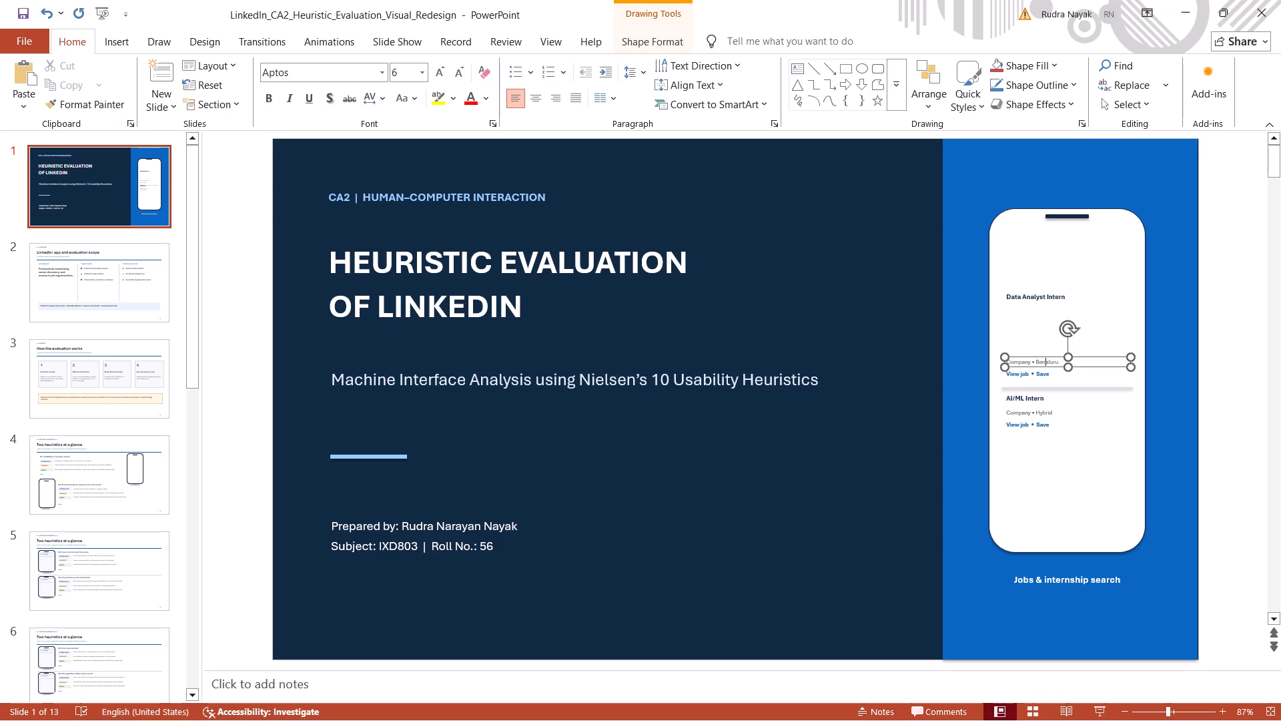
{"action": "left_click", "coordinate": [1058, 367]}
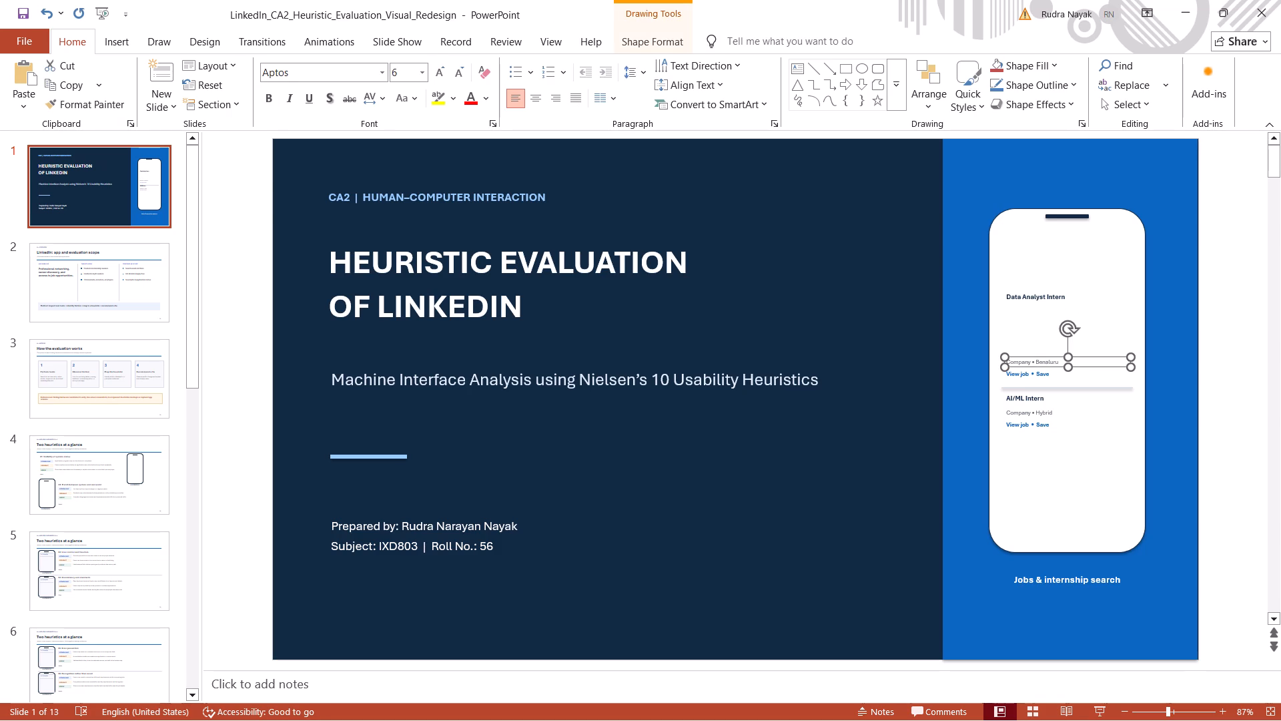
{"action": "key", "text": "Delete"}
{"action": "left_click", "coordinate": [1032, 375]}
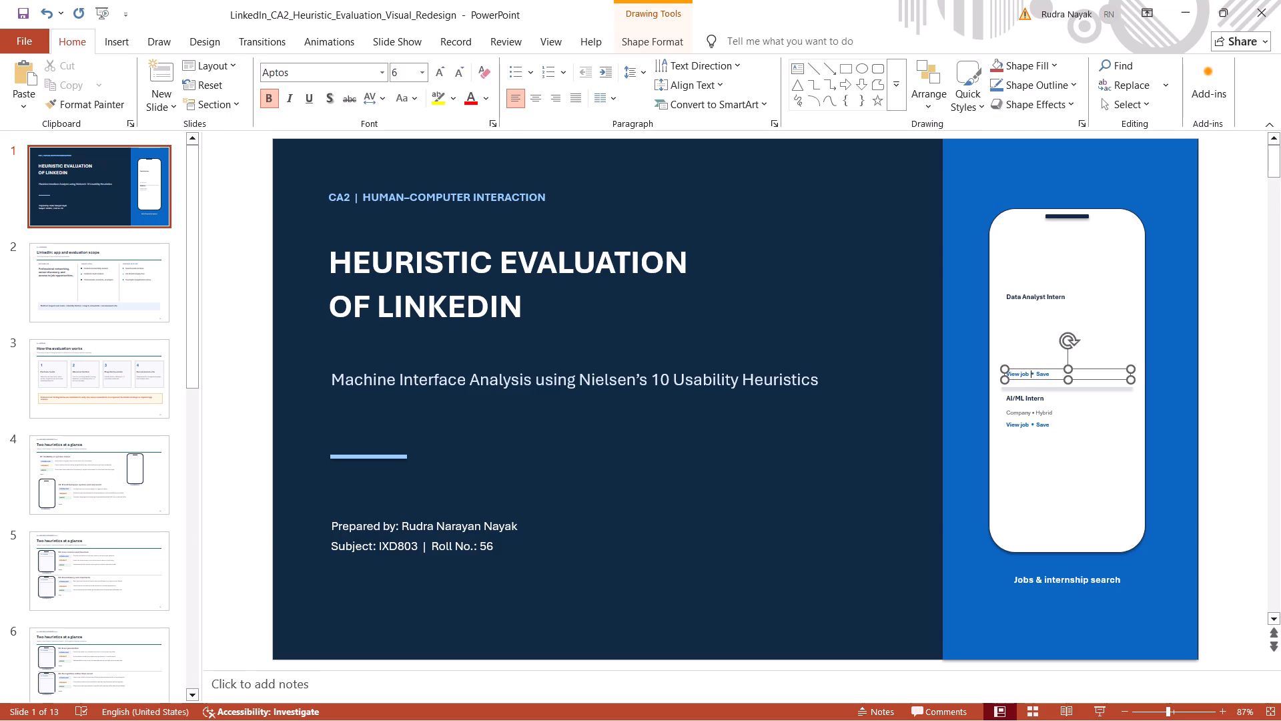
{"action": "key", "text": "Delete"}
{"action": "key", "text": "BackSpace"}
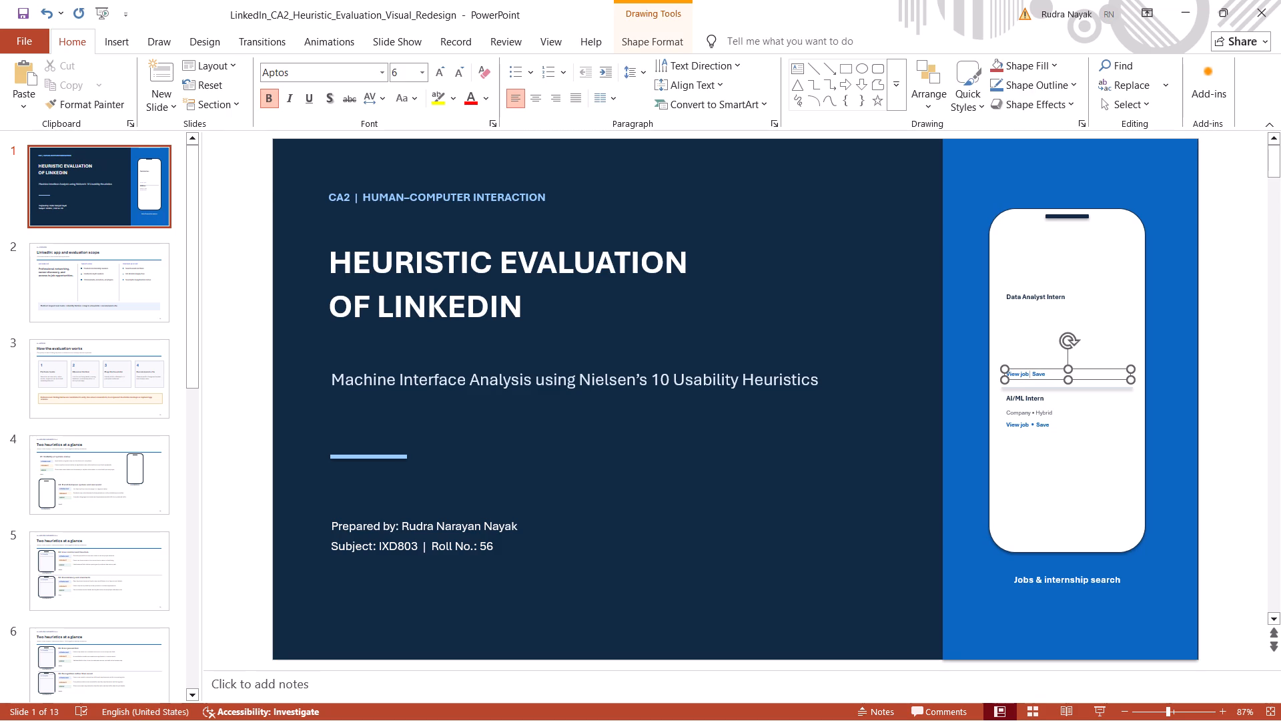
{"action": "left_click", "coordinate": [1041, 377]}
{"action": "key", "text": "BackSpace"}
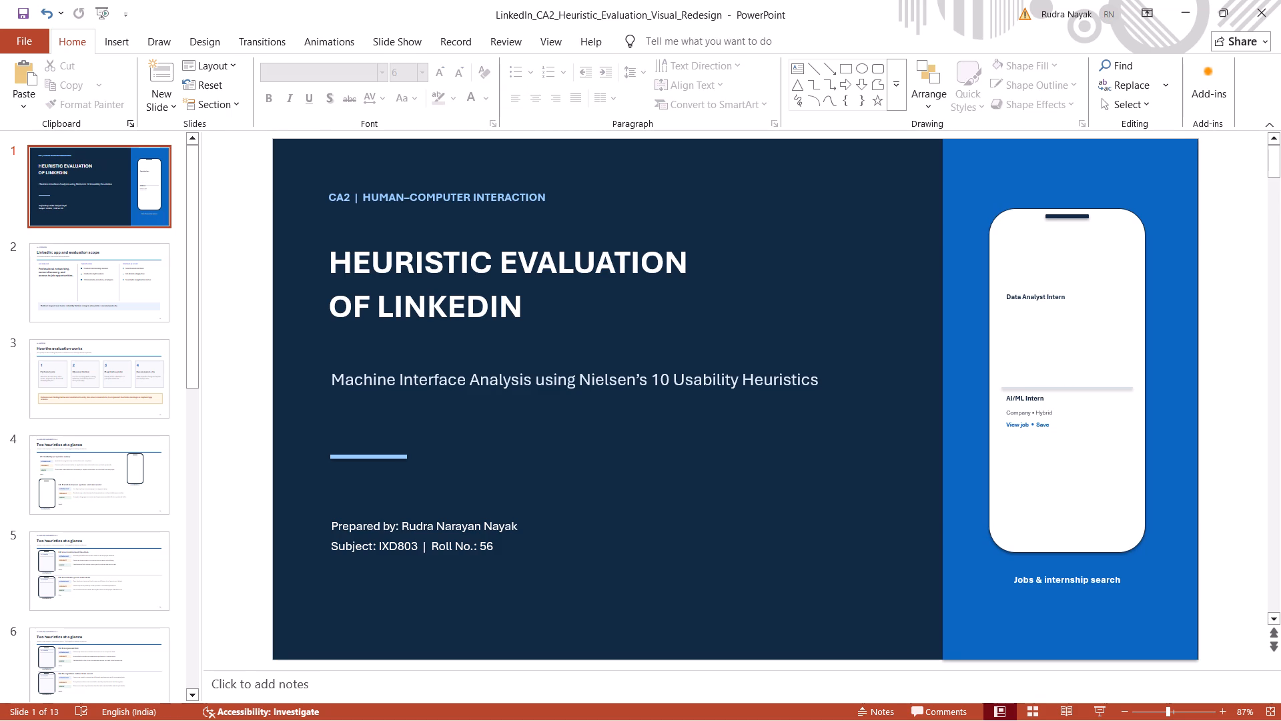
{"action": "left_click", "coordinate": [1033, 390]}
{"action": "key", "text": "Delete"}
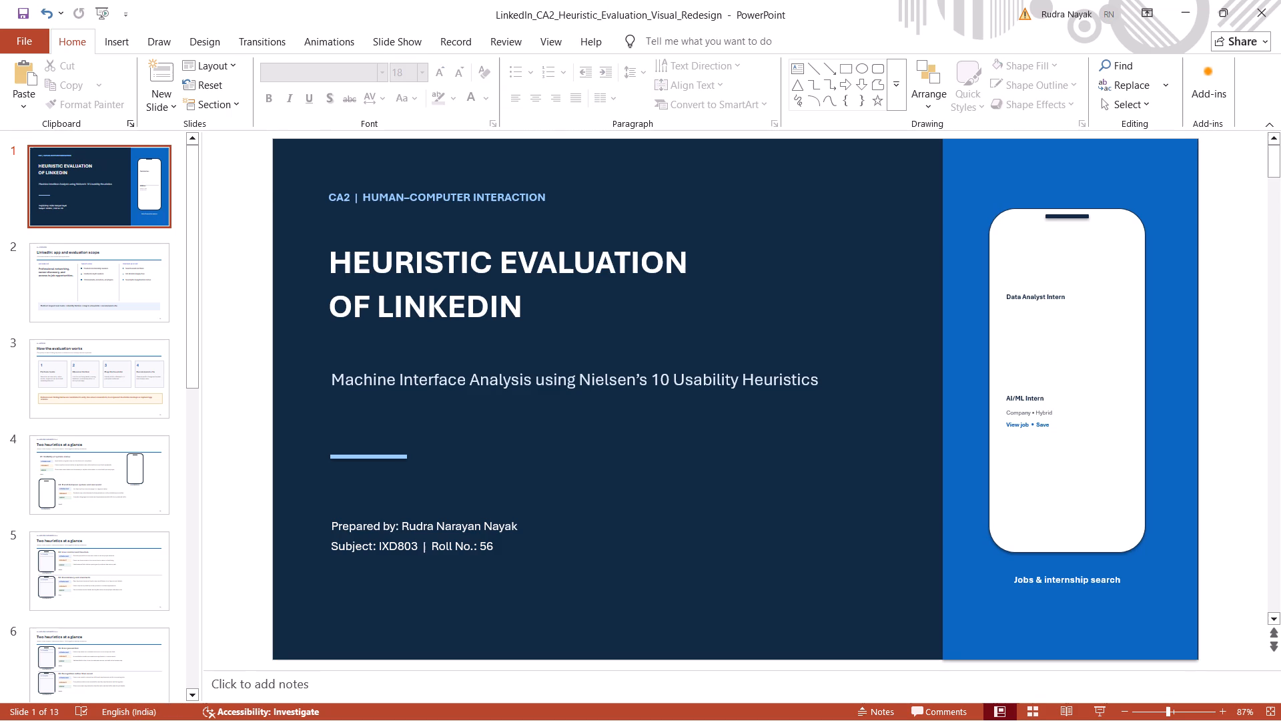
Delete the AI/ML Intern entry from the phone mockup, including its title, "Company • Hybrid" and "View job • Save" lines.
{"action": "left_click", "coordinate": [1030, 404]}
{"action": "key", "text": "BackSpace"}
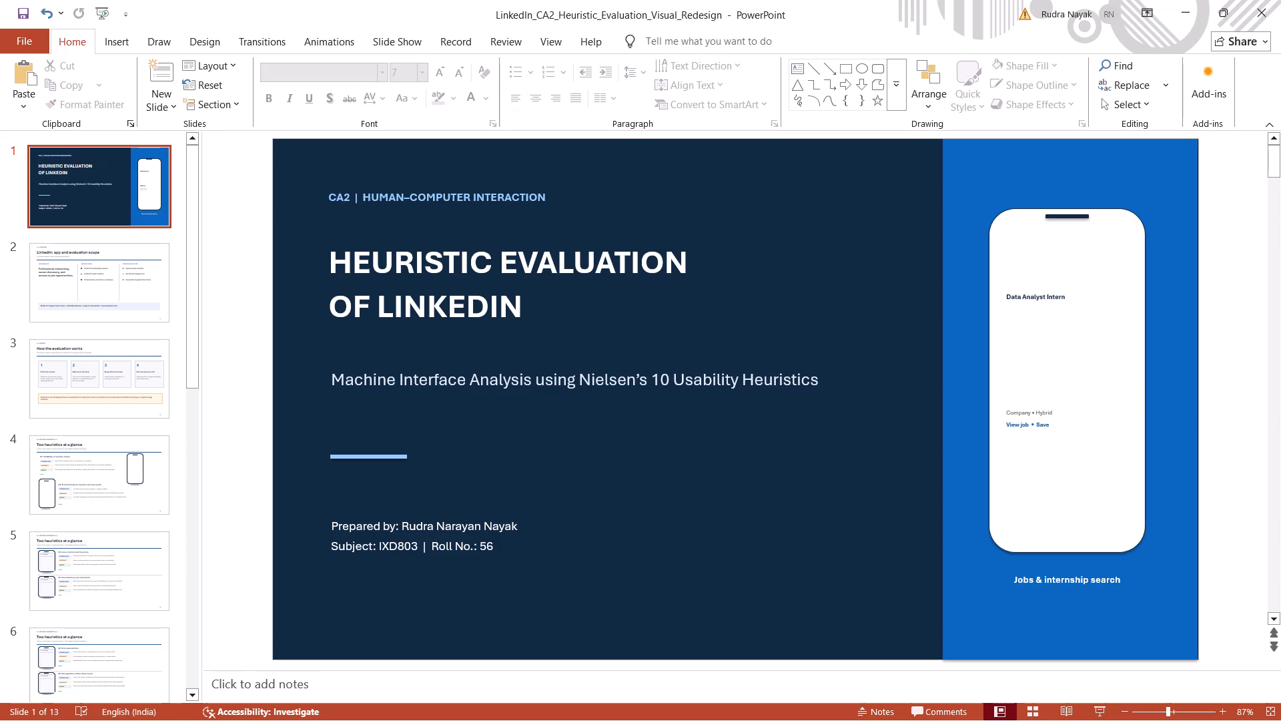
{"action": "left_click", "coordinate": [1031, 415]}
{"action": "key", "text": "BackSpace"}
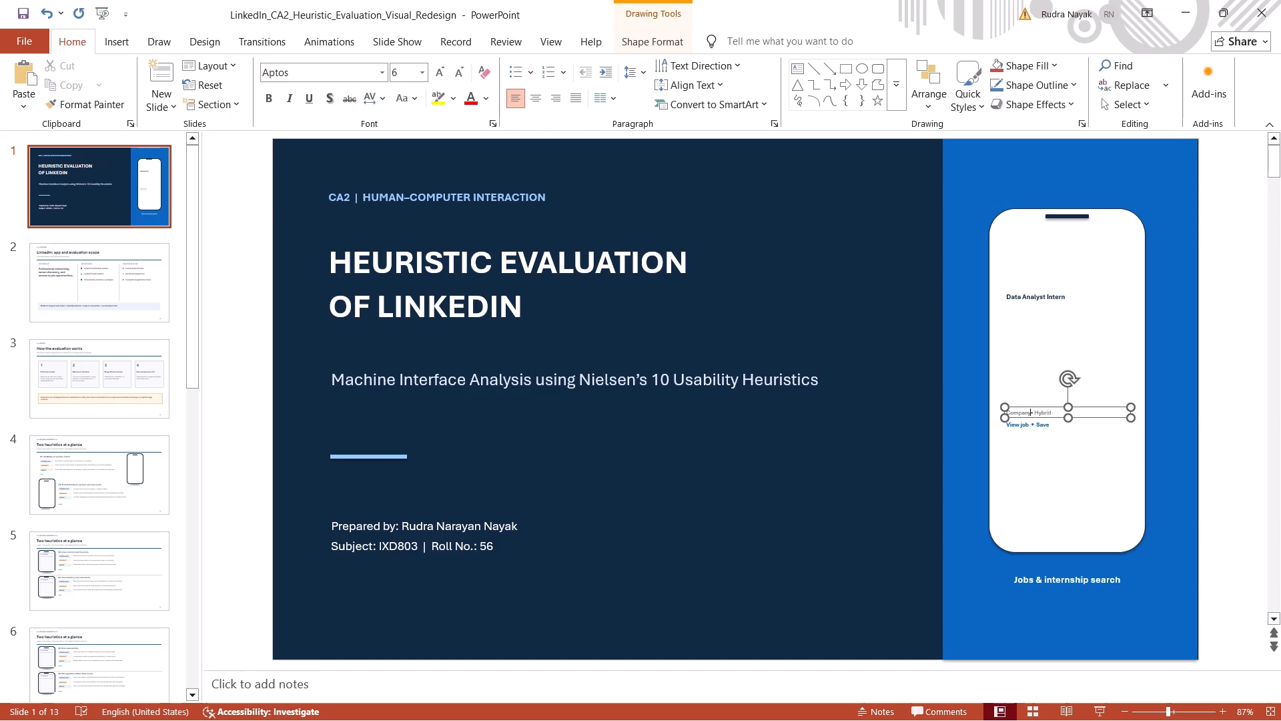
{"action": "left_click", "coordinate": [1043, 417]}
{"action": "key", "text": "BackSpace"}
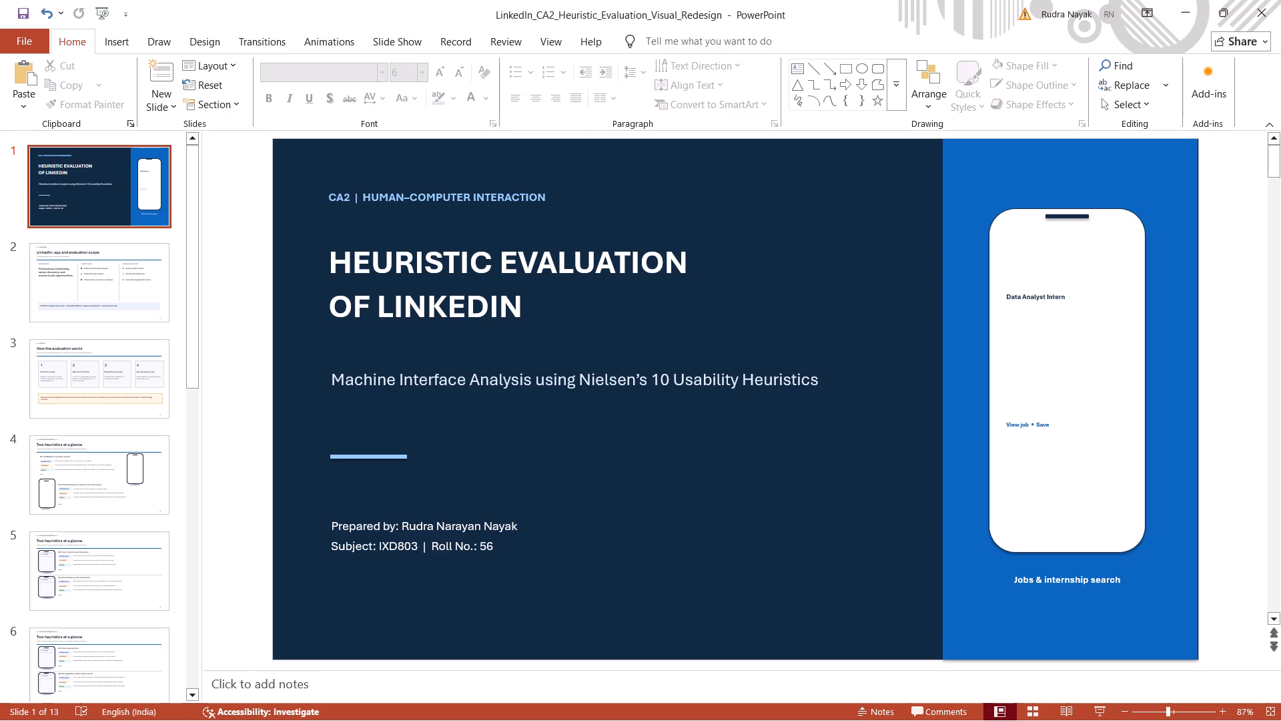
{"action": "left_click", "coordinate": [1042, 427]}
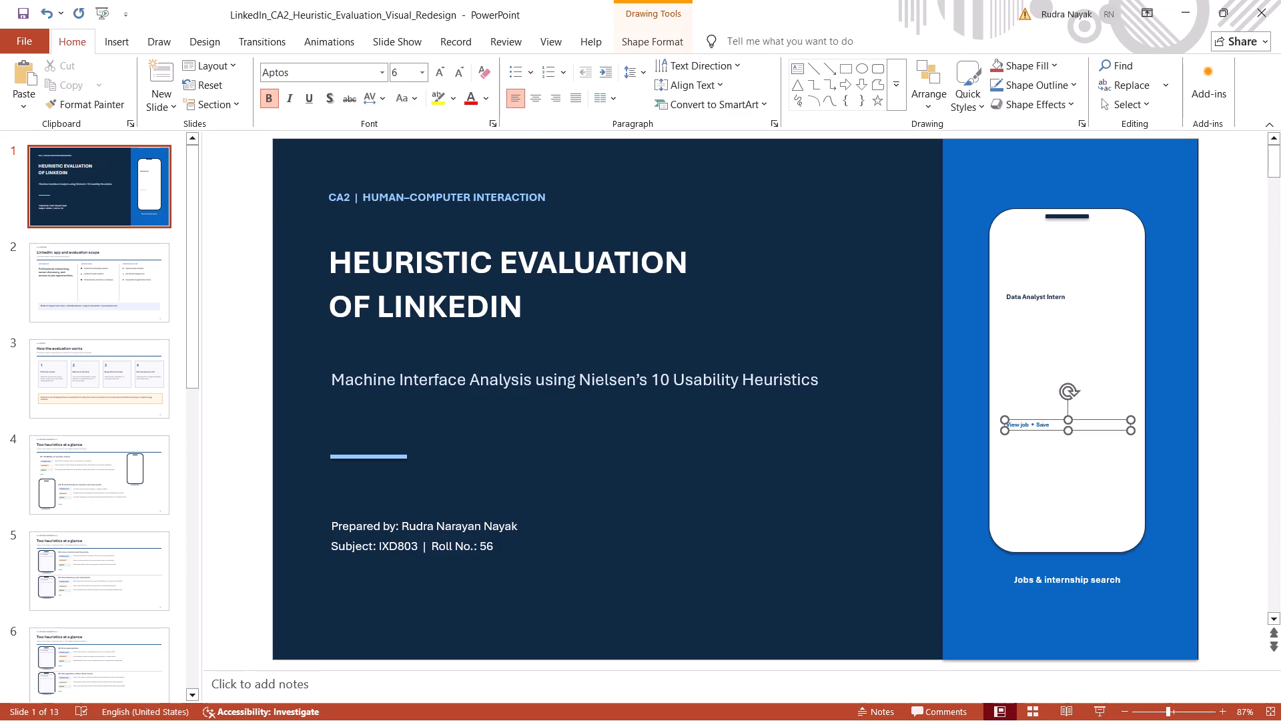
{"action": "left_click", "coordinate": [1041, 431]}
{"action": "key", "text": "BackSpace"}
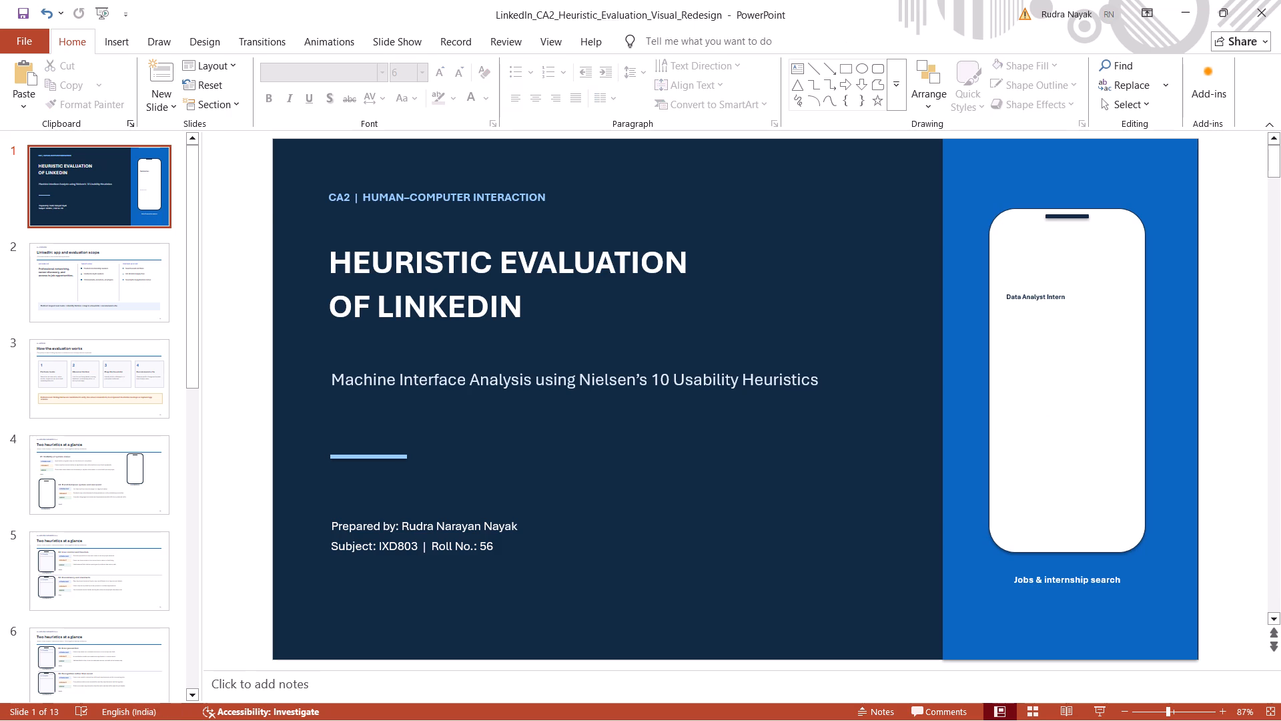
Delete the remaining "Data Analyst Intern" title from the phone mockup.
{"action": "left_click", "coordinate": [1053, 292]}
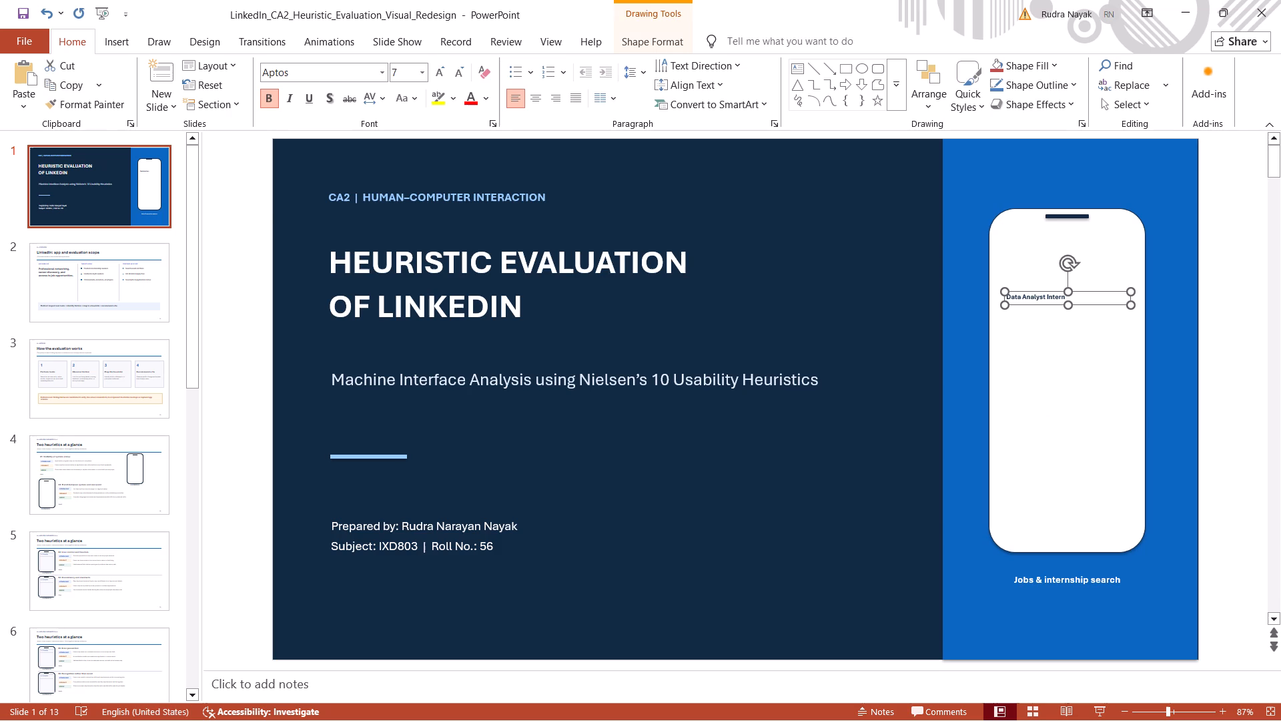
{"action": "key", "text": "Delete"}
Insert the LinkedIn home feed screenshot from the Screenshots folder in Pictures onto the title slide.
{"action": "right_click", "coordinate": [1062, 395]}
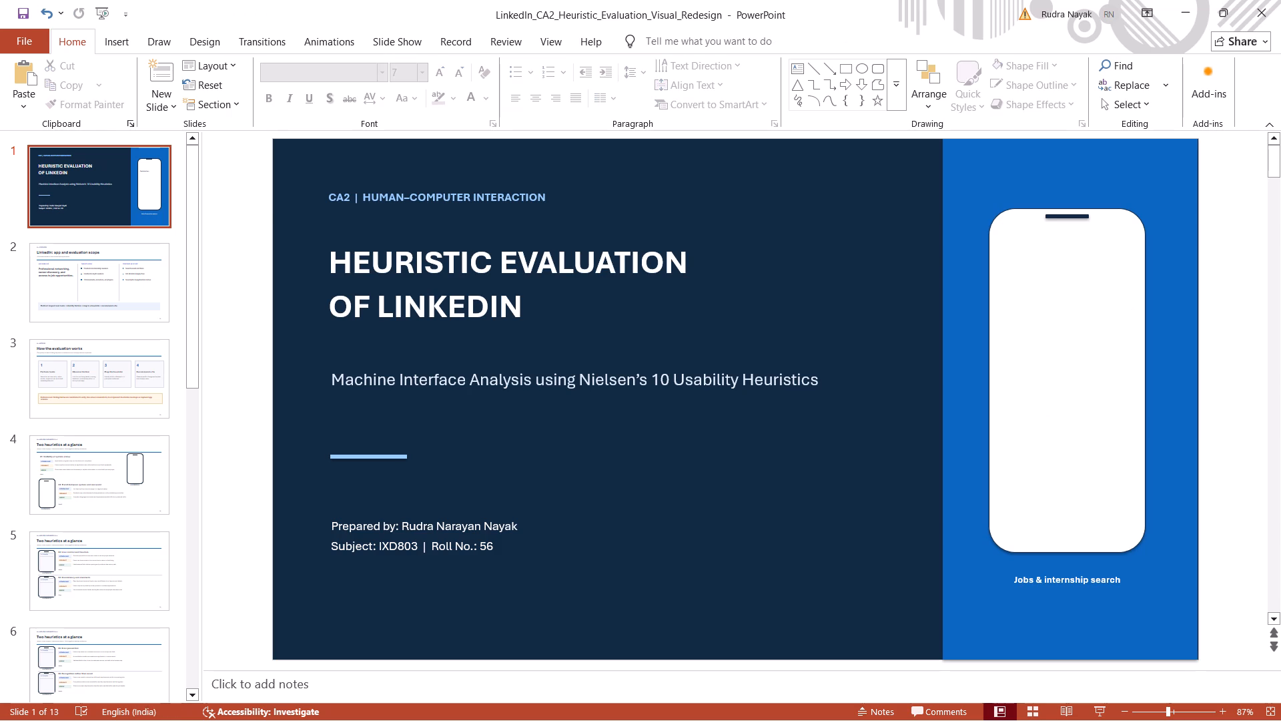
{"action": "left_click", "coordinate": [118, 45]}
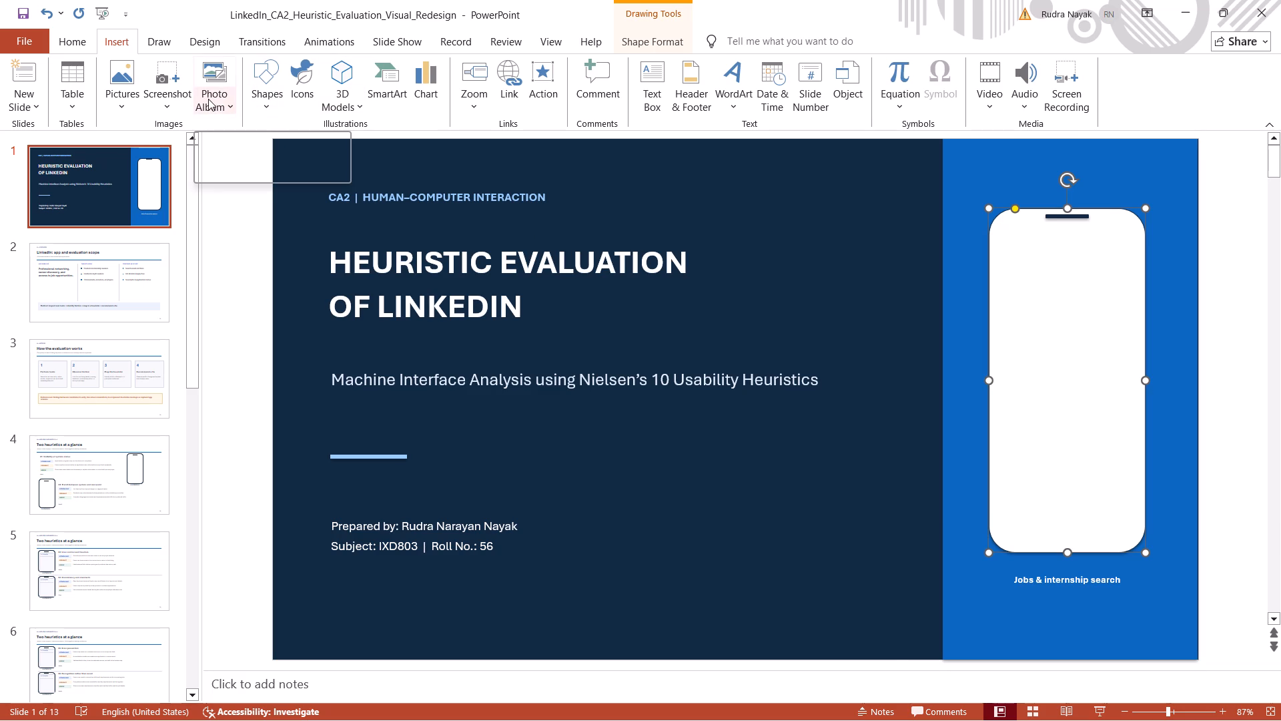
{"action": "left_click", "coordinate": [105, 93]}
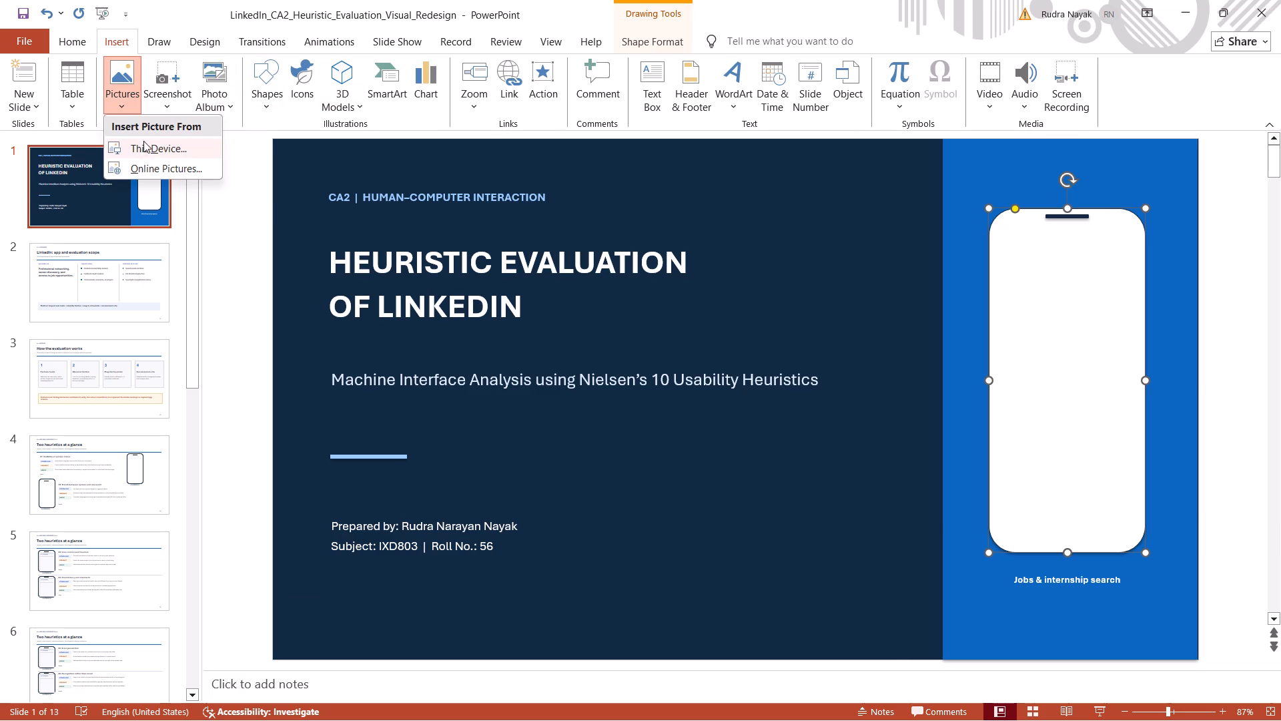
{"action": "left_click", "coordinate": [148, 154]}
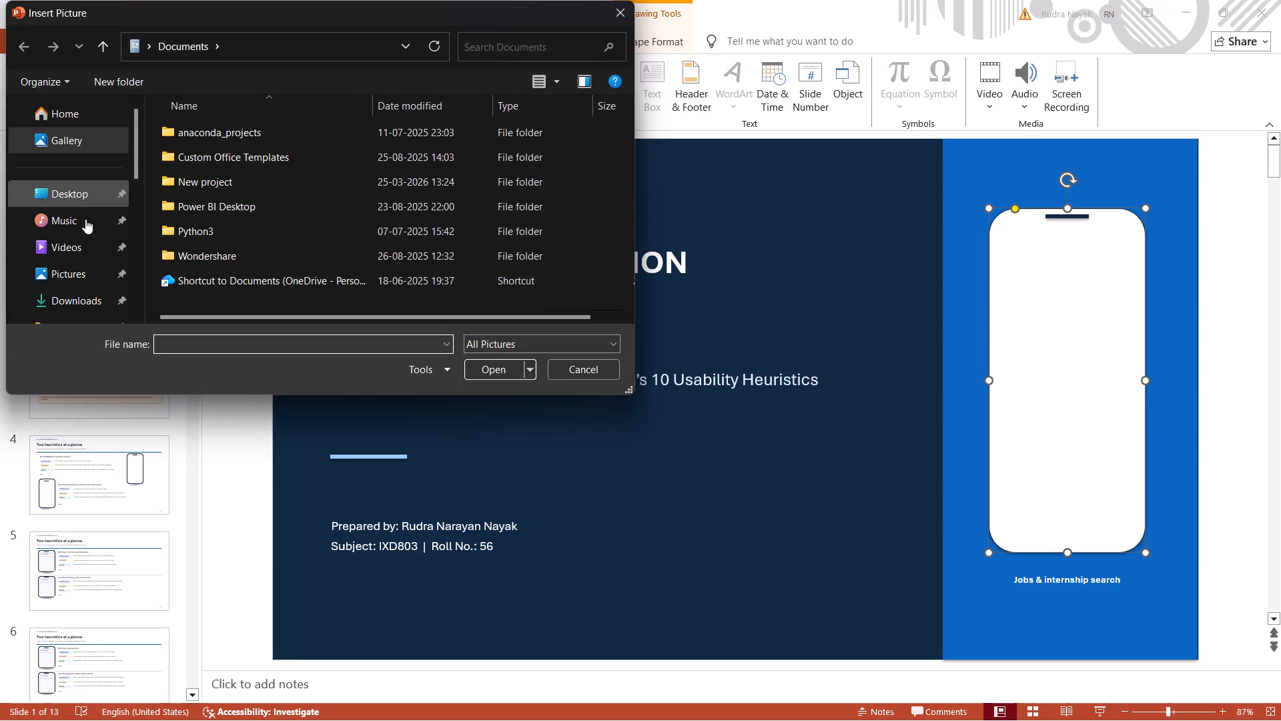
{"action": "left_click", "coordinate": [90, 274]}
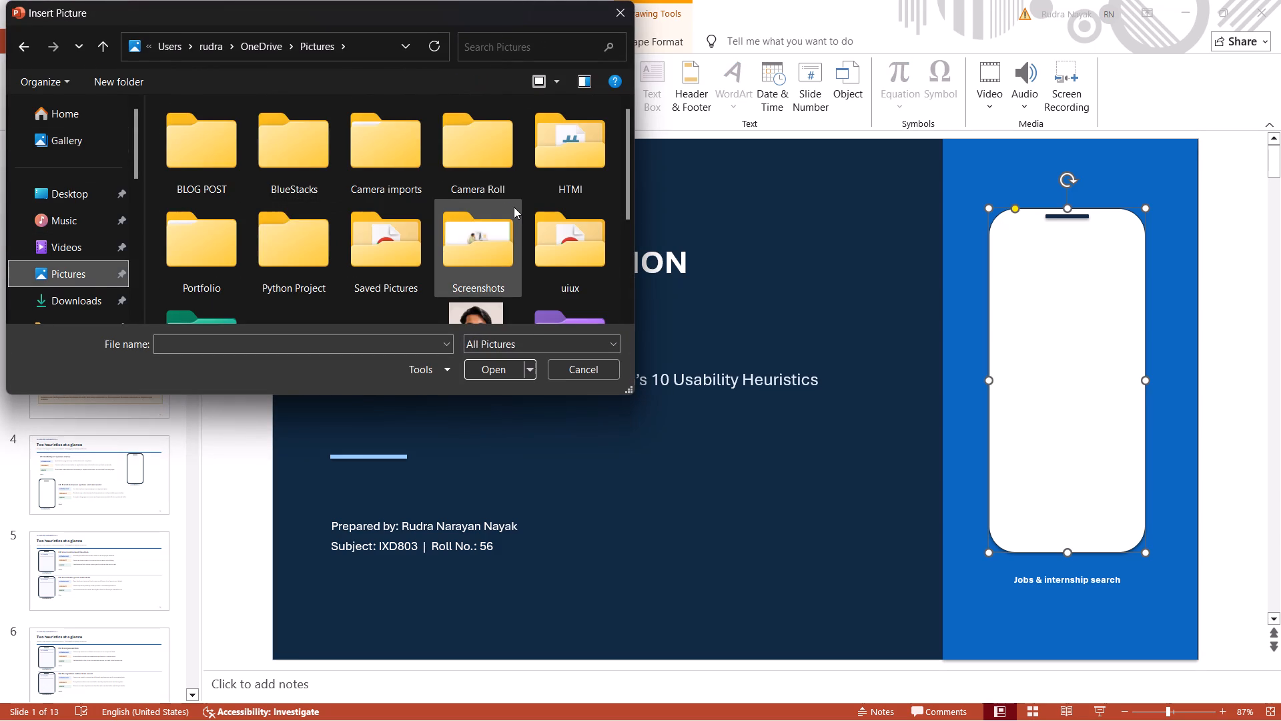
{"action": "double_click", "coordinate": [517, 235]}
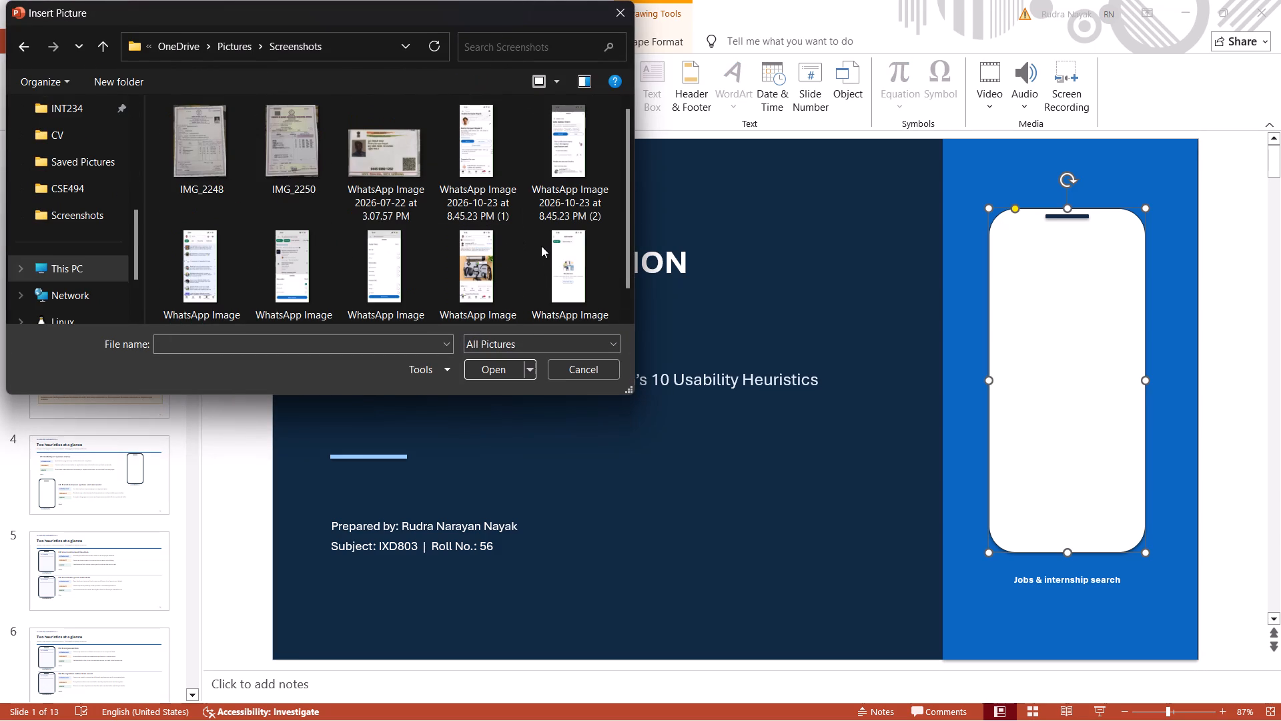
{"action": "scroll", "coordinate": [541, 246], "scroll_direction": "down", "scroll_amount": 1}
{"action": "double_click", "coordinate": [484, 246]}
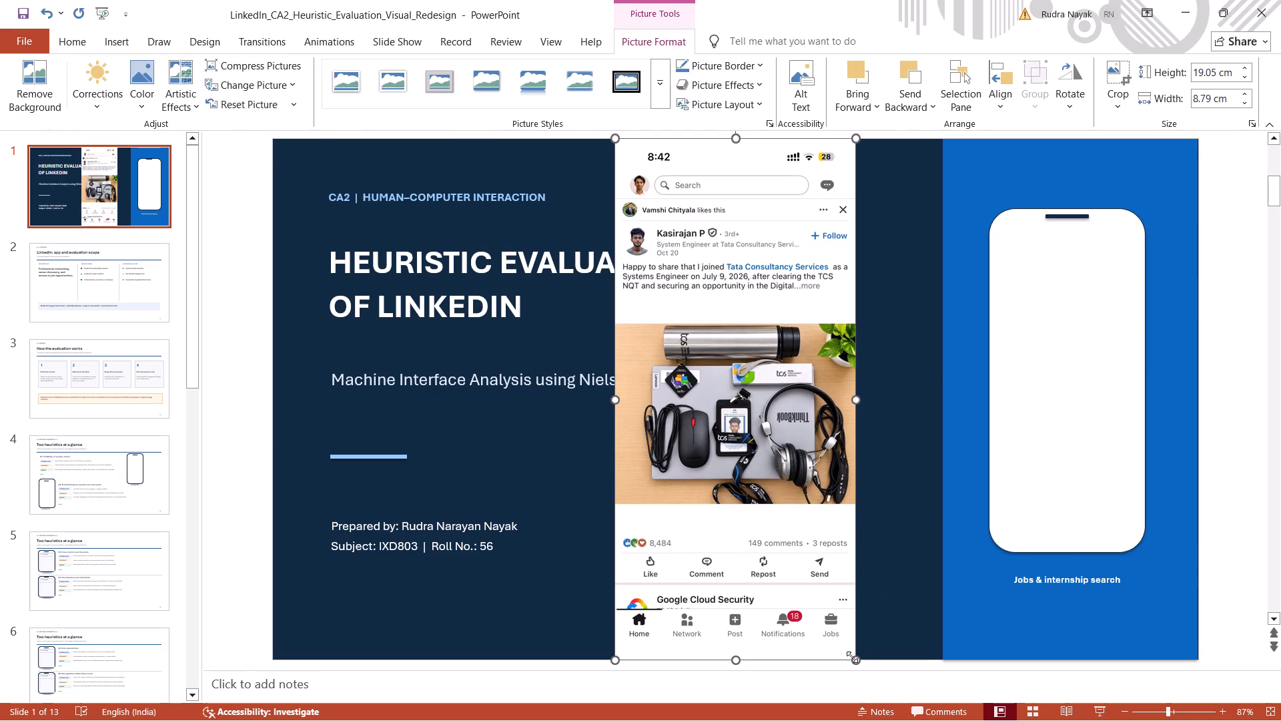
Shrink the feed screenshot to about 11.71 cm by 5.4 cm and move it over the phone mockup.
{"action": "left_click_drag", "start_coordinate": [853, 661], "coordinate": [735, 463]}
{"action": "left_click_drag", "start_coordinate": [695, 198], "coordinate": [1121, 290]}
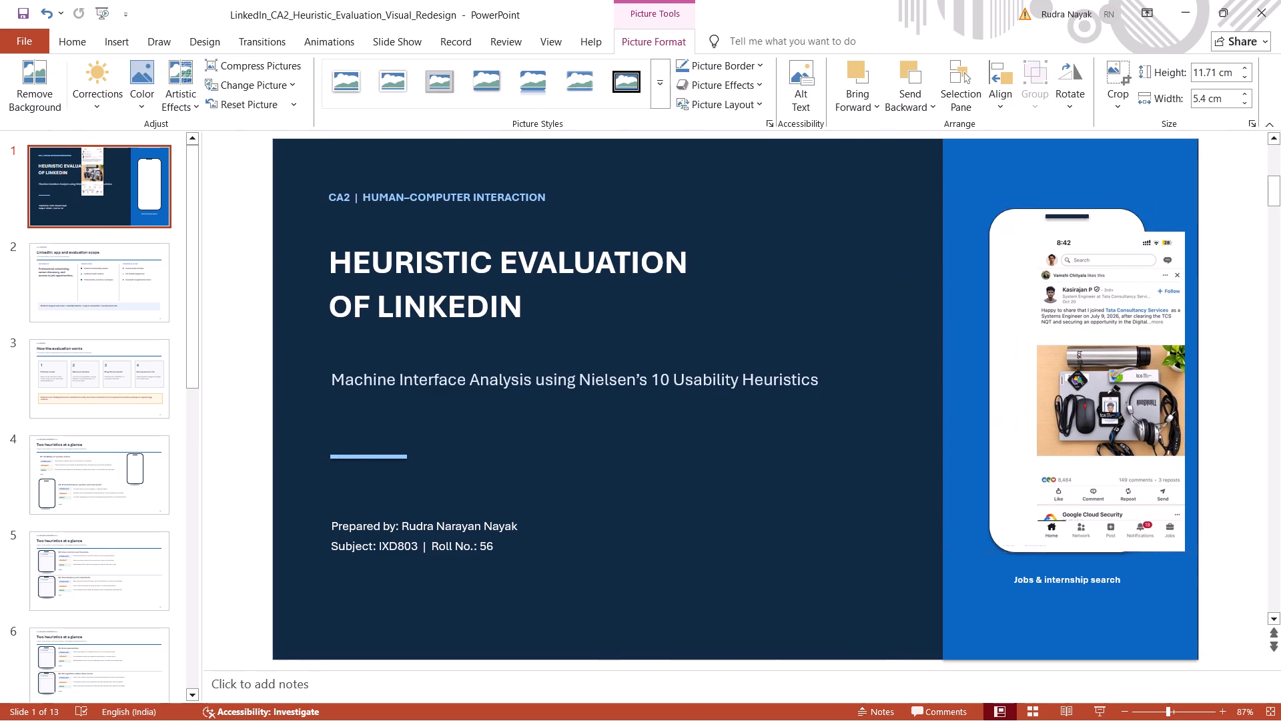
{"action": "left_click_drag", "start_coordinate": [1121, 290], "coordinate": [1073, 281]}
Reduce the feed screenshot to about 11.43 cm by 5.27 cm and reposition it inside the phone outline below the speaker bar.
{"action": "left_click", "coordinate": [1143, 541]}
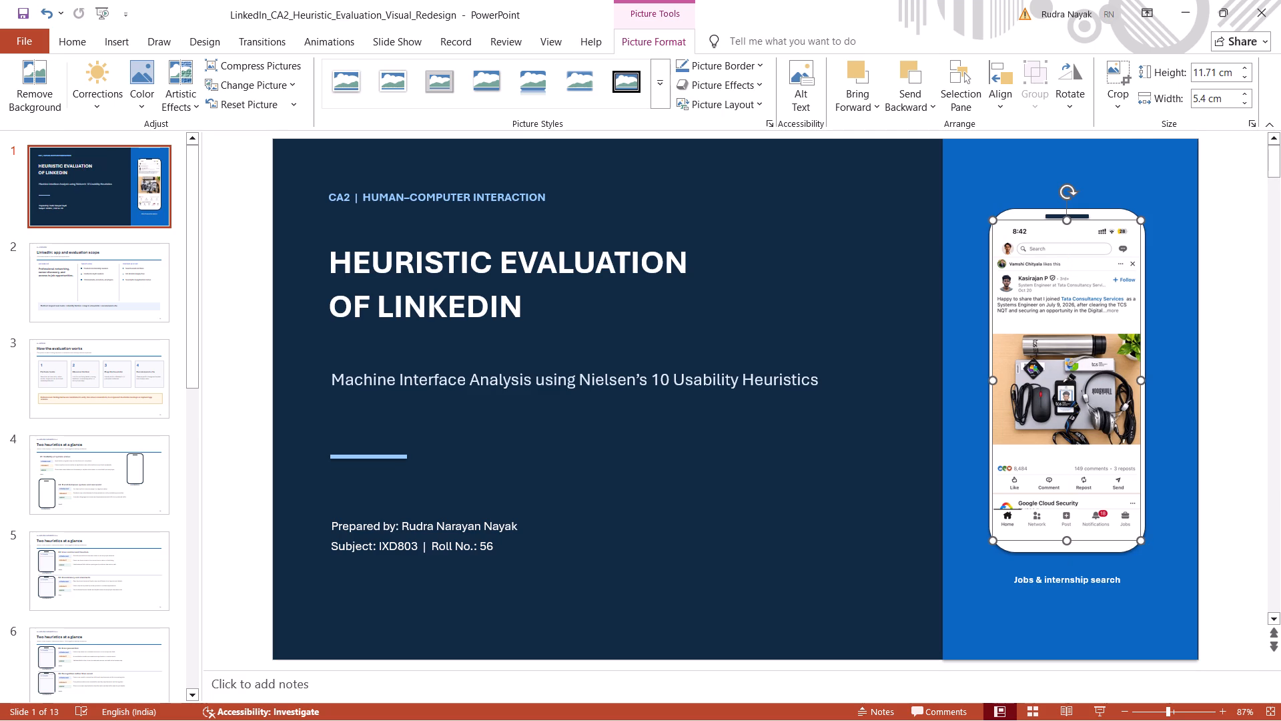
{"action": "left_click", "coordinate": [1138, 539]}
{"action": "left_click_drag", "start_coordinate": [1102, 463], "coordinate": [1106, 472]}
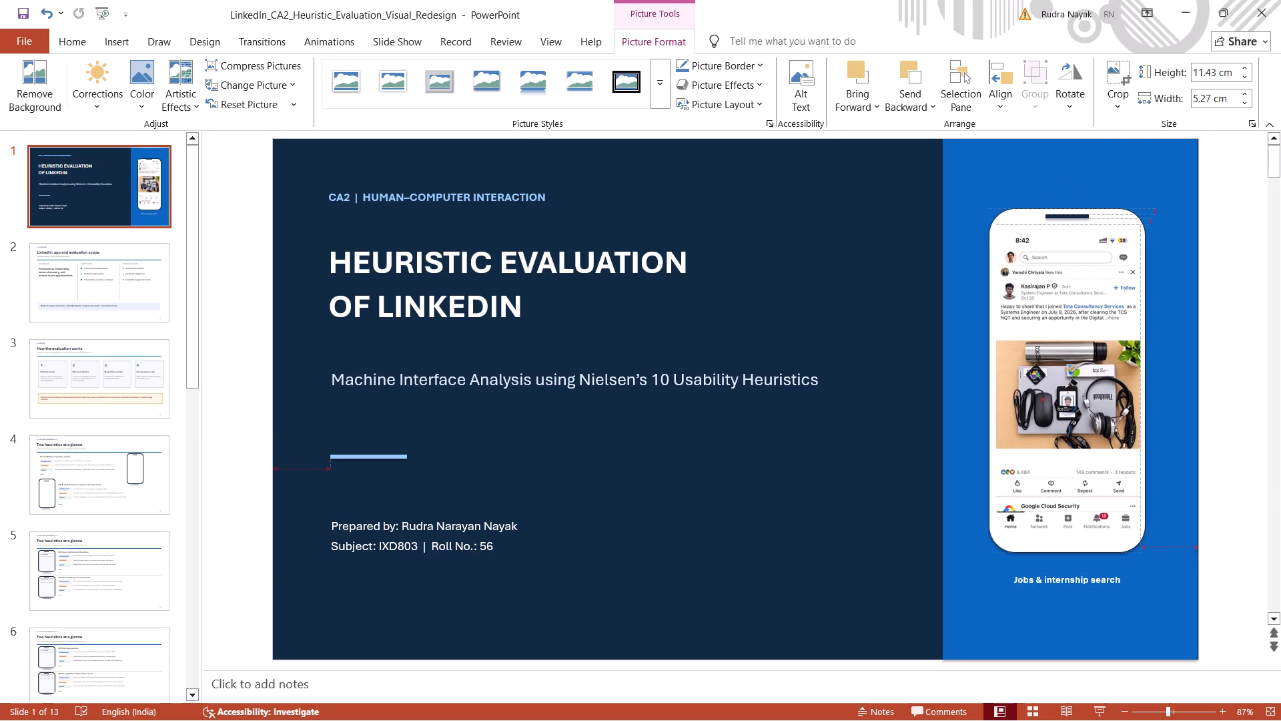
{"action": "left_click_drag", "start_coordinate": [1106, 472], "coordinate": [1106, 470]}
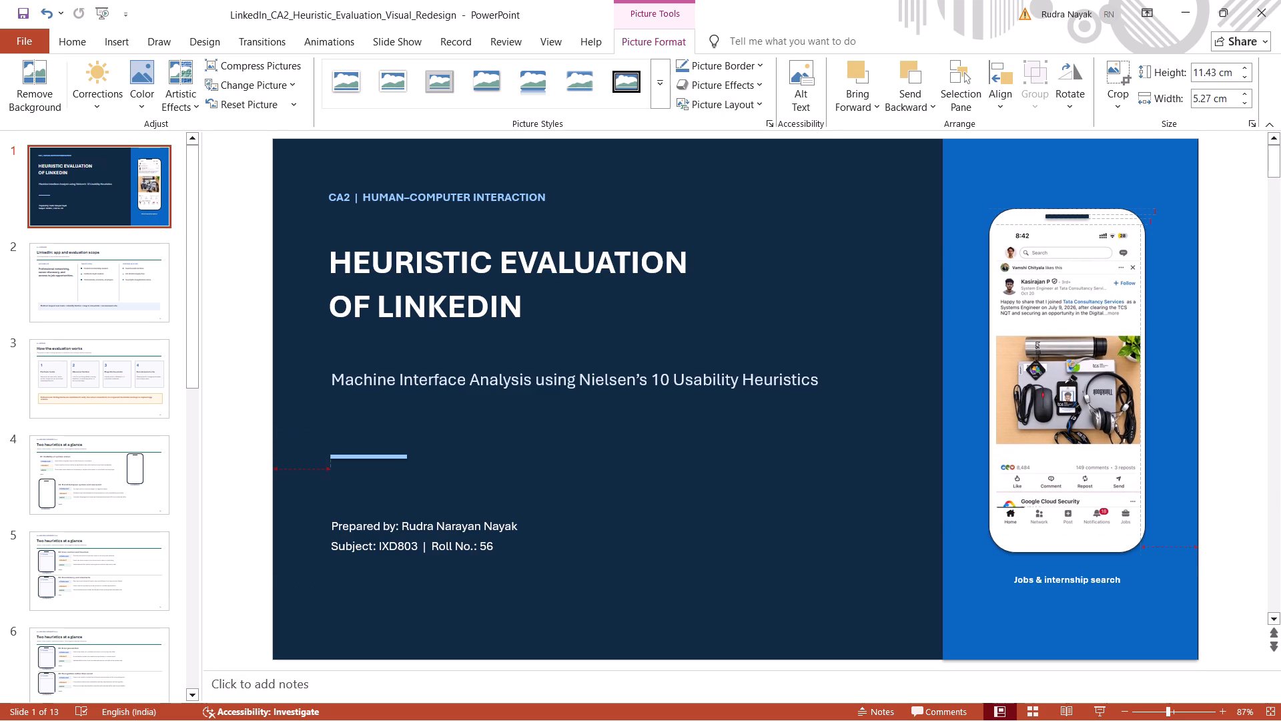
{"action": "left_click_drag", "start_coordinate": [1106, 470], "coordinate": [1106, 470]}
{"action": "left_click", "coordinate": [1160, 477]}
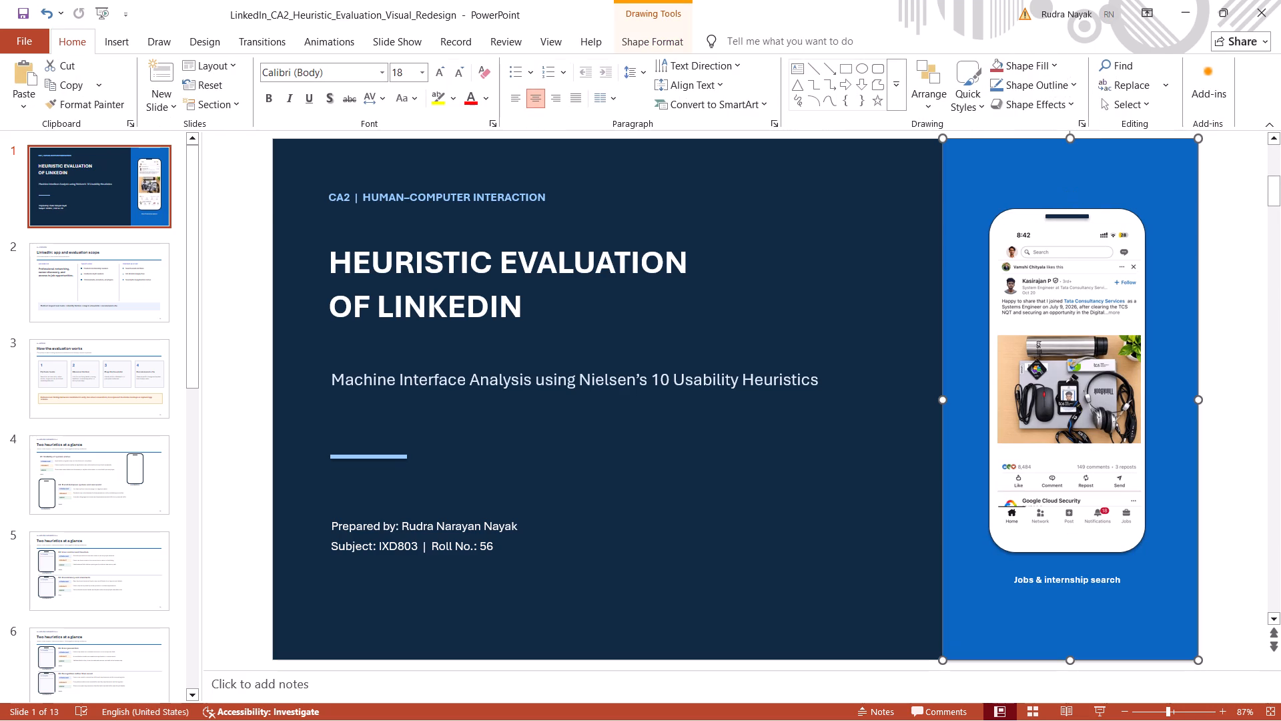
Stretch the feed screenshot on all four sides so it covers the full width and height of the phone outline.
{"action": "left_click", "coordinate": [1090, 431]}
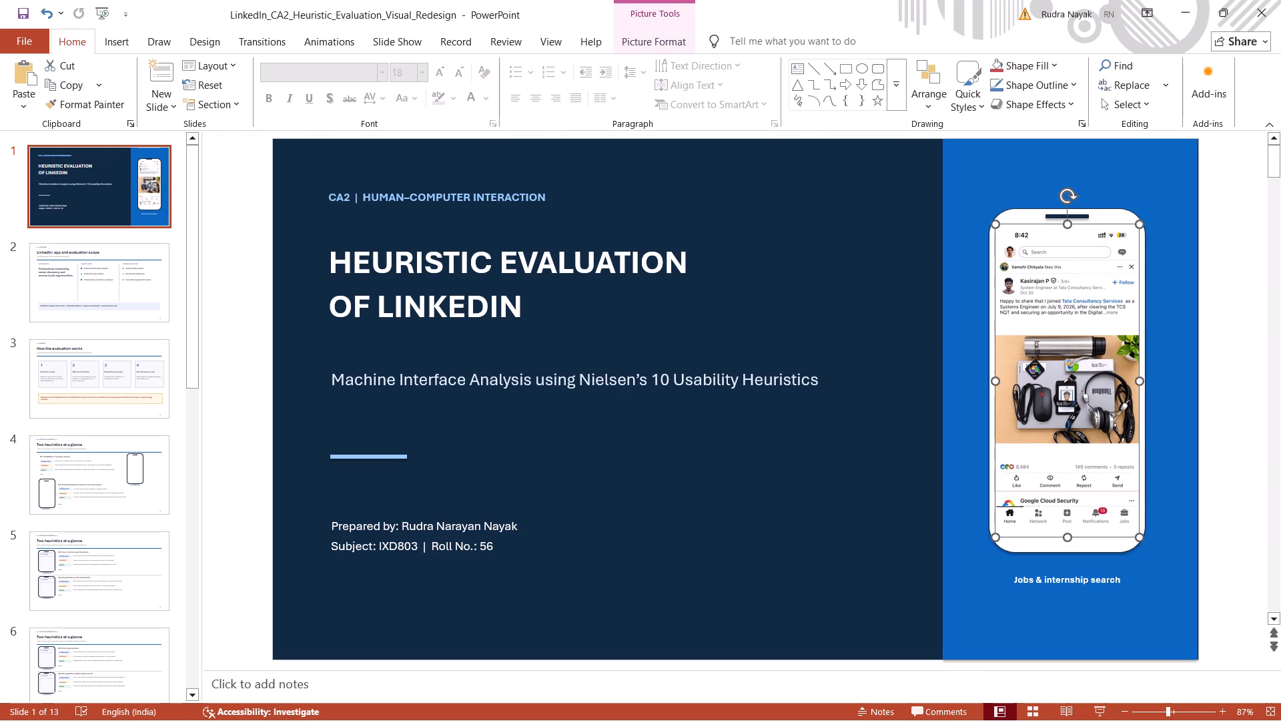
{"action": "left_click_drag", "start_coordinate": [1137, 383], "coordinate": [1138, 383]}
{"action": "left_click_drag", "start_coordinate": [1138, 383], "coordinate": [1145, 383]}
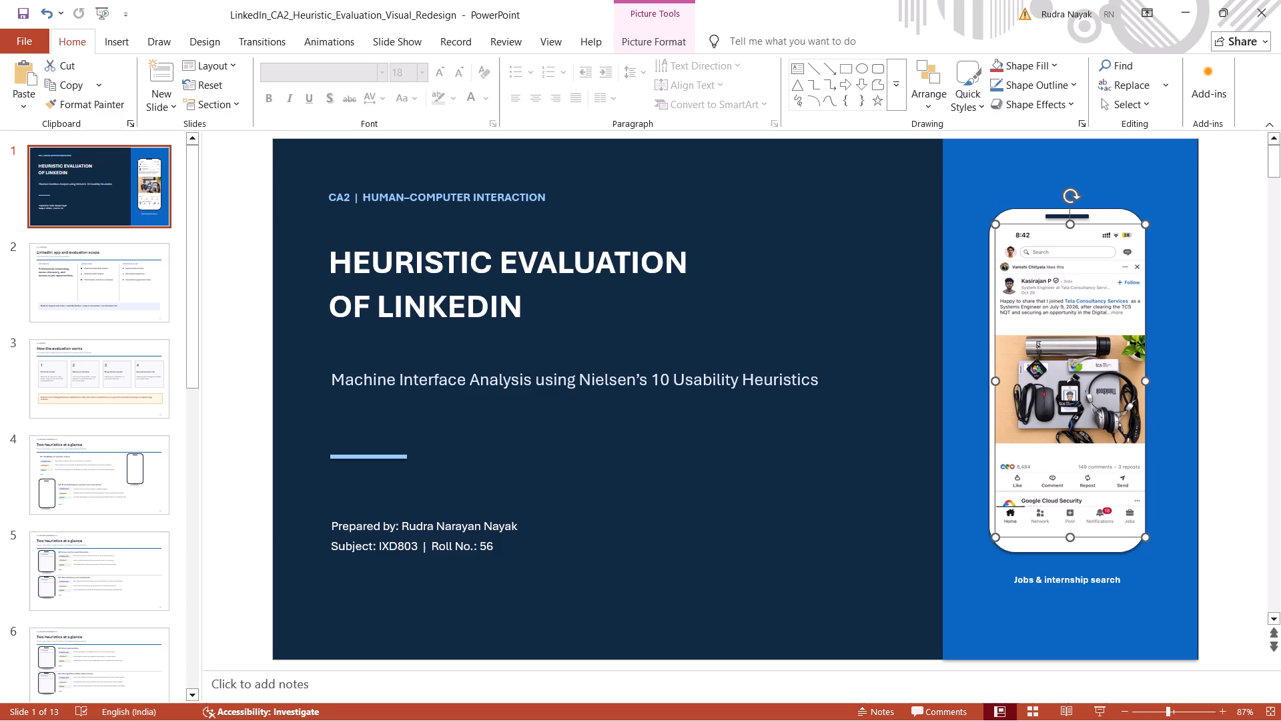
{"action": "left_click_drag", "start_coordinate": [996, 381], "coordinate": [987, 381]}
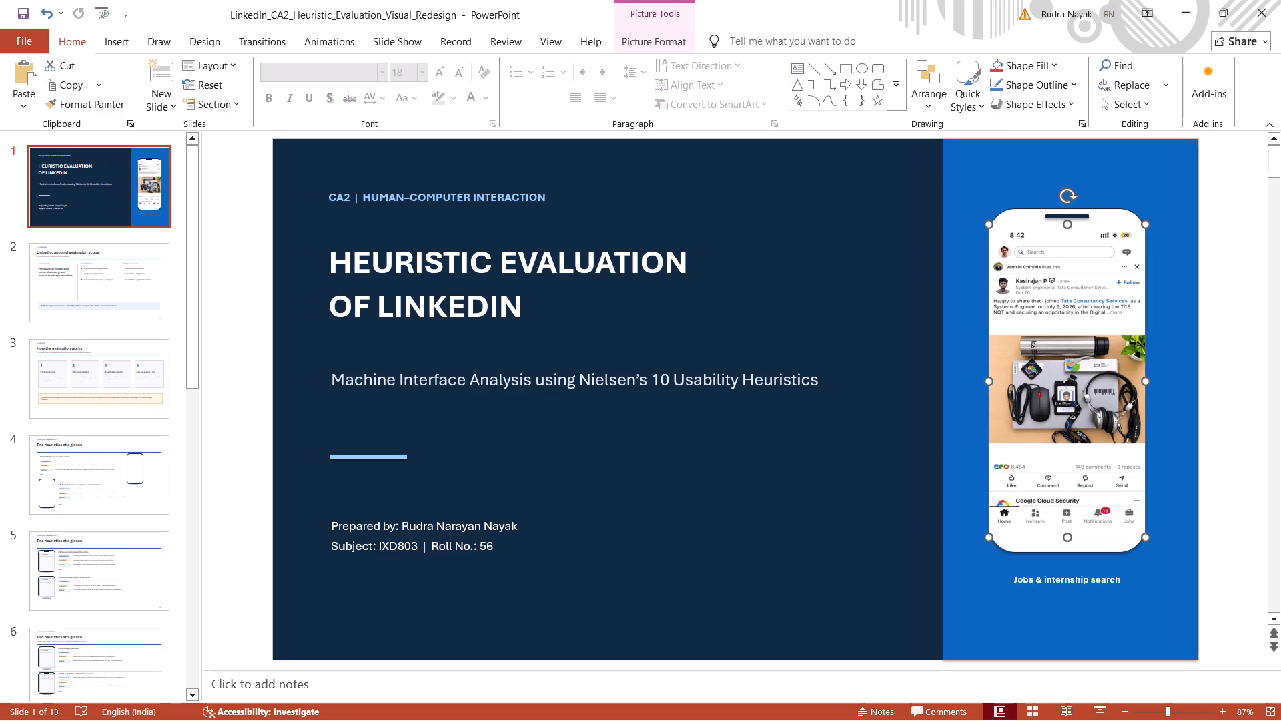
{"action": "left_click_drag", "start_coordinate": [1069, 533], "coordinate": [1069, 547]}
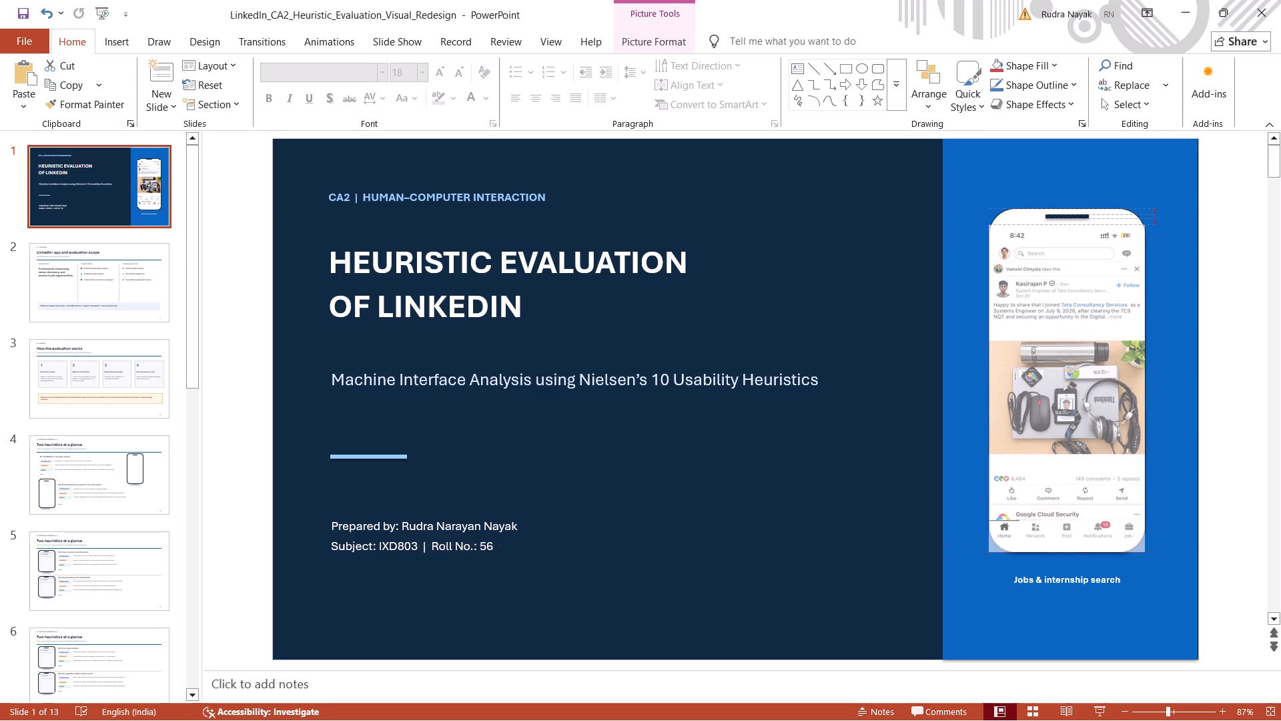
{"action": "left_click_drag", "start_coordinate": [1069, 547], "coordinate": [1069, 553]}
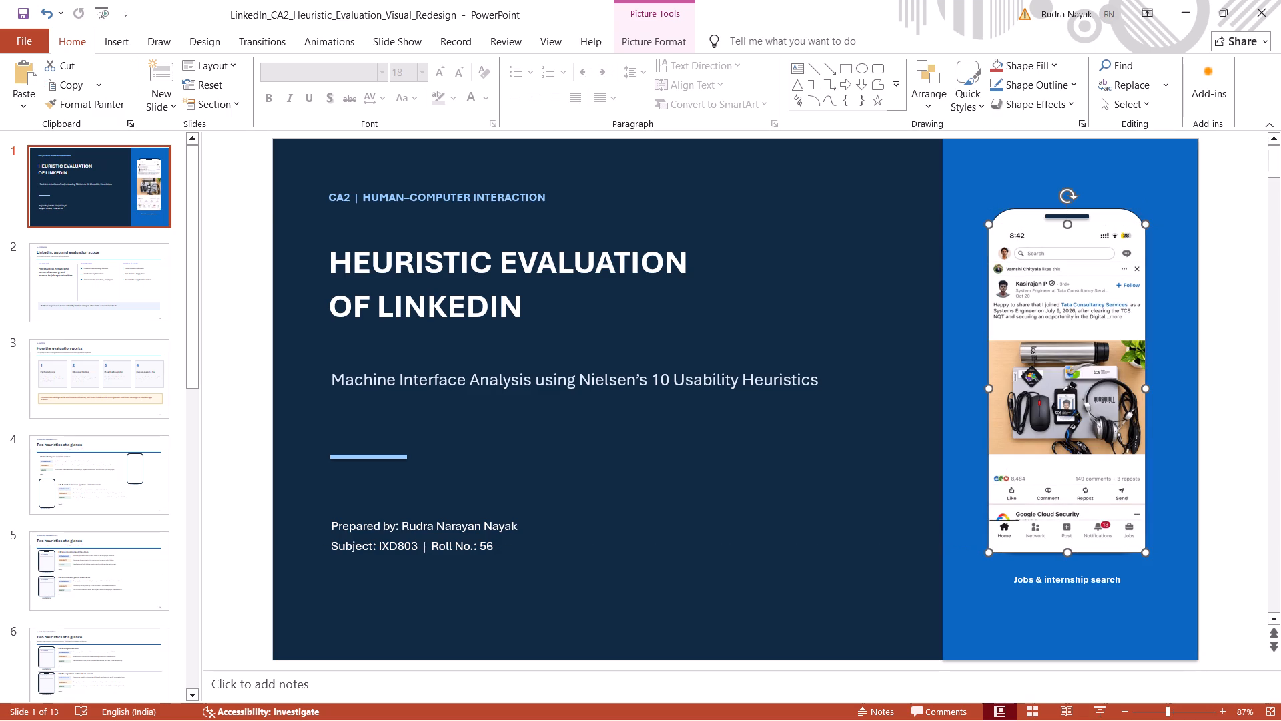
{"action": "left_click_drag", "start_coordinate": [1070, 224], "coordinate": [1067, 211]}
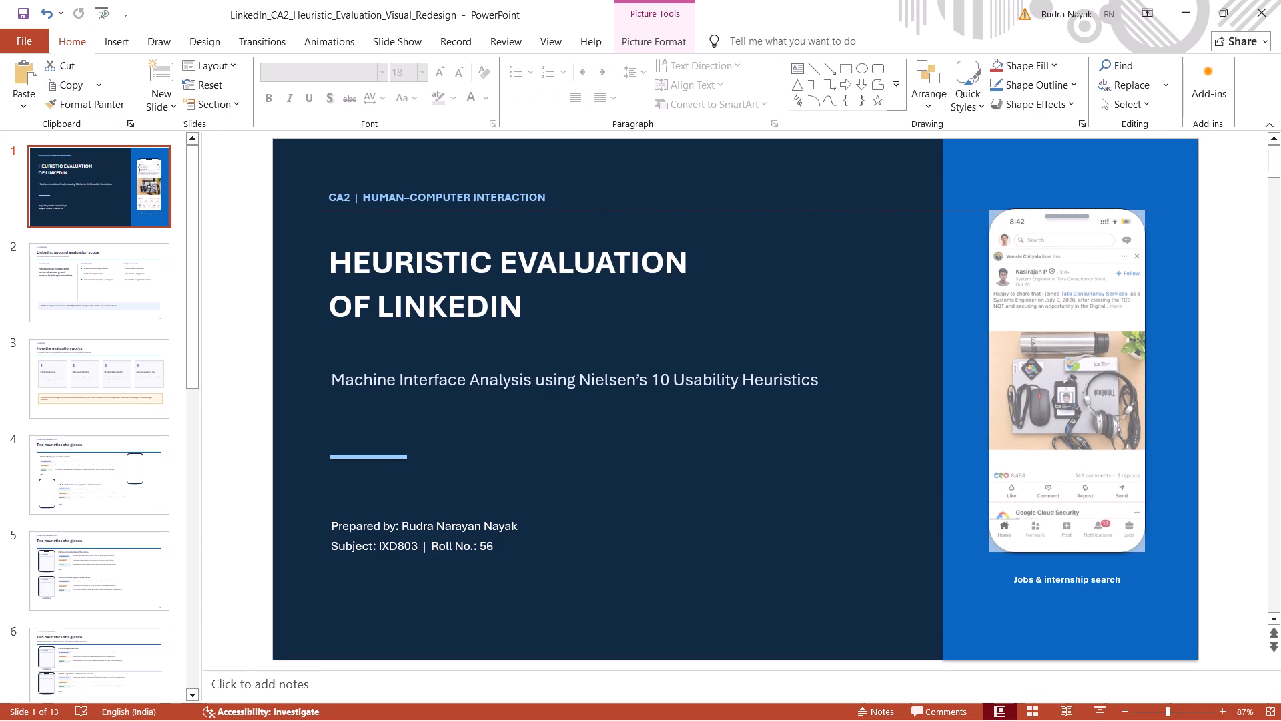
{"action": "left_click_drag", "start_coordinate": [1067, 211], "coordinate": [1068, 212]}
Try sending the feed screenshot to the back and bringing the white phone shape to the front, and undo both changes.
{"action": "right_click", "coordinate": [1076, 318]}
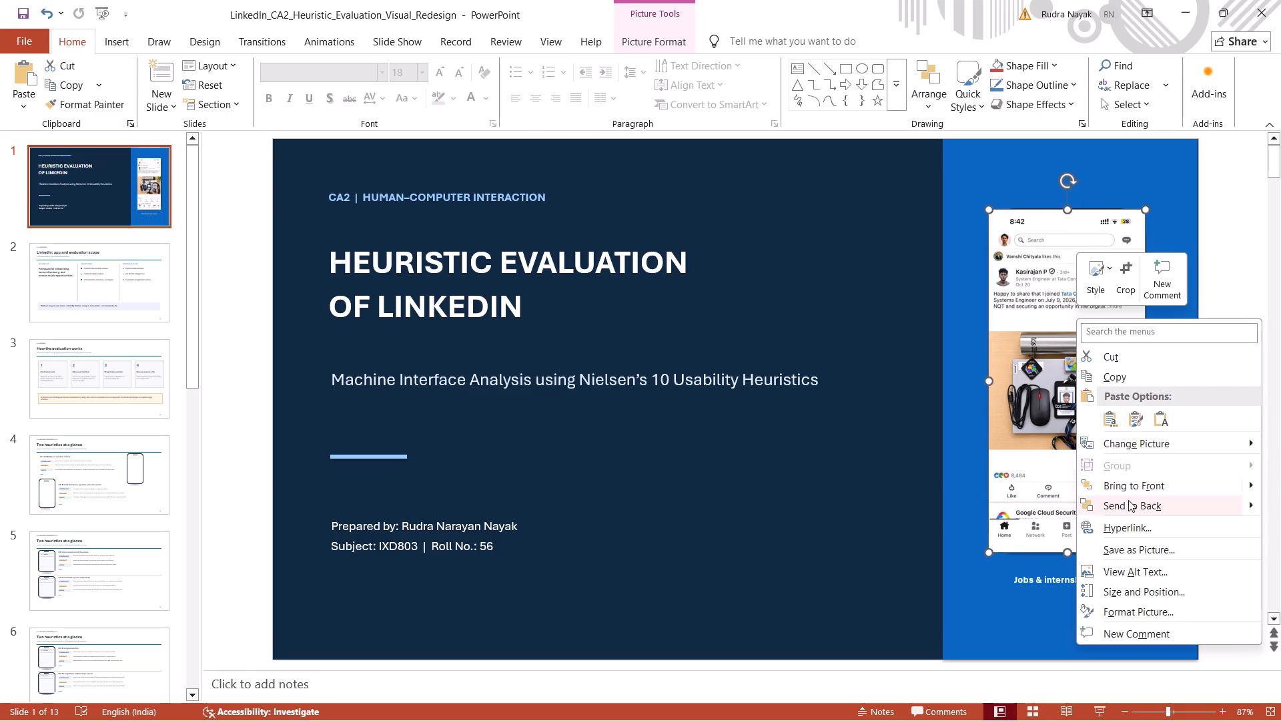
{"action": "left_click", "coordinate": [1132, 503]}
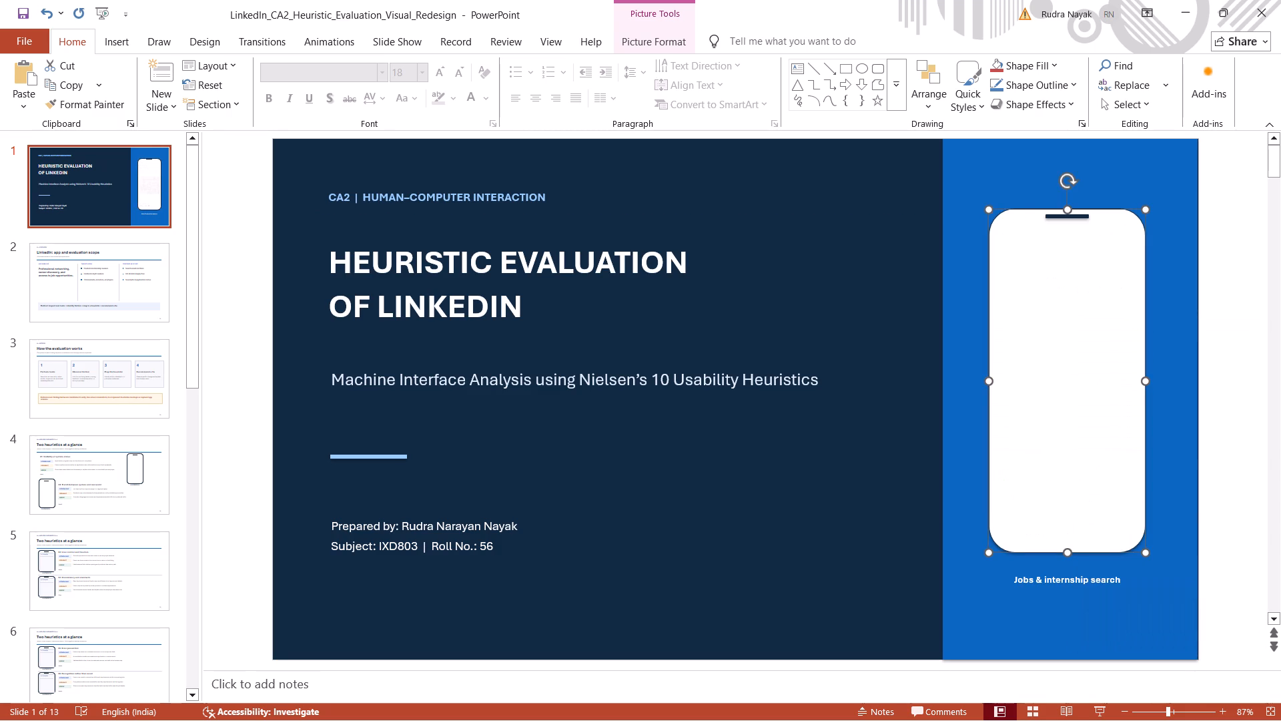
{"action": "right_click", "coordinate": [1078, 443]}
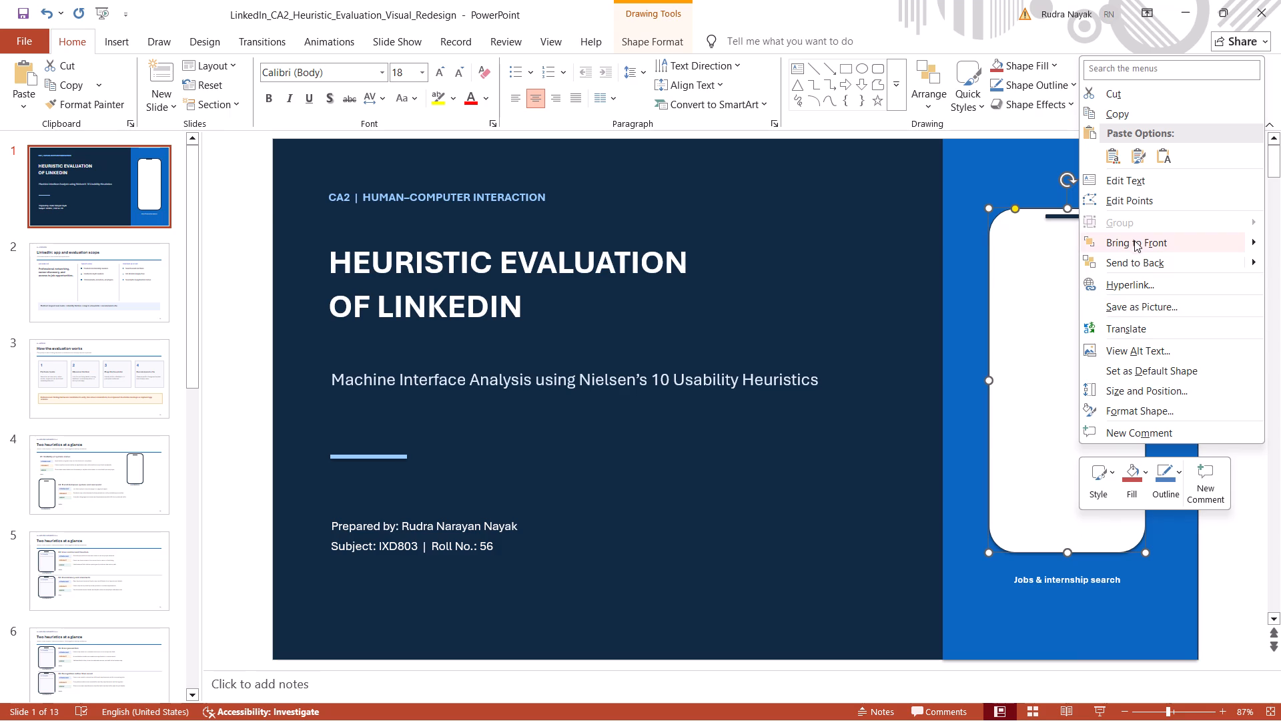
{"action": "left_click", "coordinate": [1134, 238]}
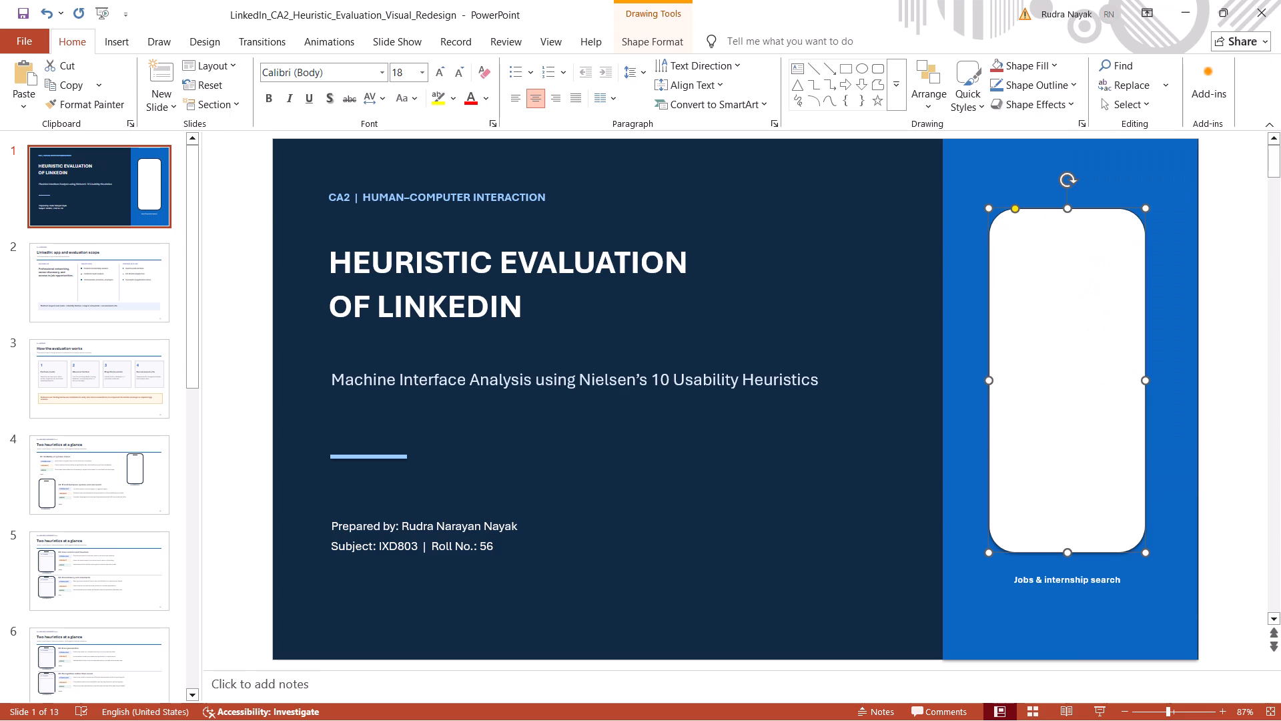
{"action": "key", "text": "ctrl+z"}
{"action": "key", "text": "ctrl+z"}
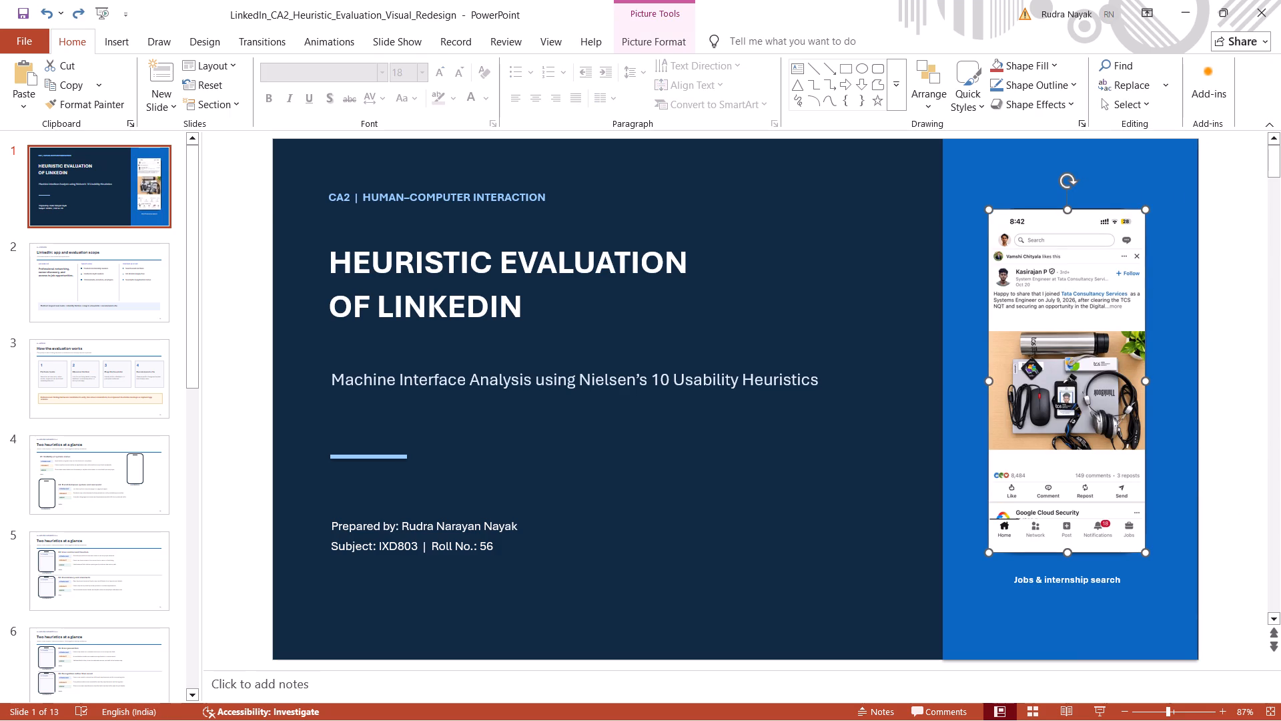
Shrink the feed screenshot proportionally to fit just inside the phone outline and centre it horizontally.
{"action": "left_click_drag", "start_coordinate": [1148, 551], "coordinate": [1139, 539]}
{"action": "left_click_drag", "start_coordinate": [990, 213], "coordinate": [995, 214]}
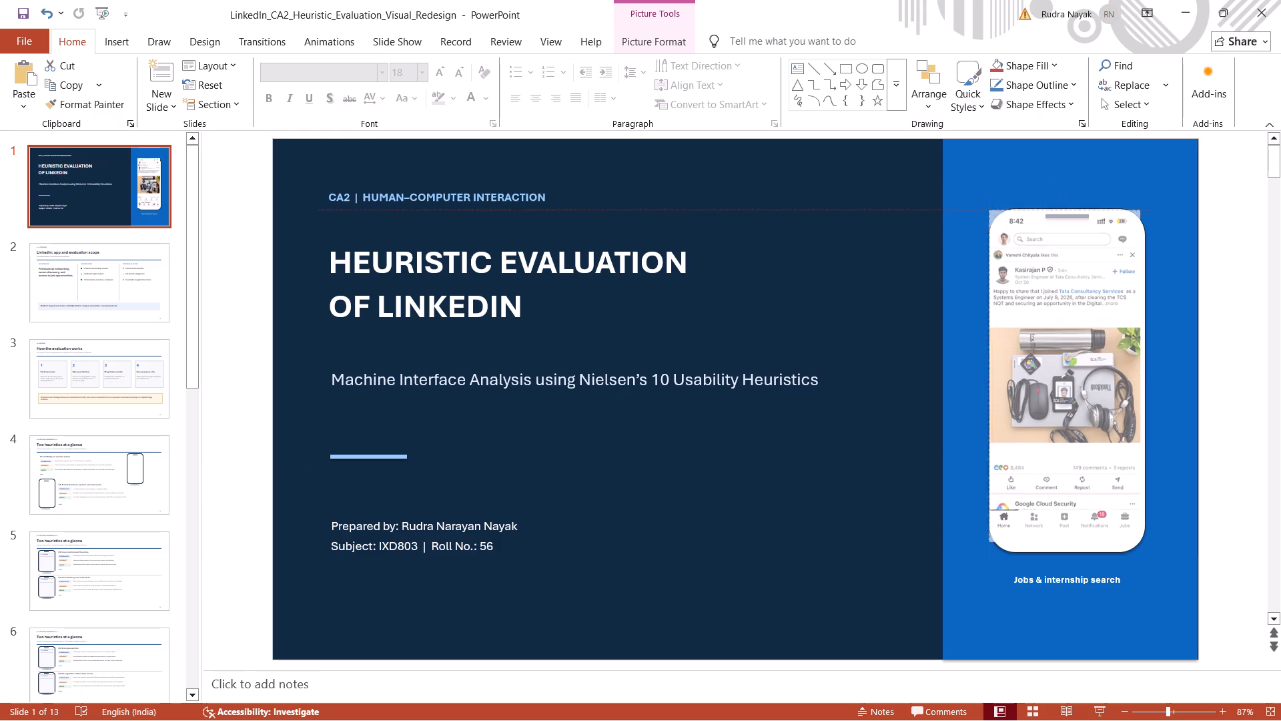
{"action": "left_click_drag", "start_coordinate": [995, 214], "coordinate": [999, 220]}
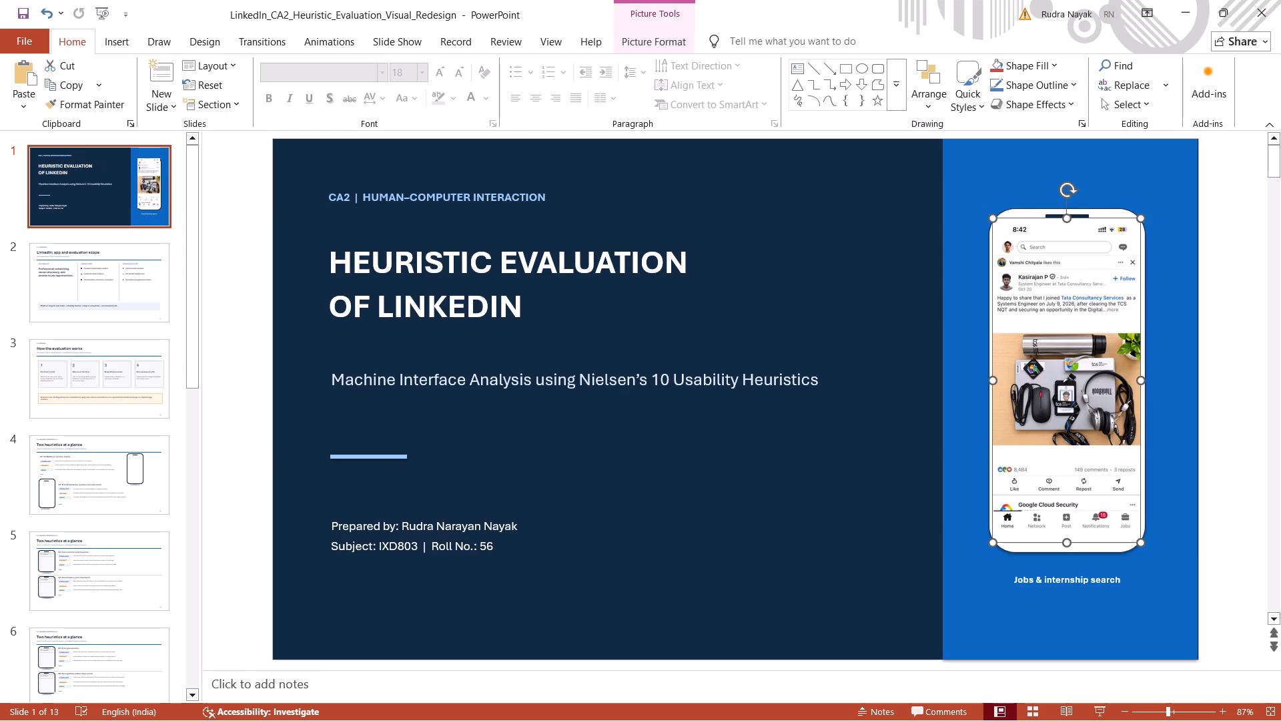
{"action": "left_click", "coordinate": [994, 540]}
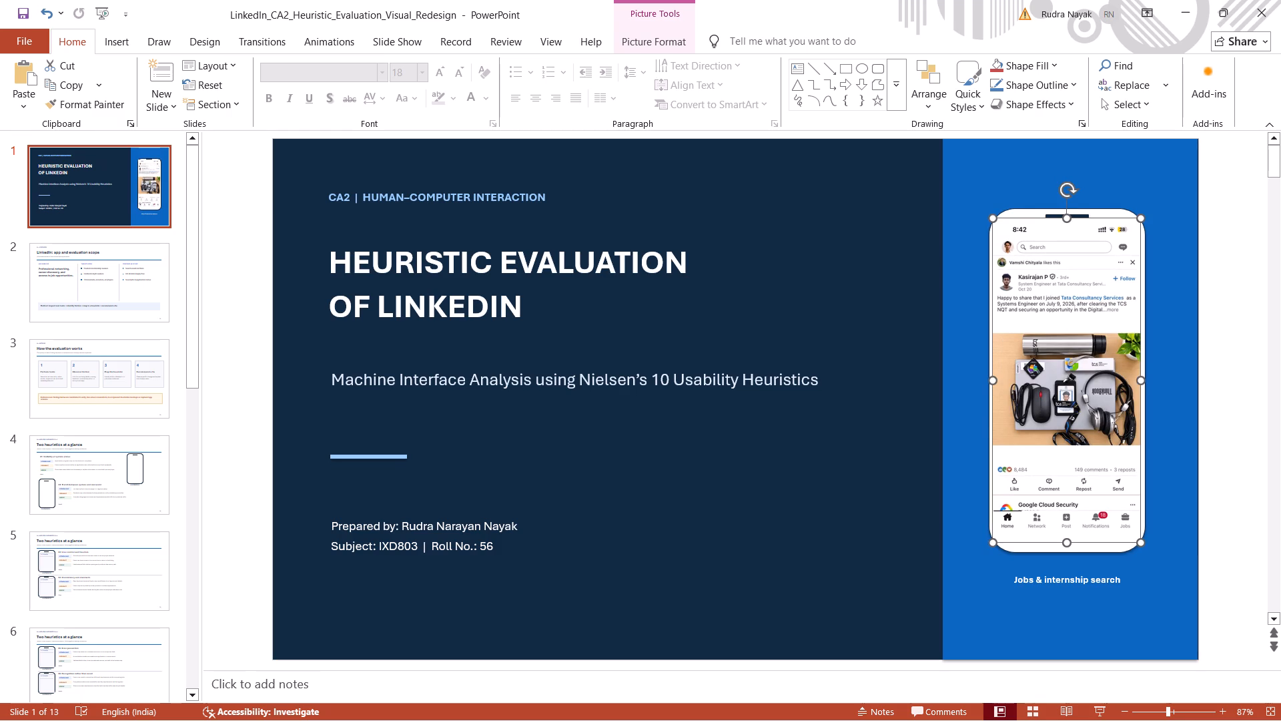
{"action": "left_click", "coordinate": [1170, 503]}
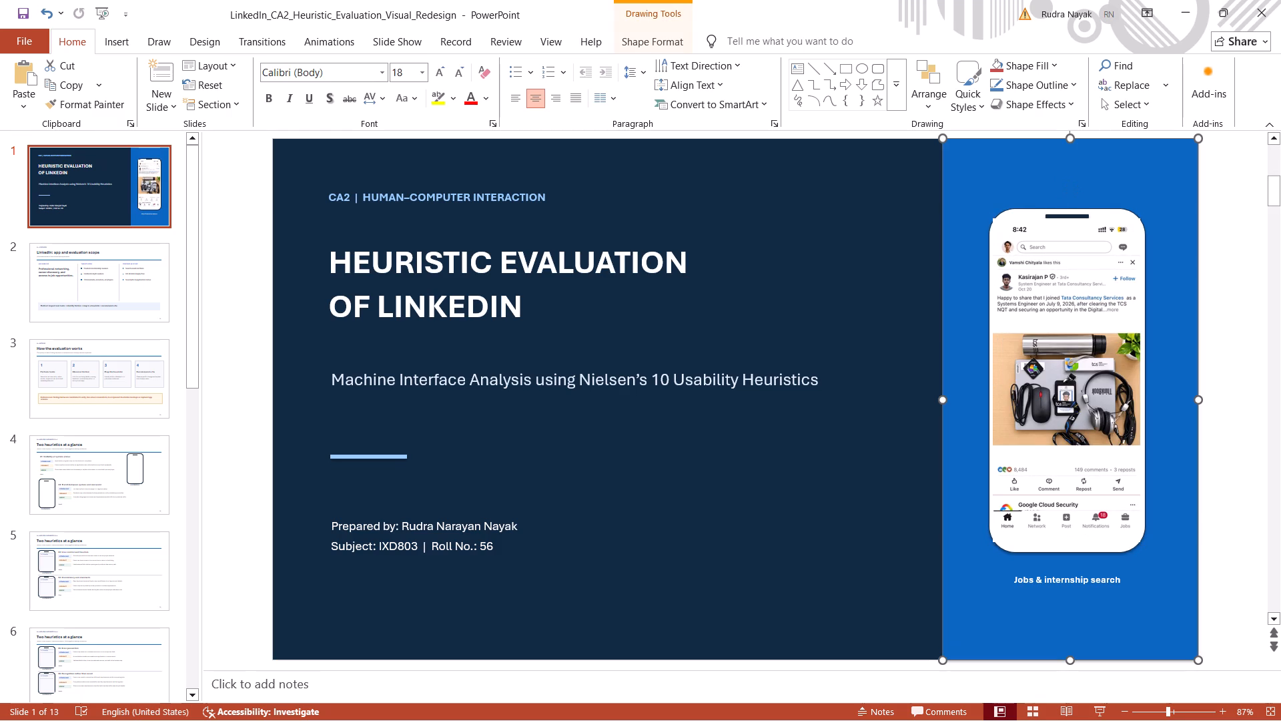
{"action": "left_click", "coordinate": [1051, 401]}
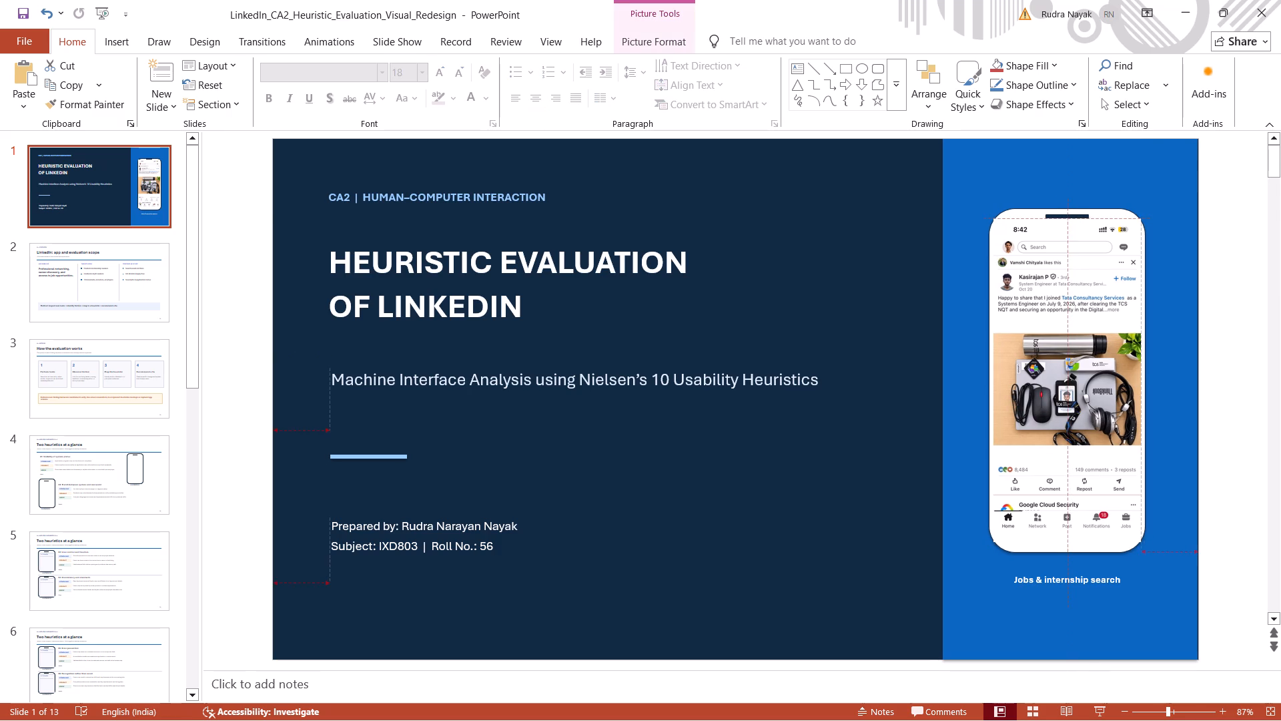
{"action": "left_click", "coordinate": [1142, 220]}
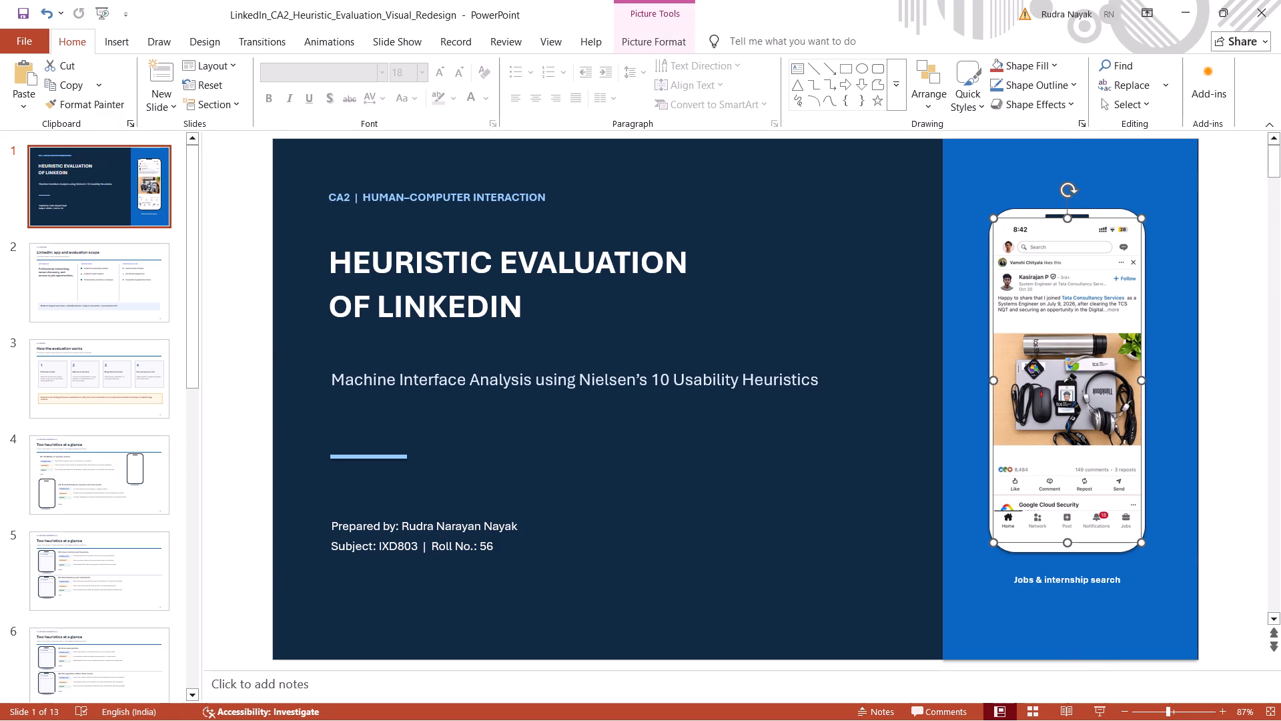
Bring the dark speaker bar of the phone mockup to the front, above the feed screenshot.
{"action": "left_click", "coordinate": [1076, 214]}
{"action": "right_click", "coordinate": [1076, 214]}
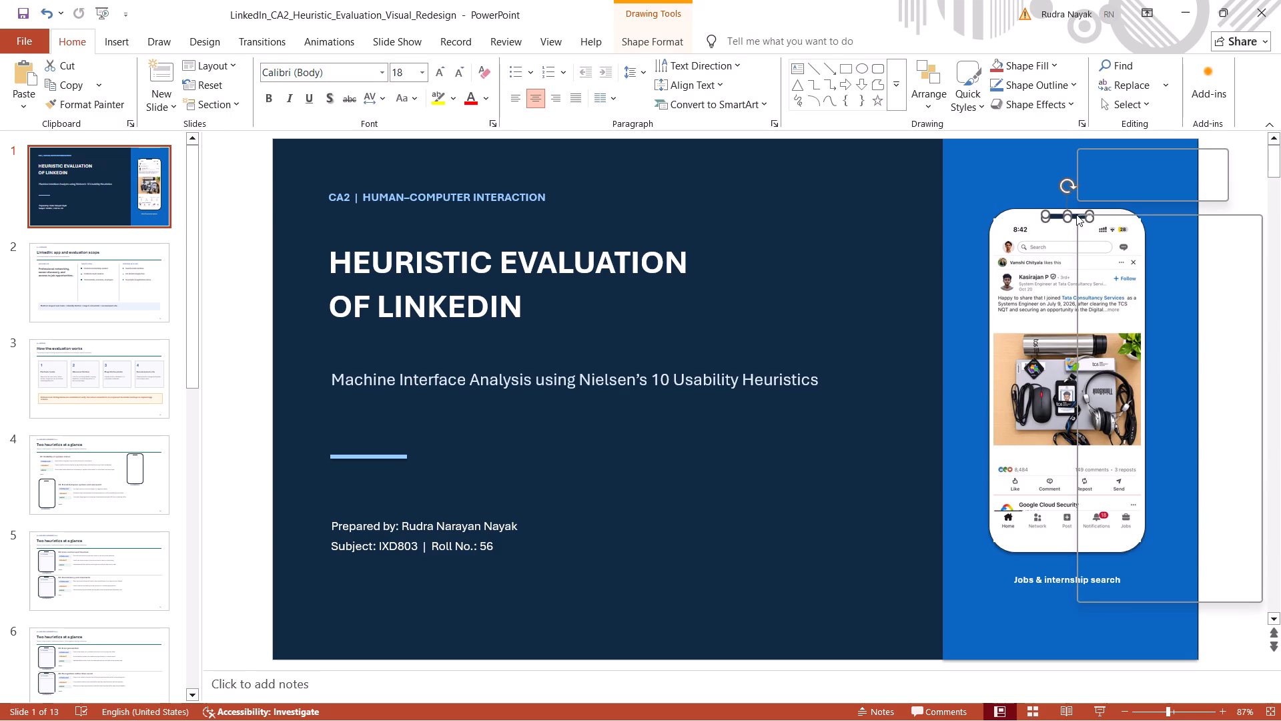
{"action": "left_click", "coordinate": [1120, 399]}
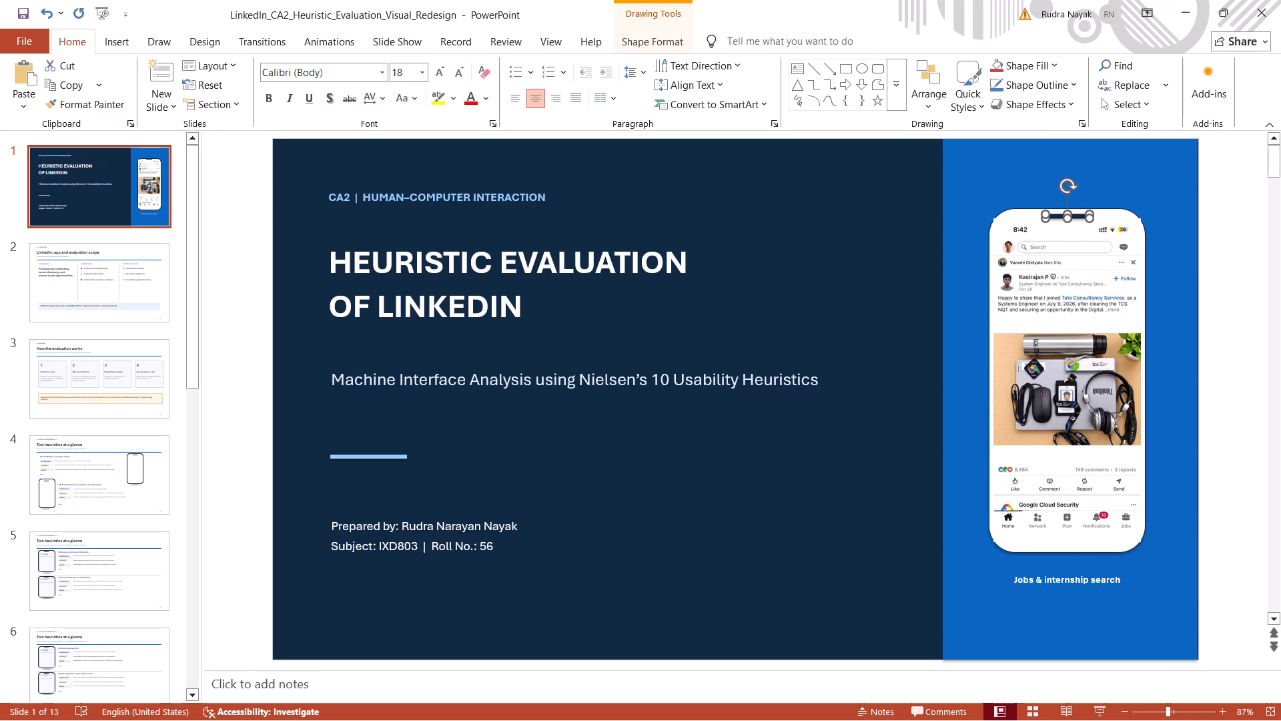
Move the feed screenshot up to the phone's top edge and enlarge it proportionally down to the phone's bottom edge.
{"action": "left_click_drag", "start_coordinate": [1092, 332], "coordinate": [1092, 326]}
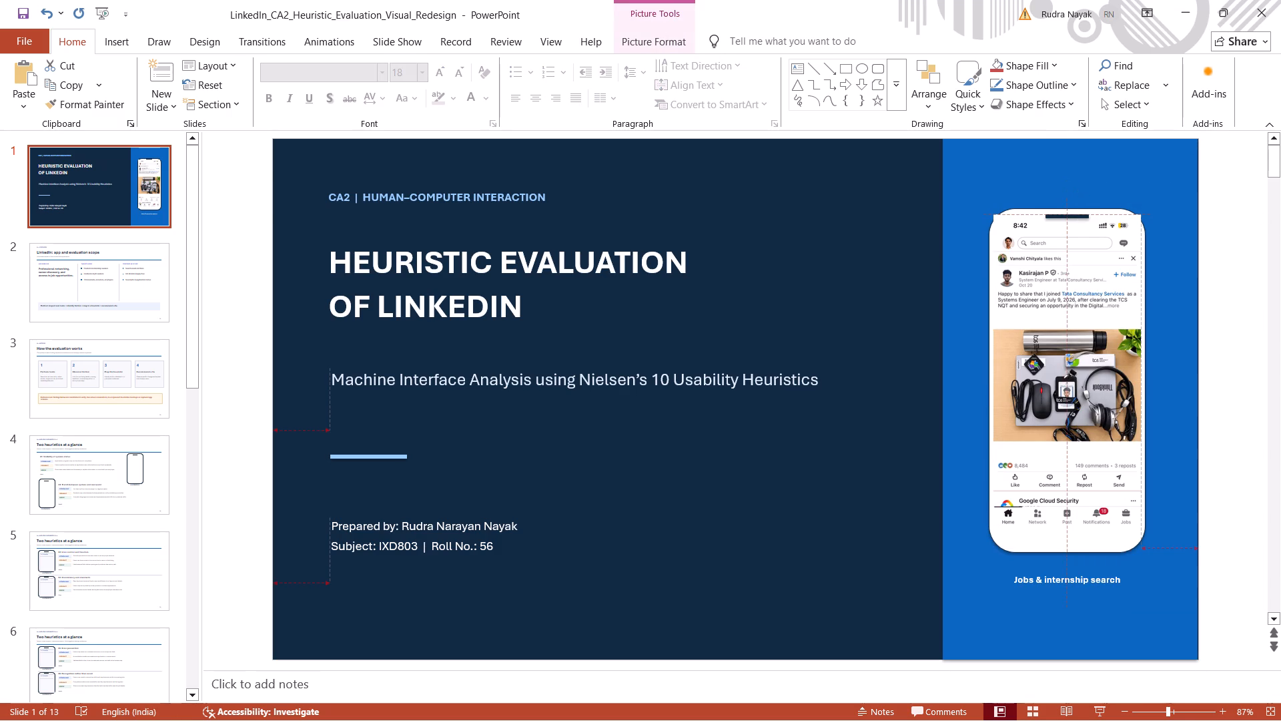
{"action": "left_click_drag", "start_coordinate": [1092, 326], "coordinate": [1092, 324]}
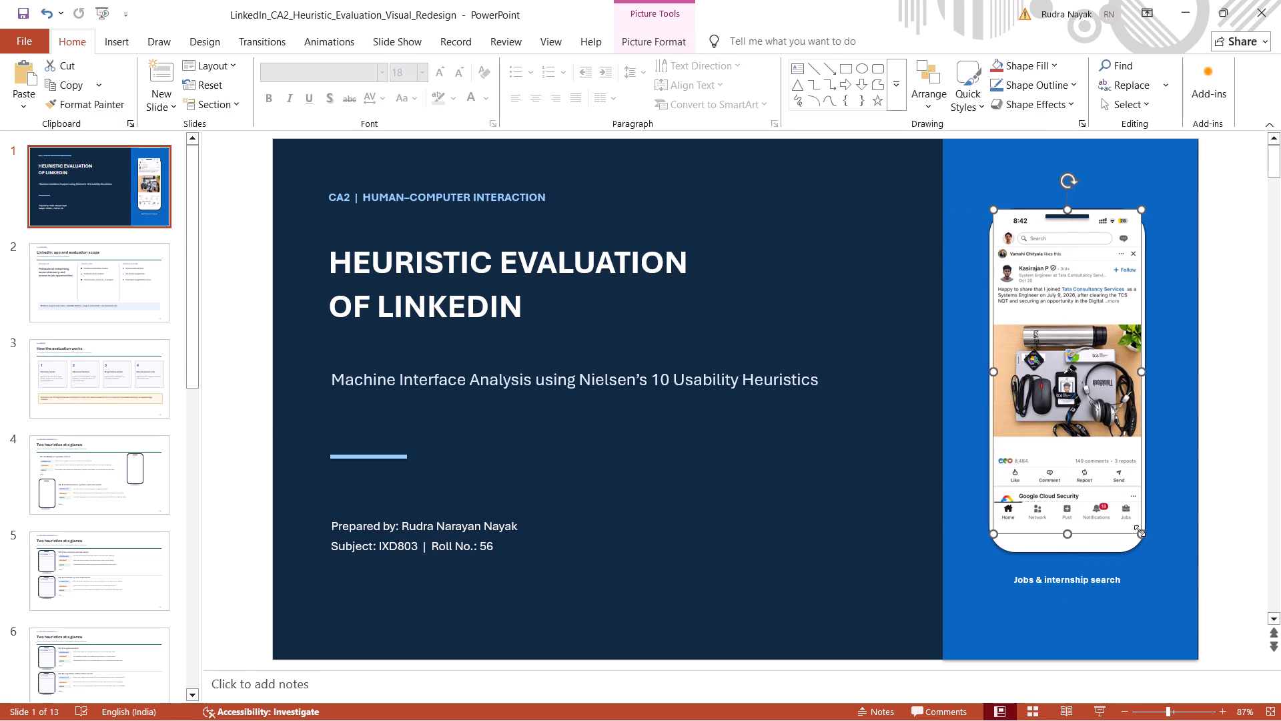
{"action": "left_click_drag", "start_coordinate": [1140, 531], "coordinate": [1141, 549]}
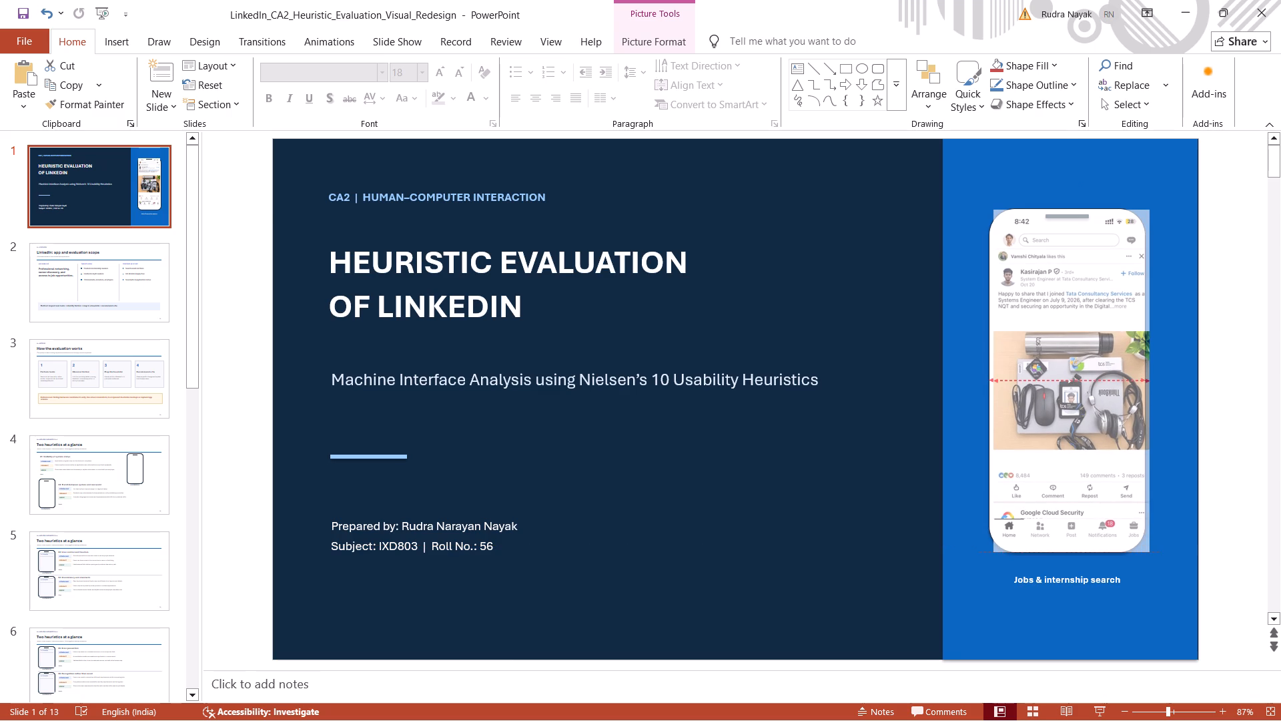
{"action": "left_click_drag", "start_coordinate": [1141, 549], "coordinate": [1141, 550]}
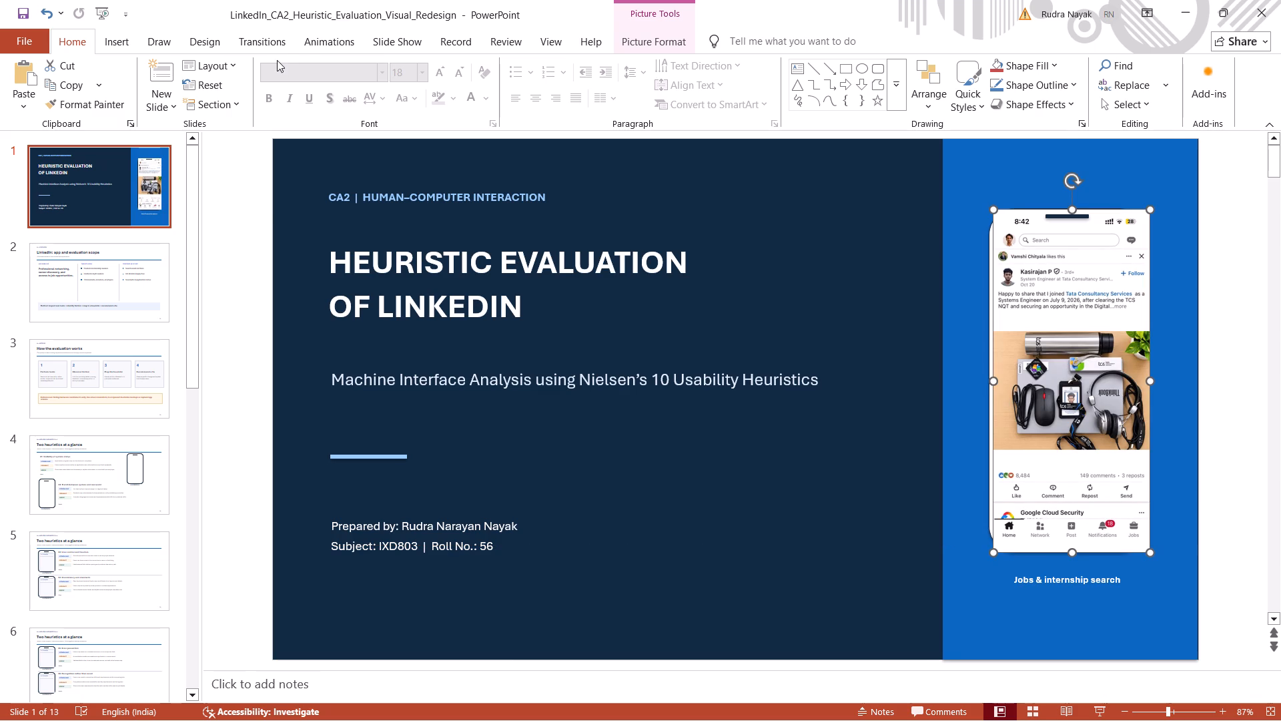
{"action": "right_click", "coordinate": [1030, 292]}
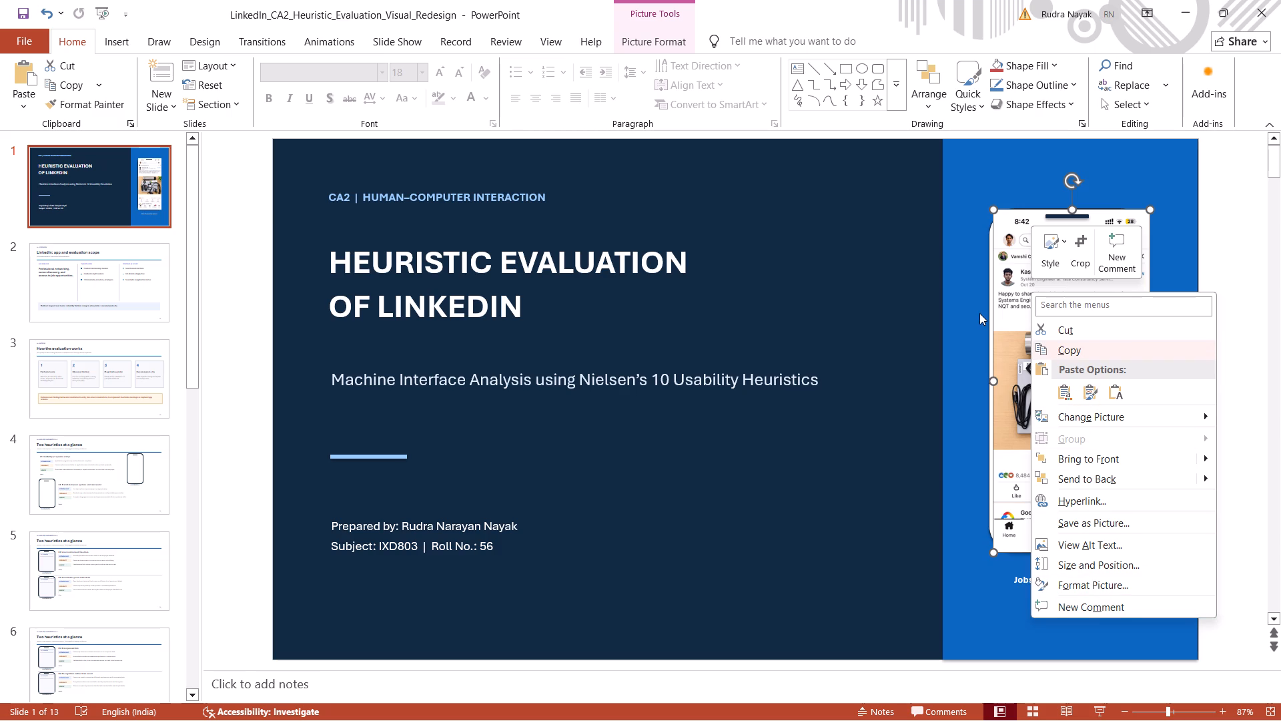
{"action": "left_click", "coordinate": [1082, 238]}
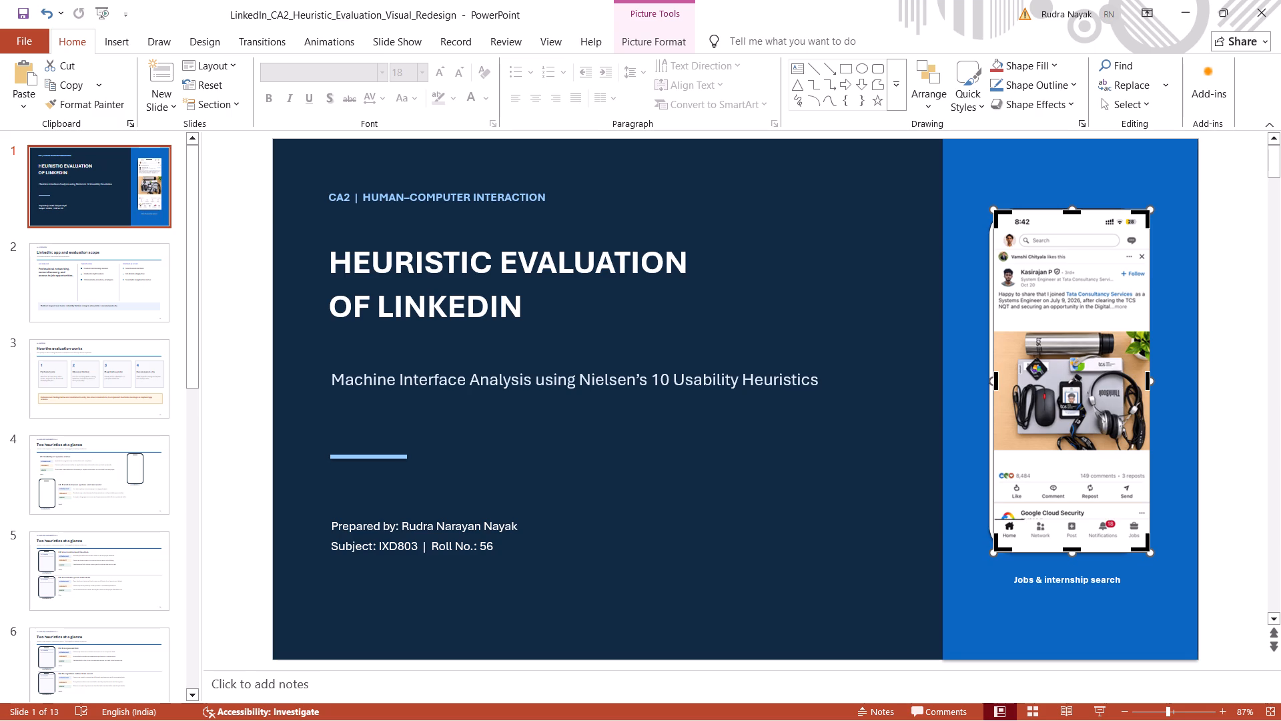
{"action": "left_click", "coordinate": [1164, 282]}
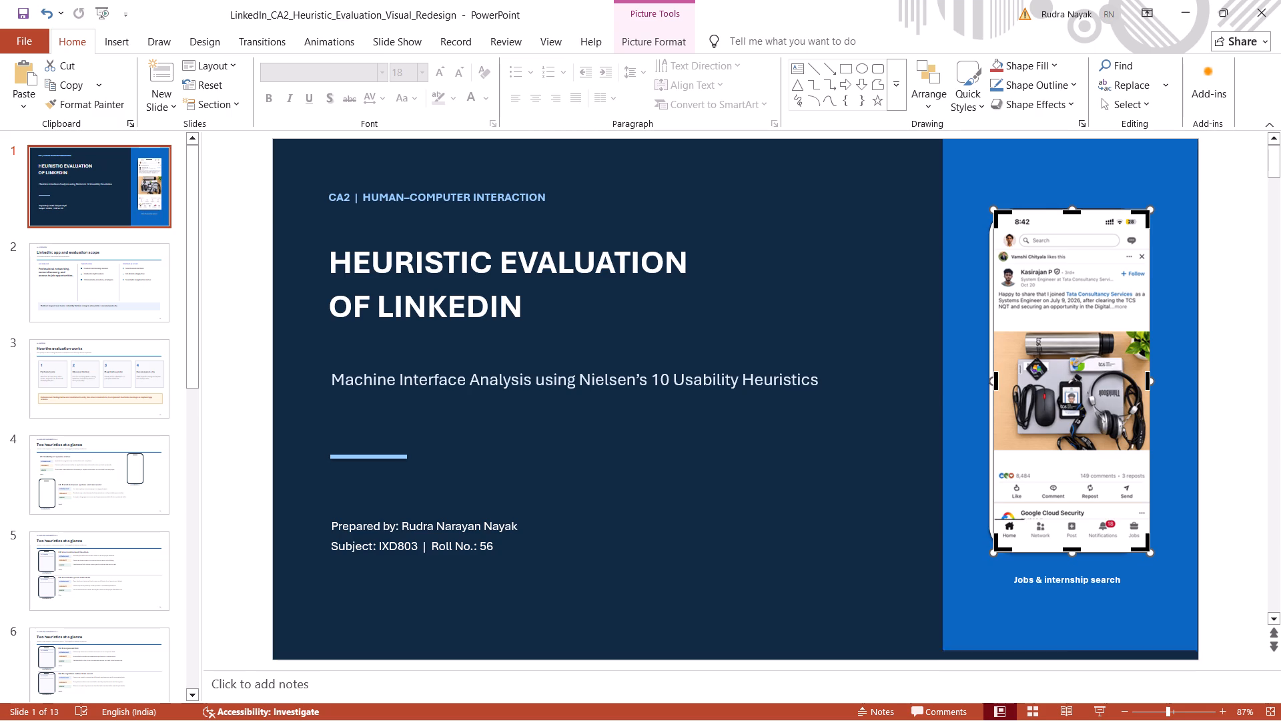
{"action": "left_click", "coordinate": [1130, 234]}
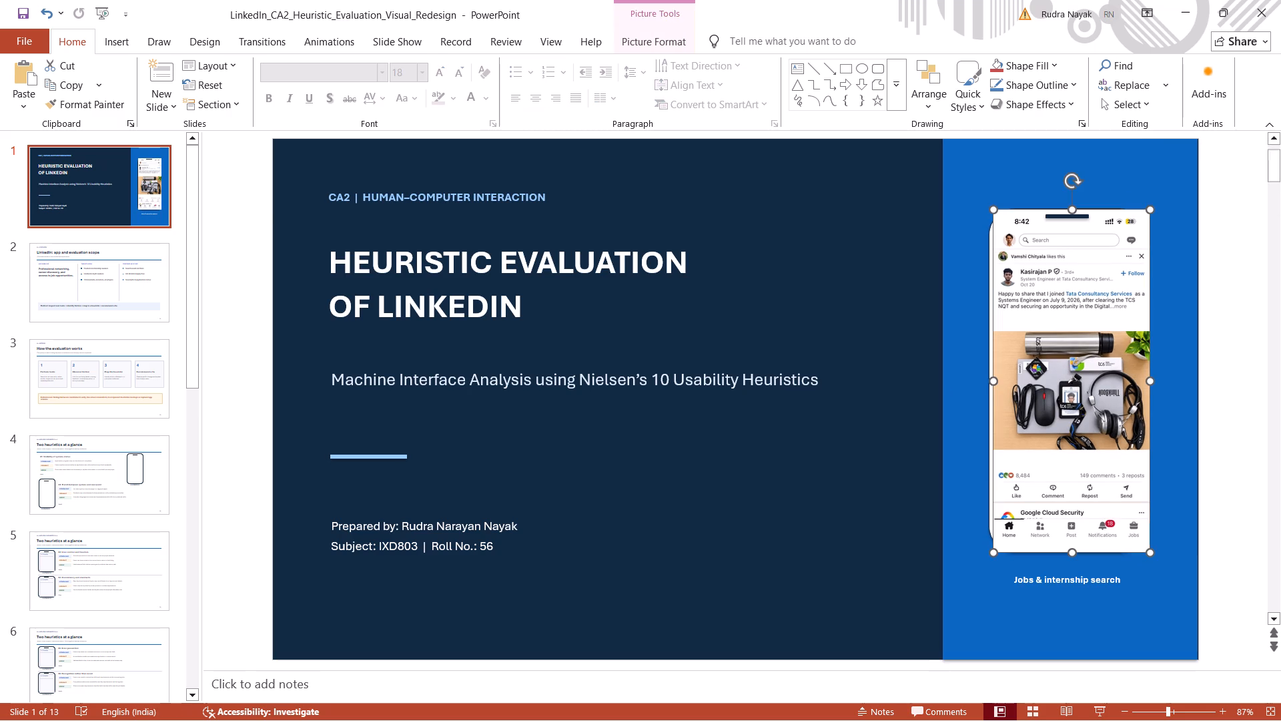
Shrink the feed screenshot proportionally and centre it inside the phone outline, just below the speaker bar.
{"action": "left_click_drag", "start_coordinate": [1150, 211], "coordinate": [1141, 216]}
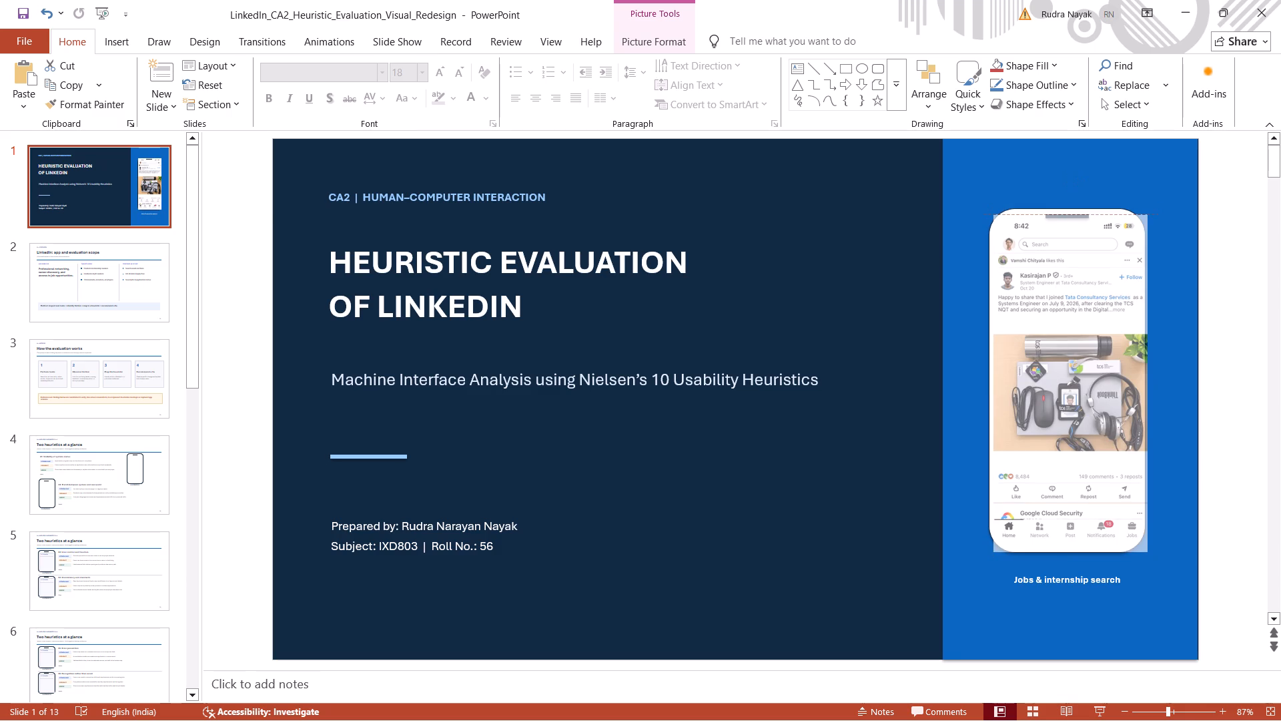
{"action": "left_click_drag", "start_coordinate": [1141, 216], "coordinate": [1121, 220]}
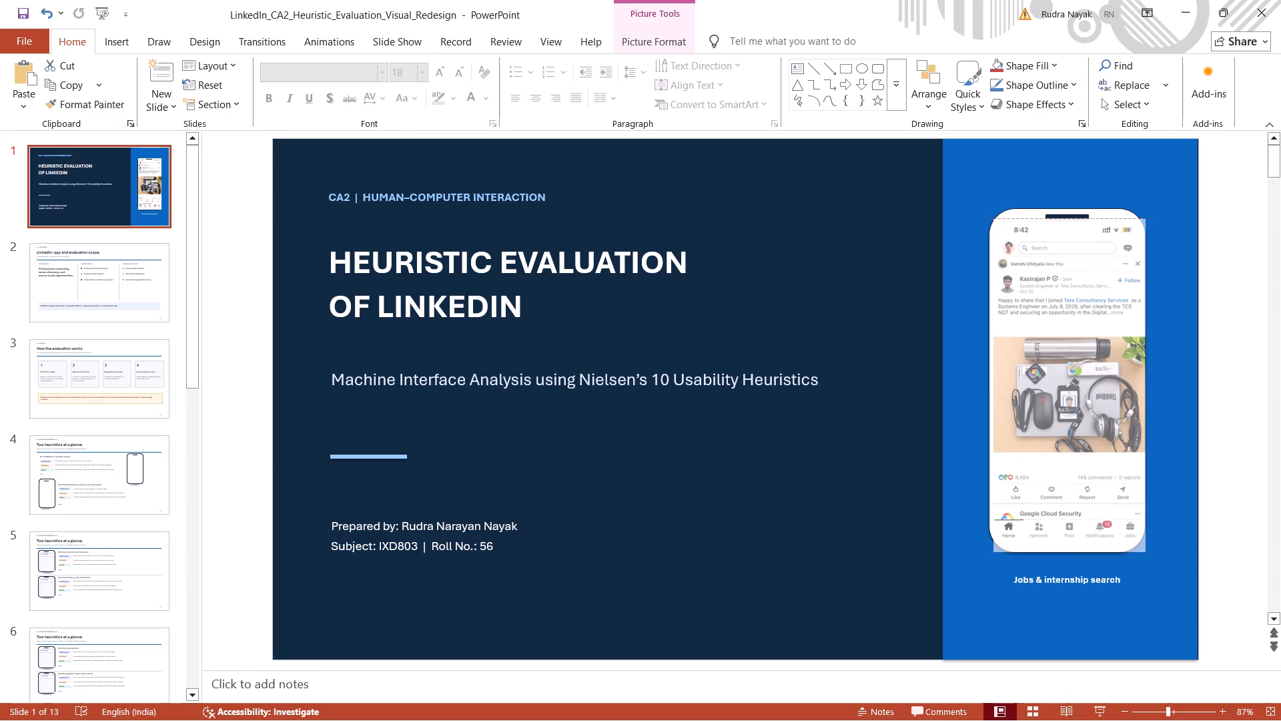
{"action": "left_click_drag", "start_coordinate": [1121, 220], "coordinate": [1119, 222]}
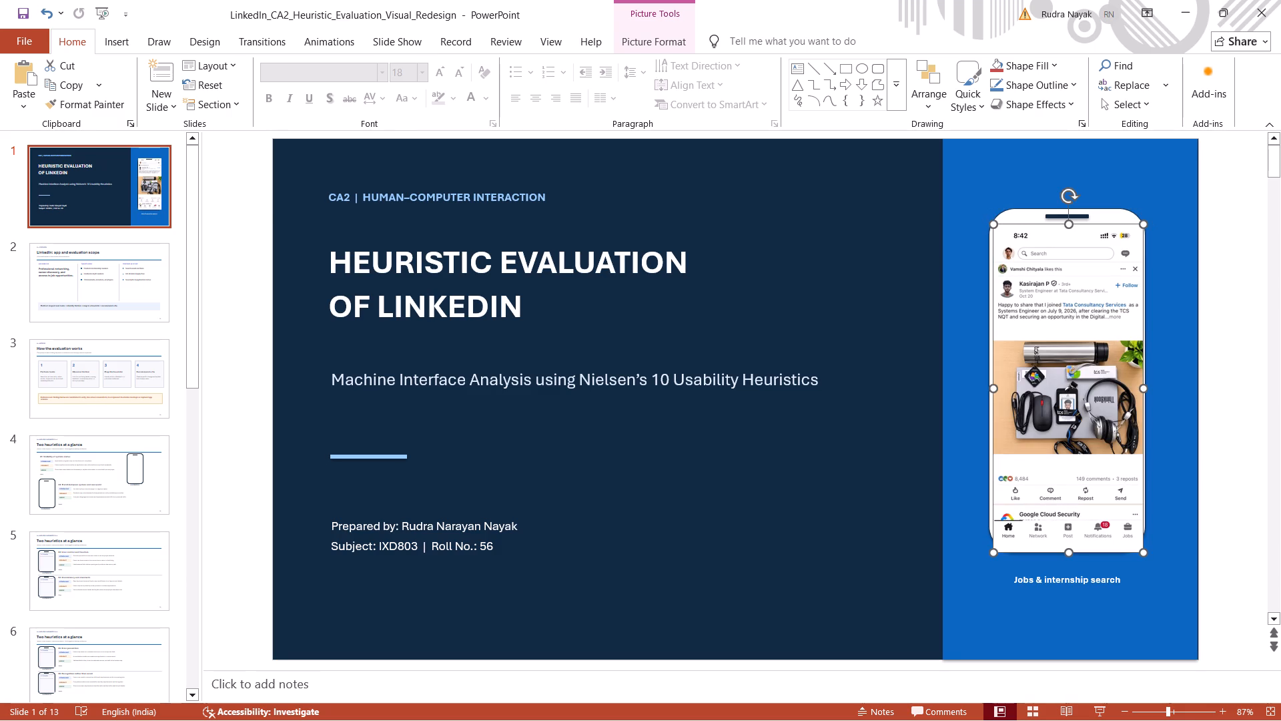
{"action": "left_click_drag", "start_coordinate": [1102, 274], "coordinate": [1100, 258]}
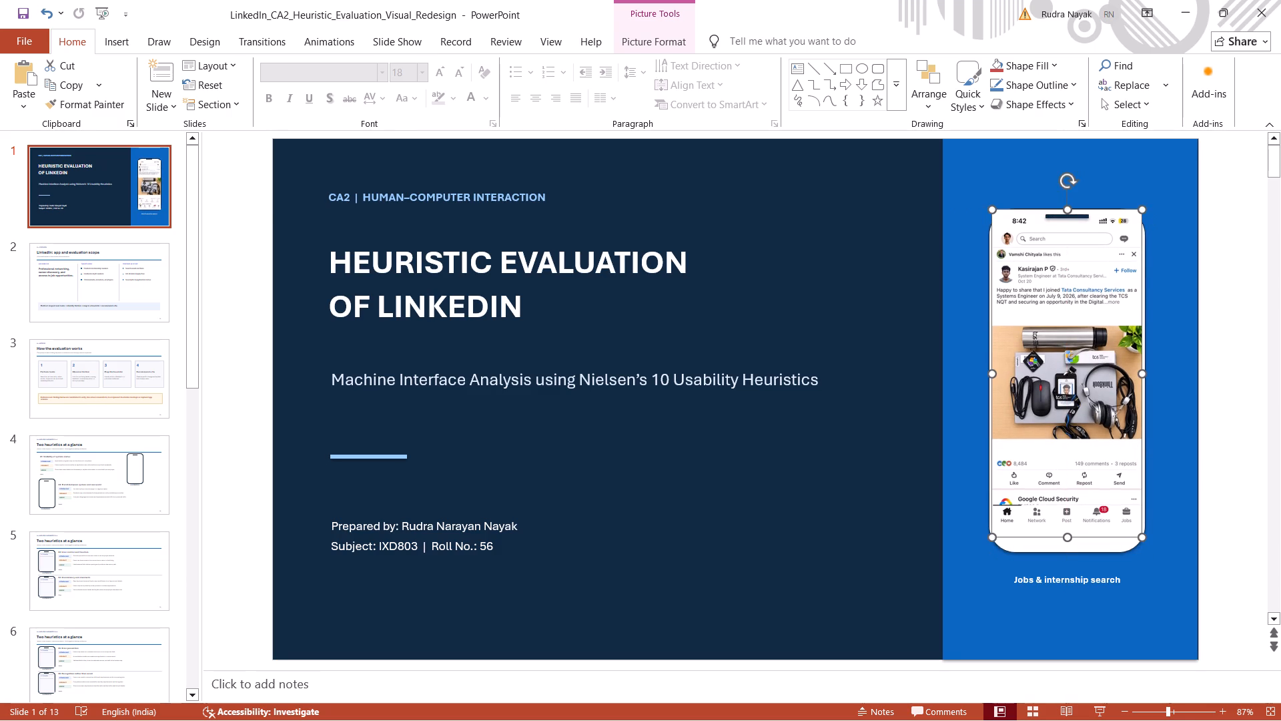
{"action": "left_click_drag", "start_coordinate": [1140, 208], "coordinate": [1132, 216]}
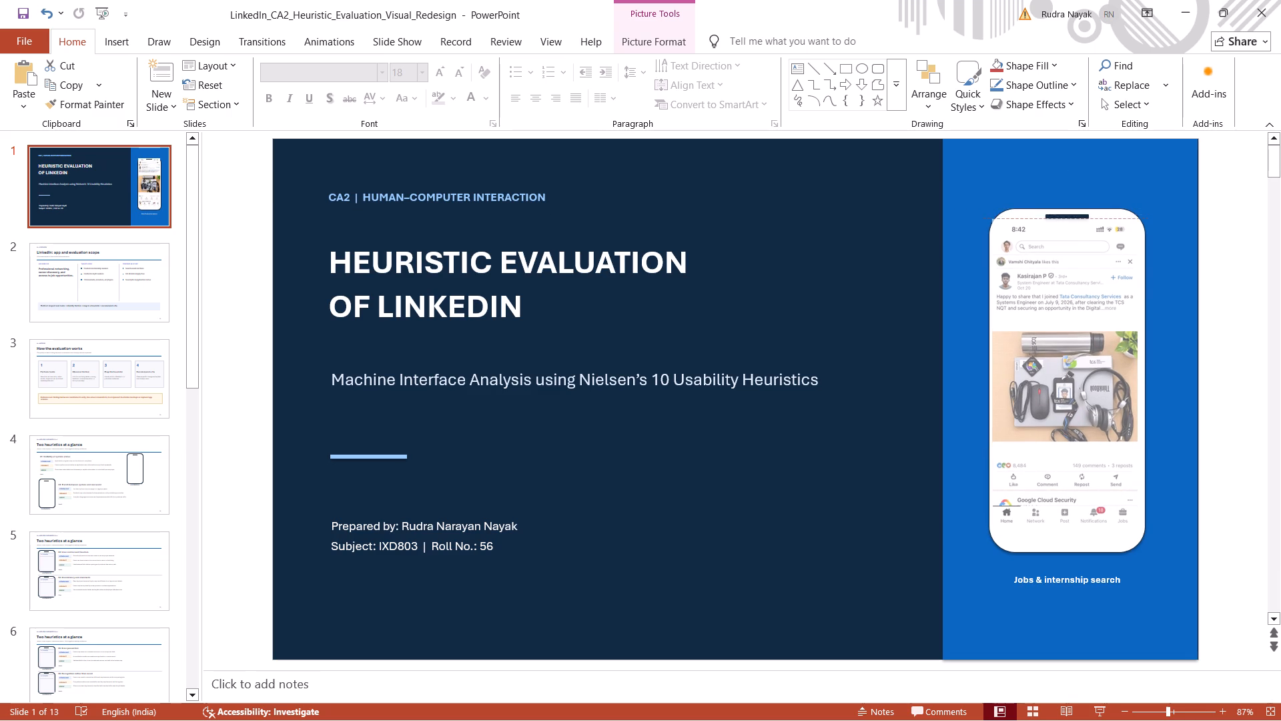
{"action": "left_click_drag", "start_coordinate": [1132, 216], "coordinate": [1132, 221]}
{"action": "left_click", "coordinate": [1078, 254]}
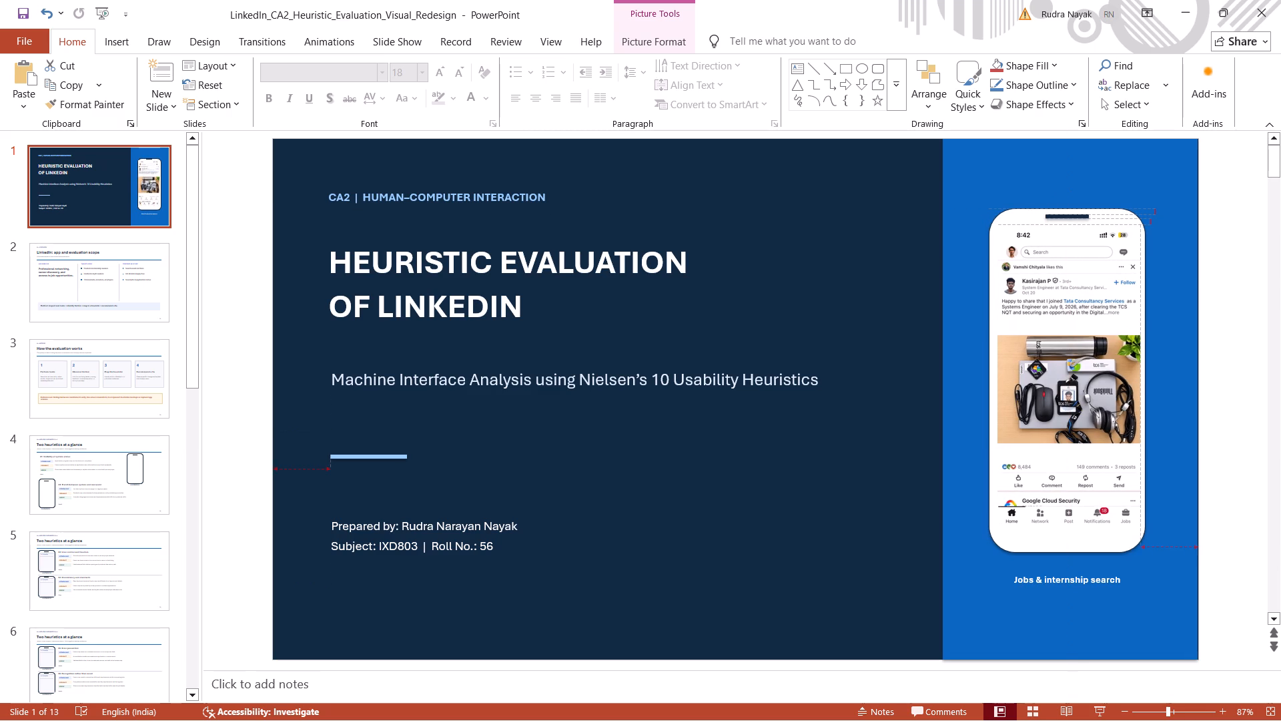
{"action": "left_click", "coordinate": [1180, 360]}
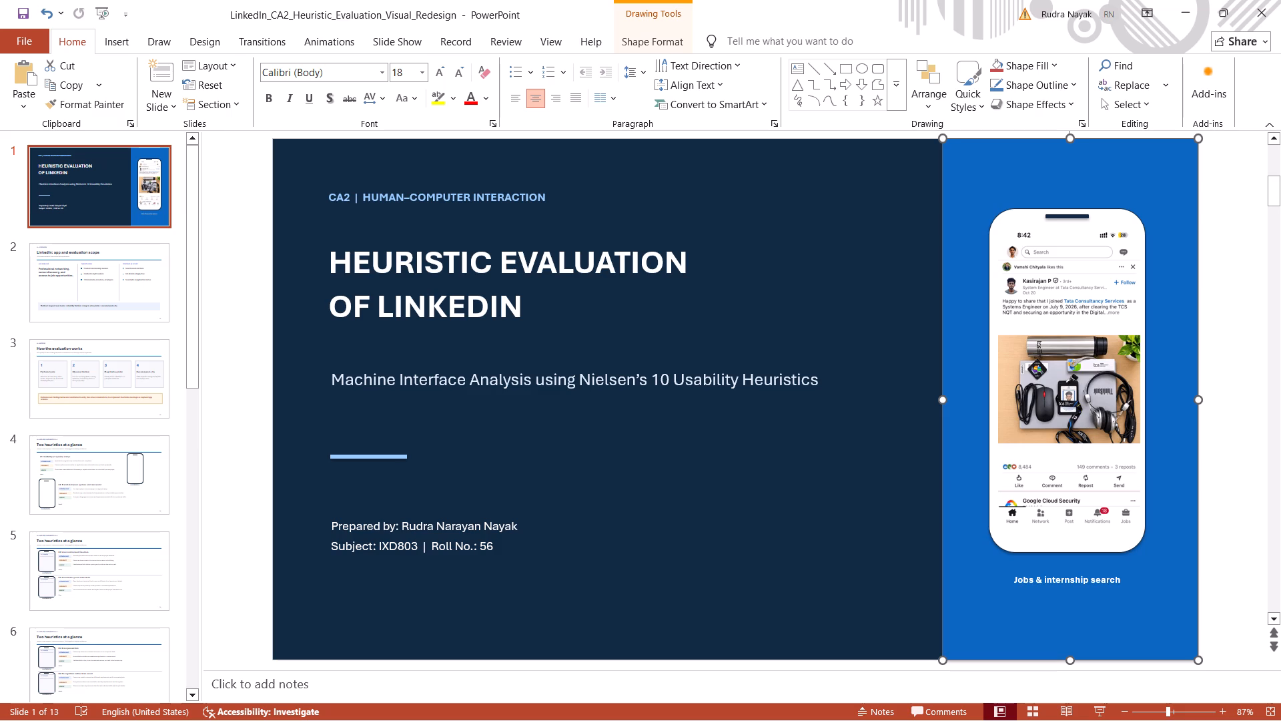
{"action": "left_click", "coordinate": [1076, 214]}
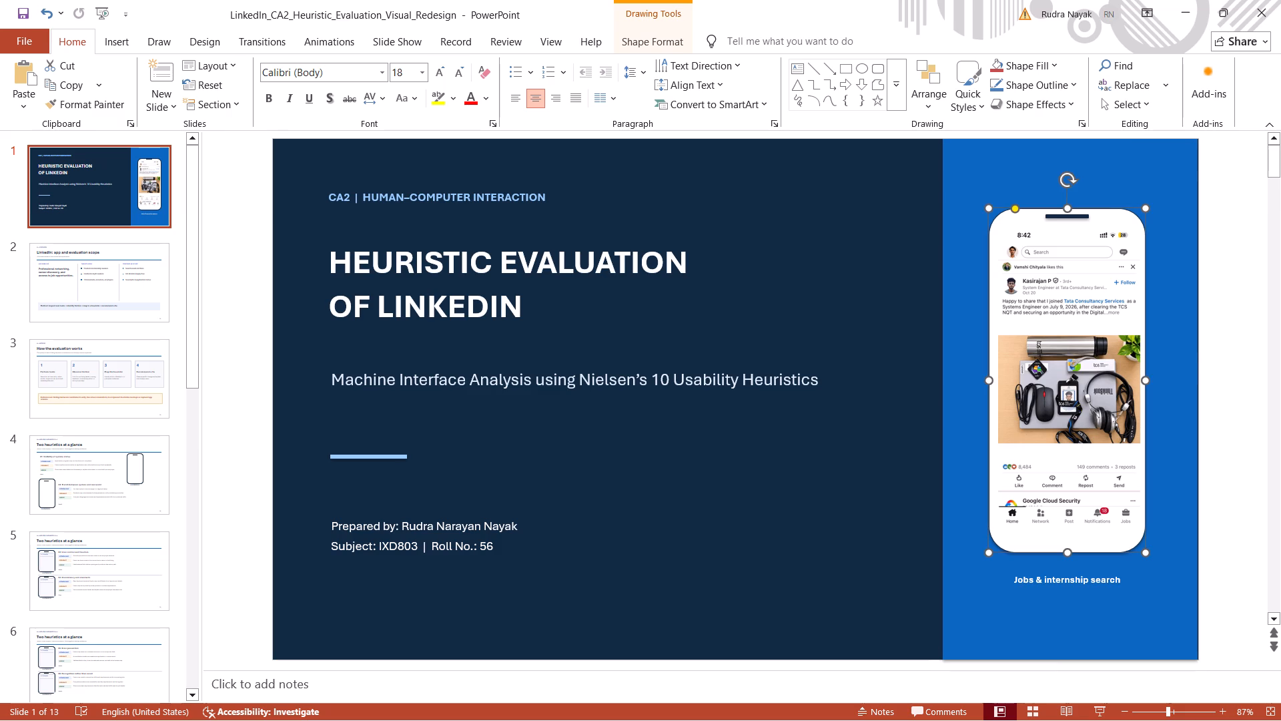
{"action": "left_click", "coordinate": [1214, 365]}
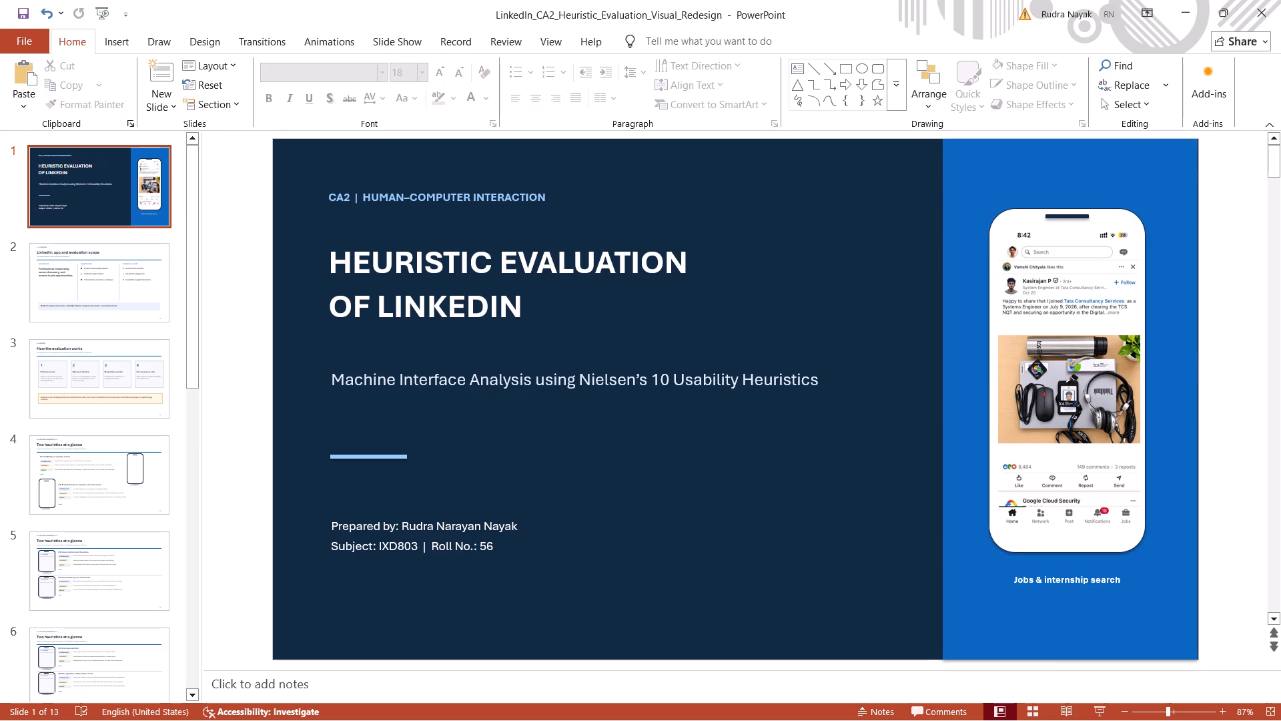
Go to slide 4, which holds the two empty phone mockups for heuristics 1–2.
{"action": "left_click", "coordinate": [120, 270]}
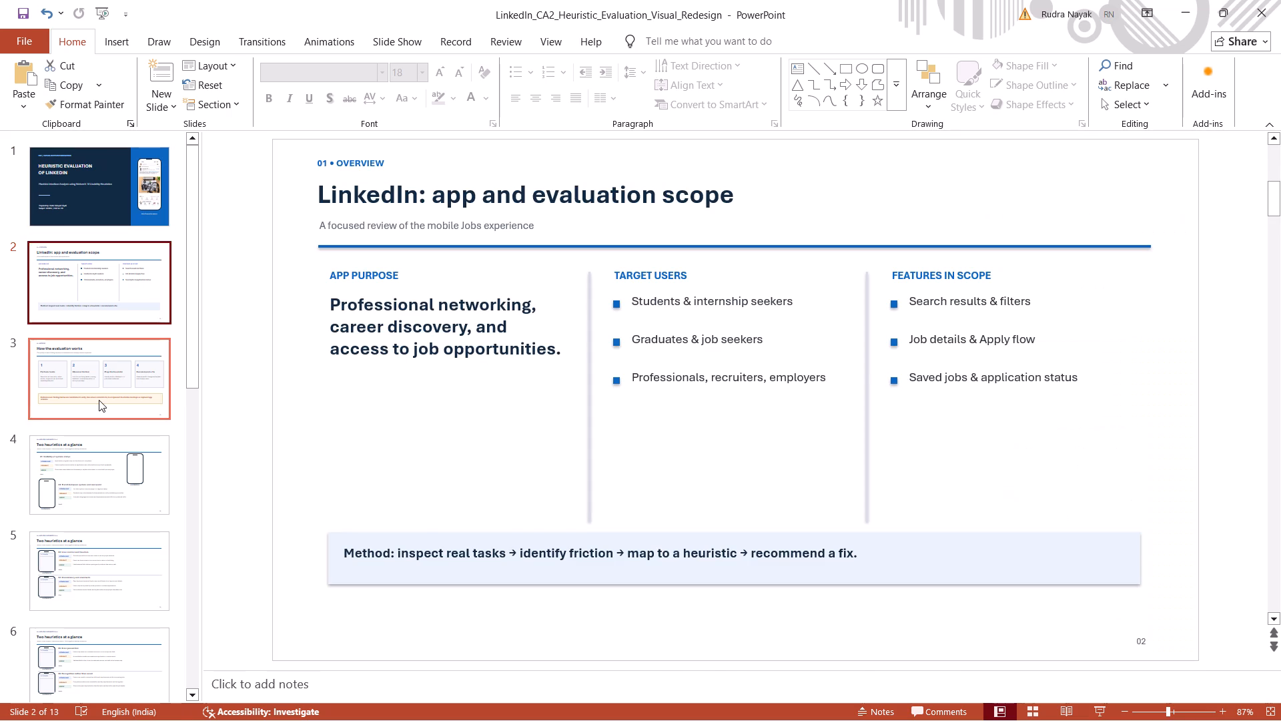
{"action": "left_click", "coordinate": [99, 400]}
{"action": "left_click", "coordinate": [95, 459]}
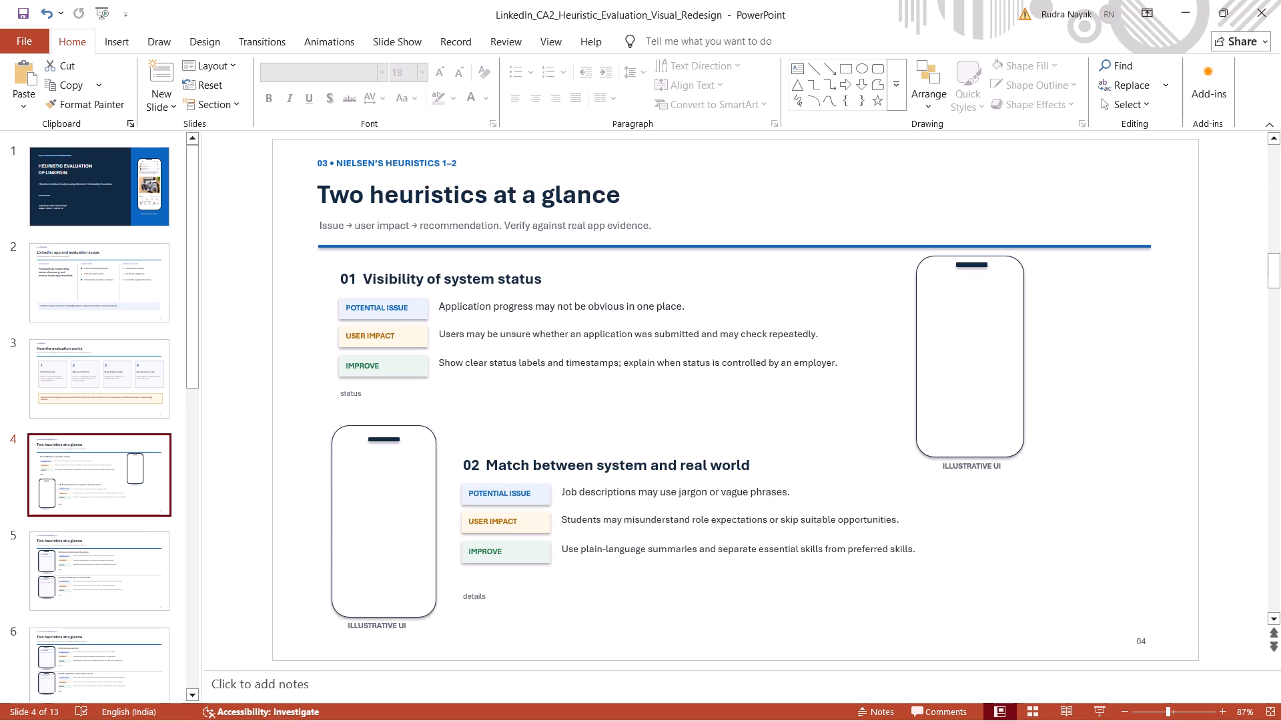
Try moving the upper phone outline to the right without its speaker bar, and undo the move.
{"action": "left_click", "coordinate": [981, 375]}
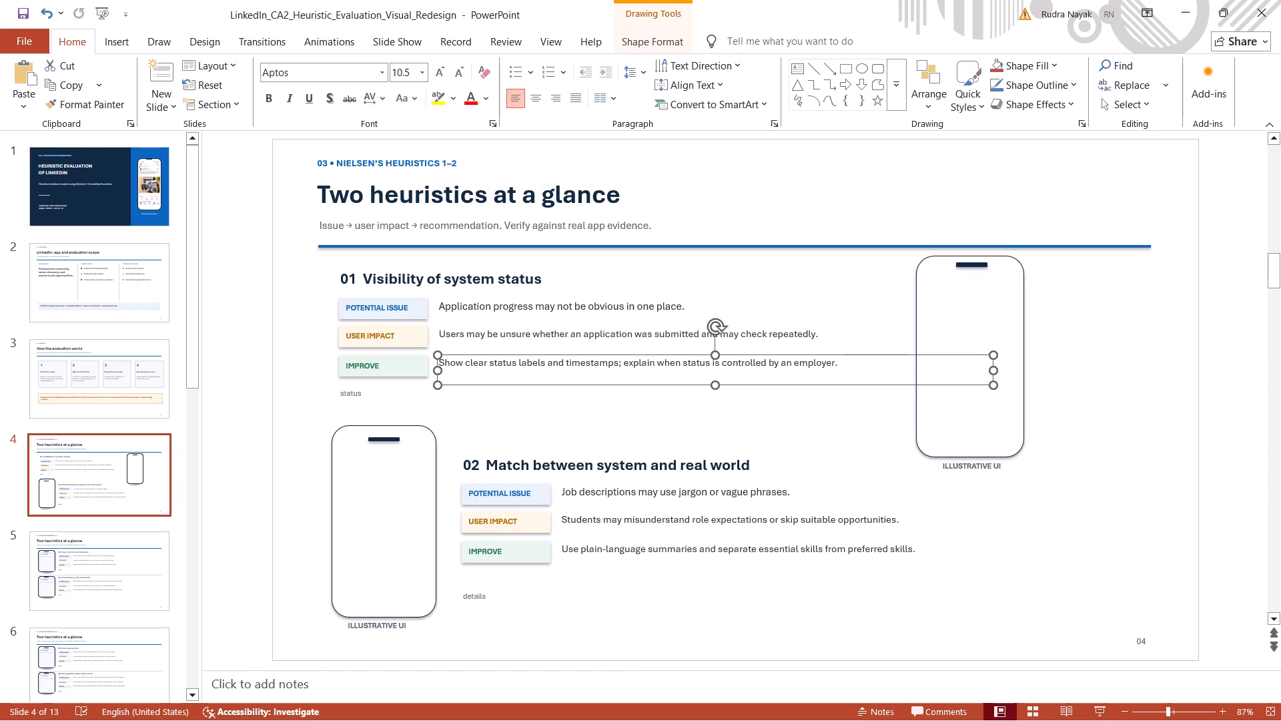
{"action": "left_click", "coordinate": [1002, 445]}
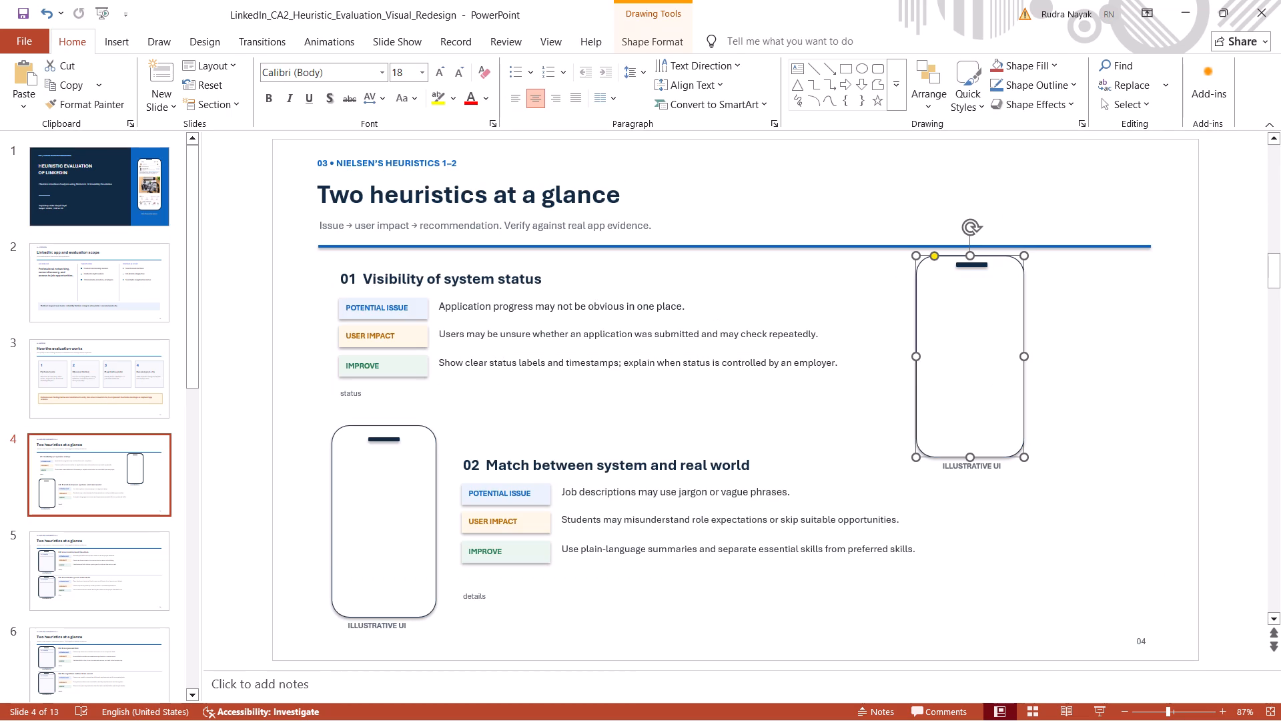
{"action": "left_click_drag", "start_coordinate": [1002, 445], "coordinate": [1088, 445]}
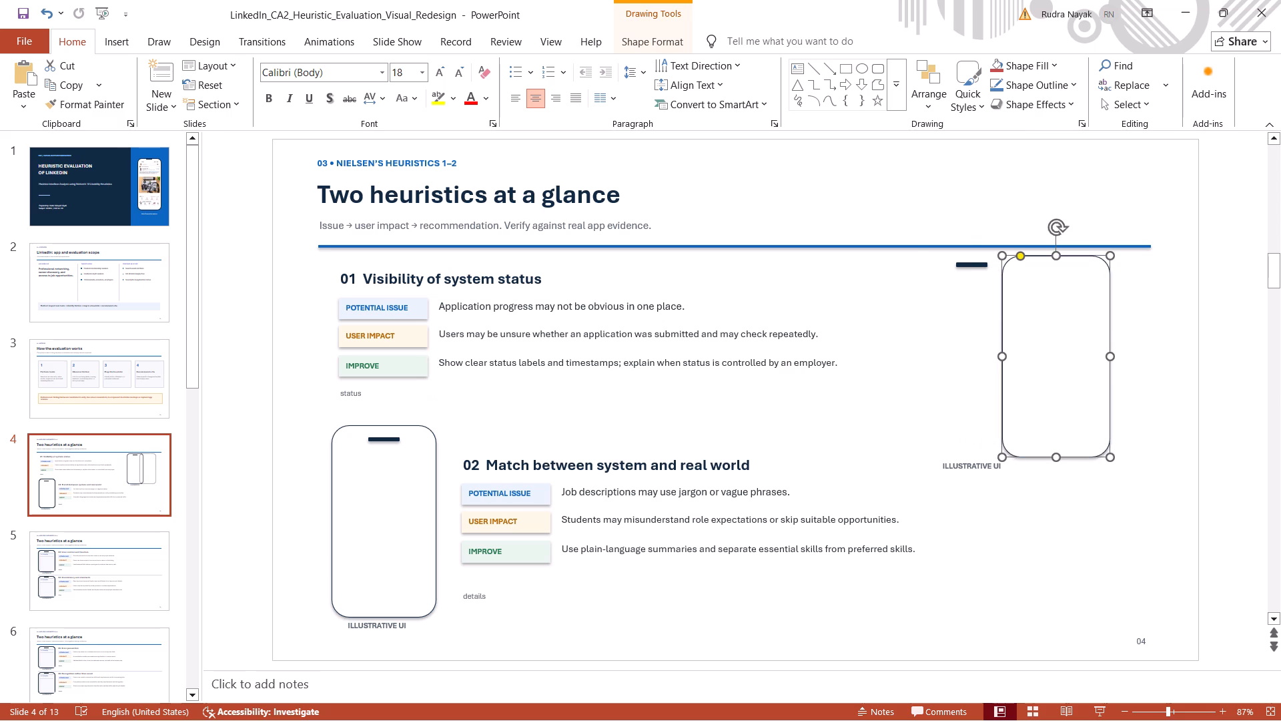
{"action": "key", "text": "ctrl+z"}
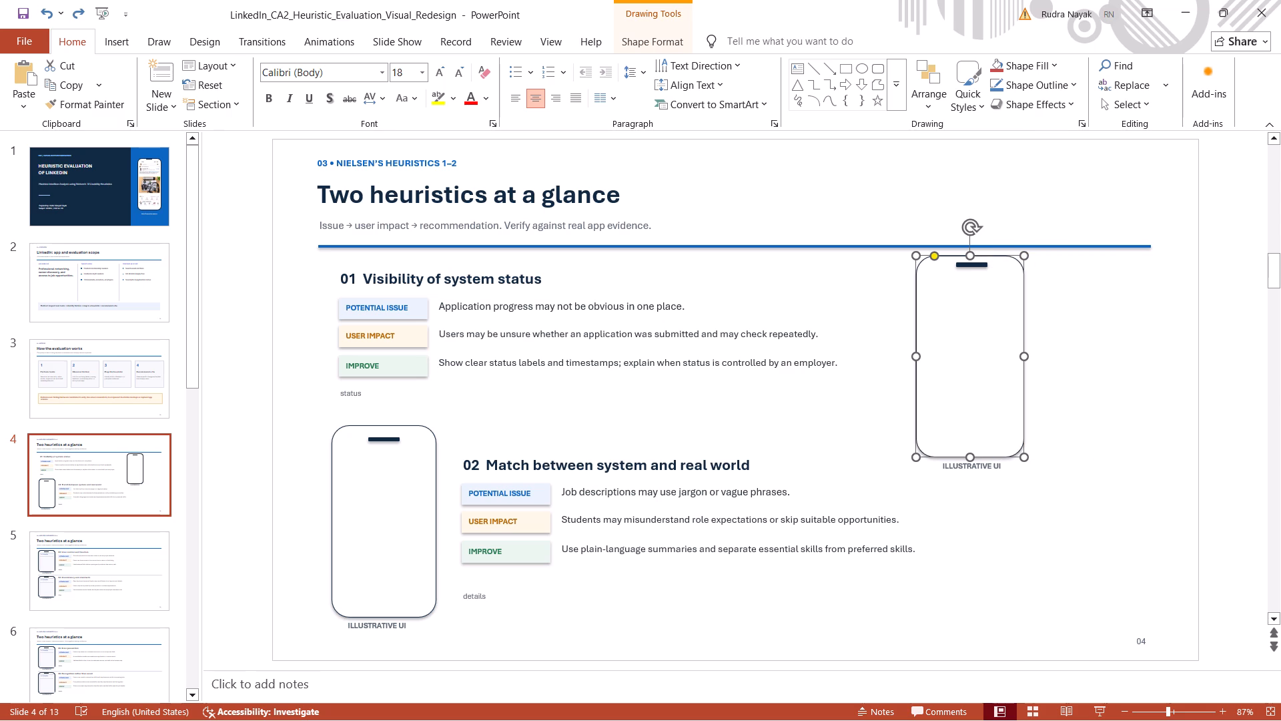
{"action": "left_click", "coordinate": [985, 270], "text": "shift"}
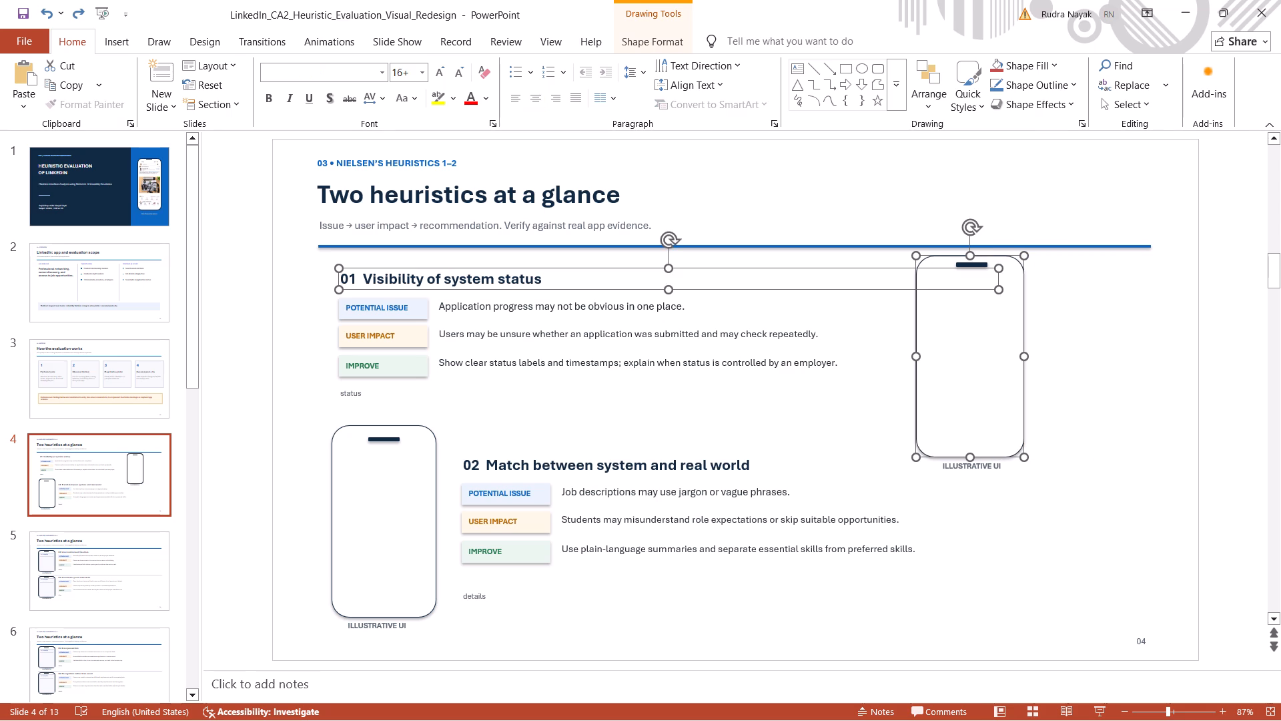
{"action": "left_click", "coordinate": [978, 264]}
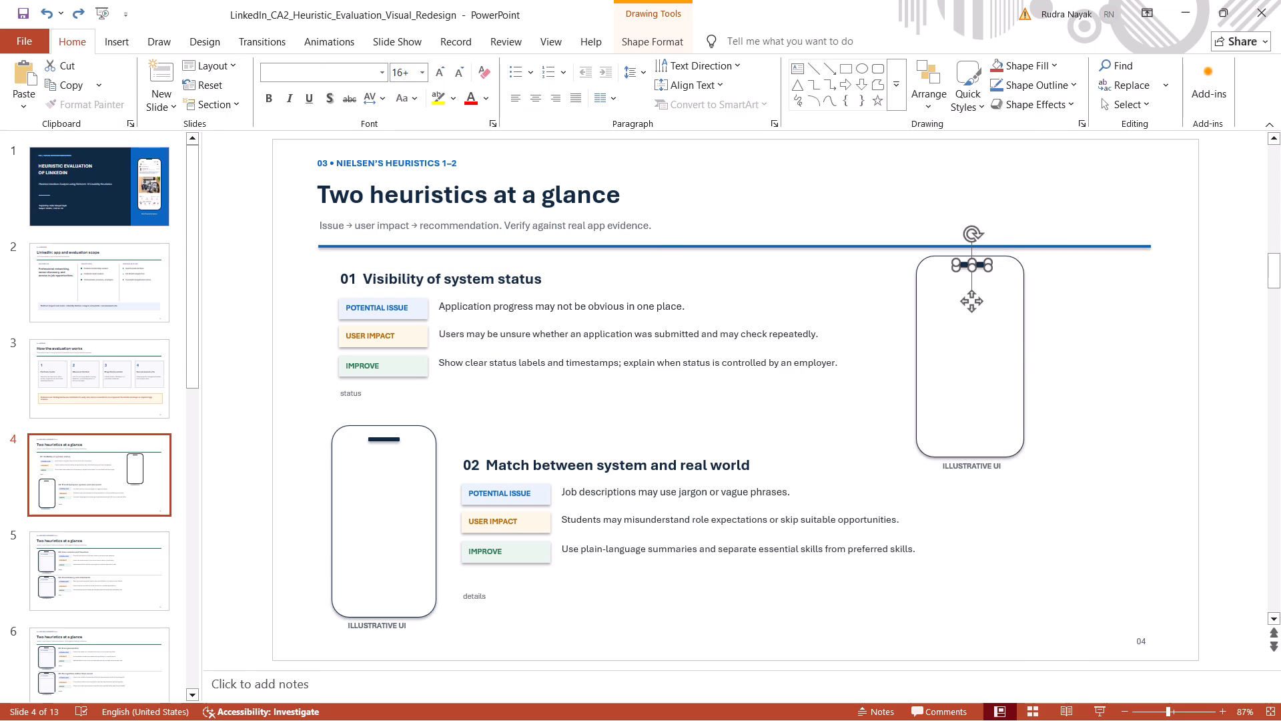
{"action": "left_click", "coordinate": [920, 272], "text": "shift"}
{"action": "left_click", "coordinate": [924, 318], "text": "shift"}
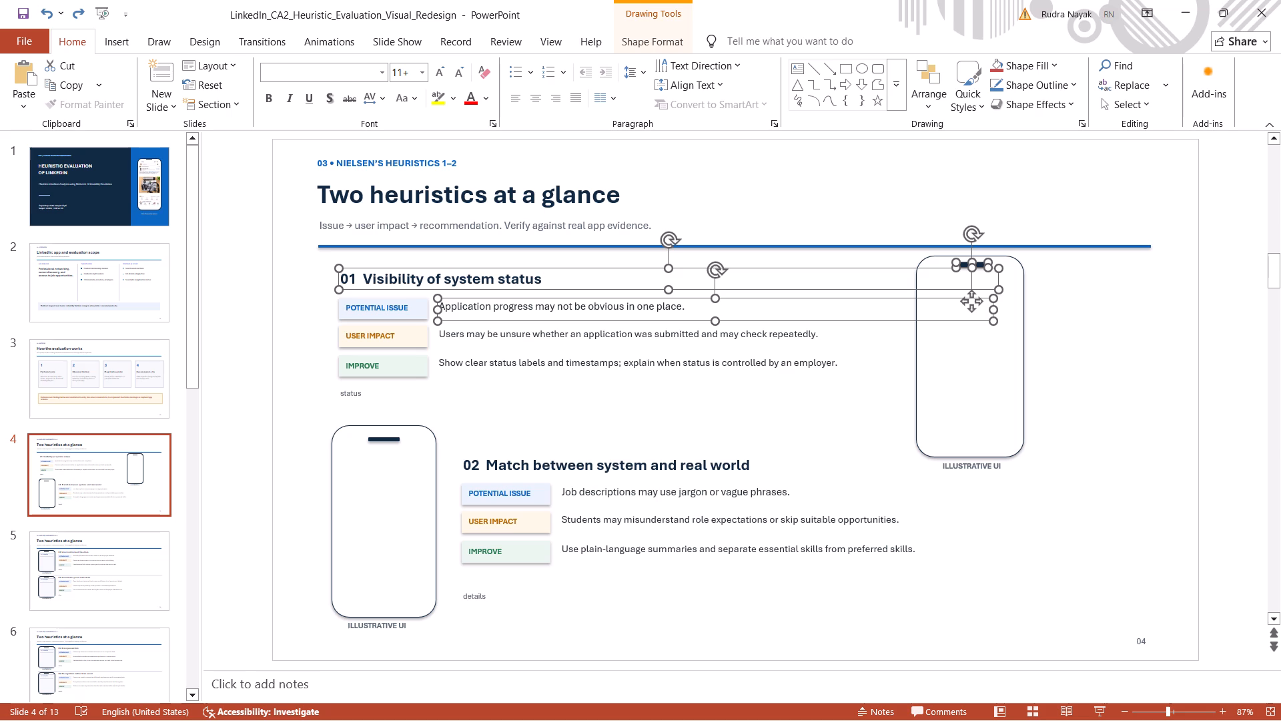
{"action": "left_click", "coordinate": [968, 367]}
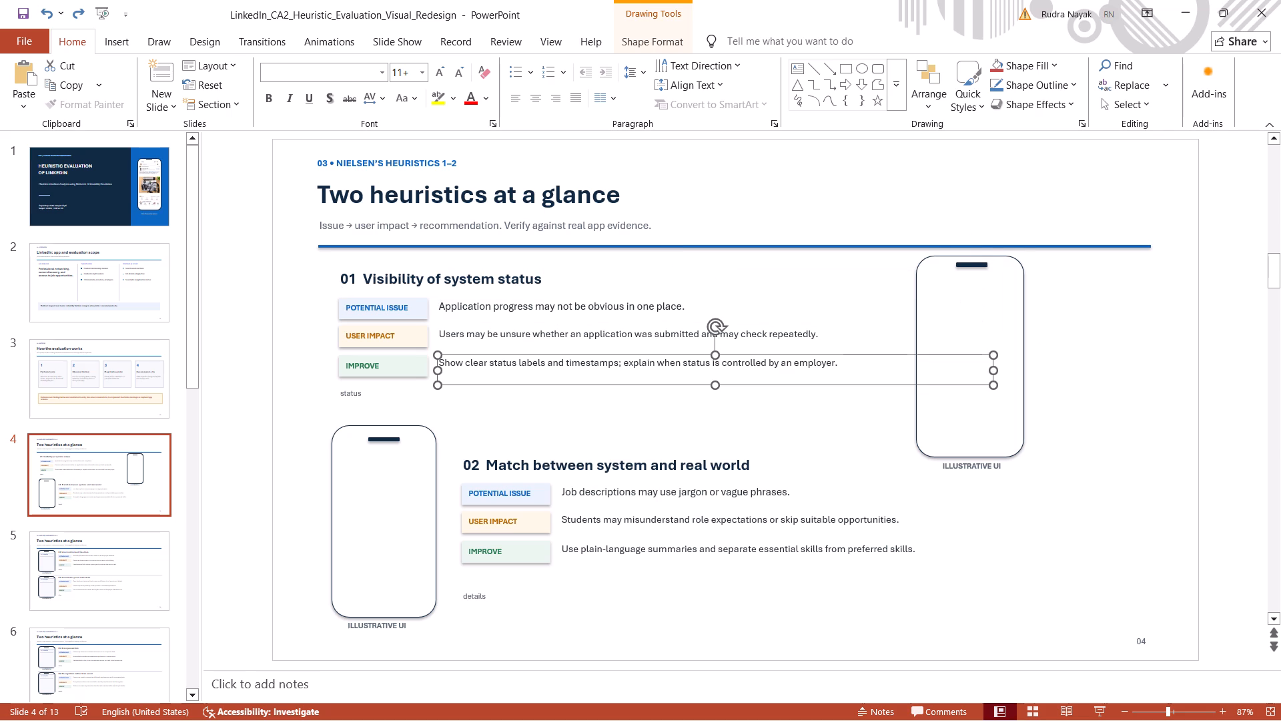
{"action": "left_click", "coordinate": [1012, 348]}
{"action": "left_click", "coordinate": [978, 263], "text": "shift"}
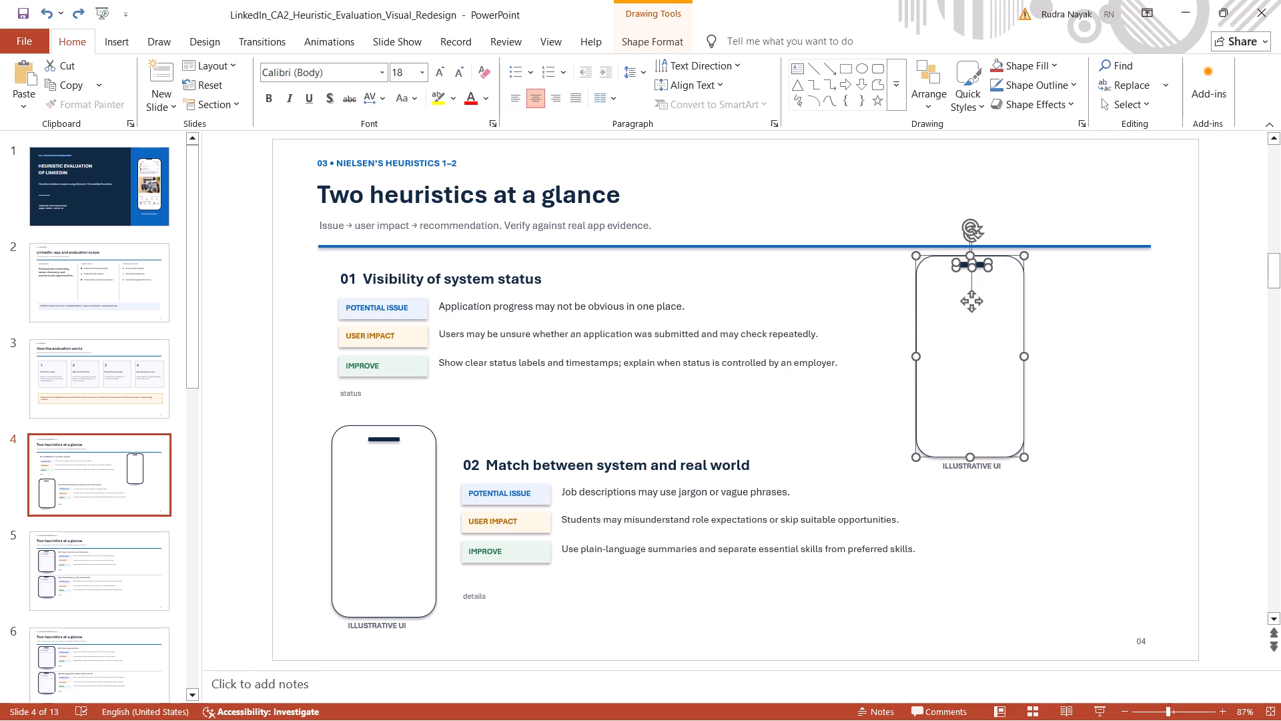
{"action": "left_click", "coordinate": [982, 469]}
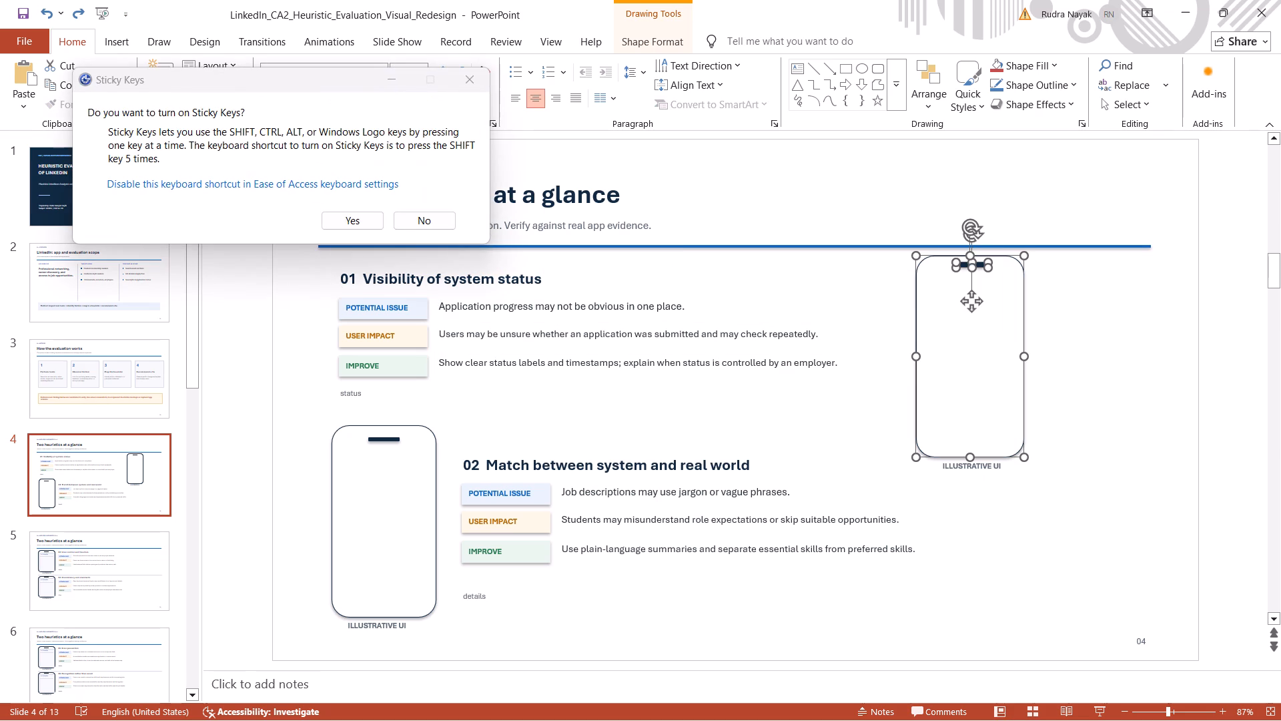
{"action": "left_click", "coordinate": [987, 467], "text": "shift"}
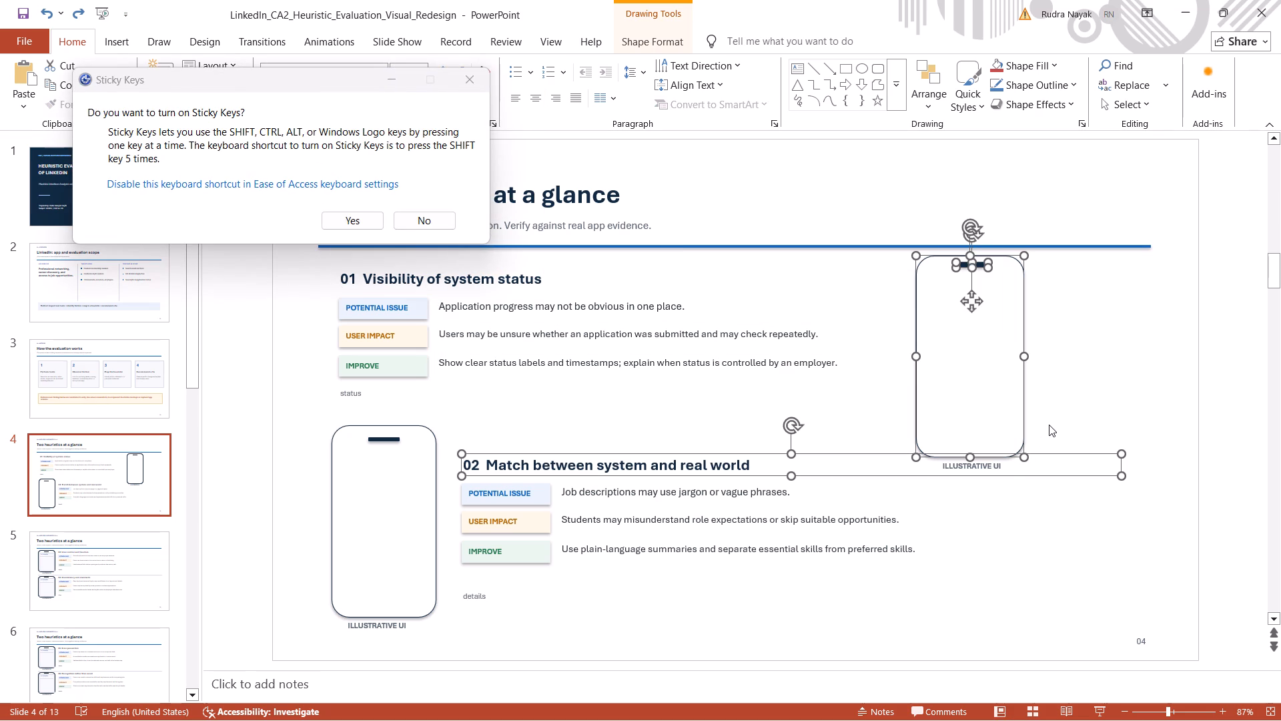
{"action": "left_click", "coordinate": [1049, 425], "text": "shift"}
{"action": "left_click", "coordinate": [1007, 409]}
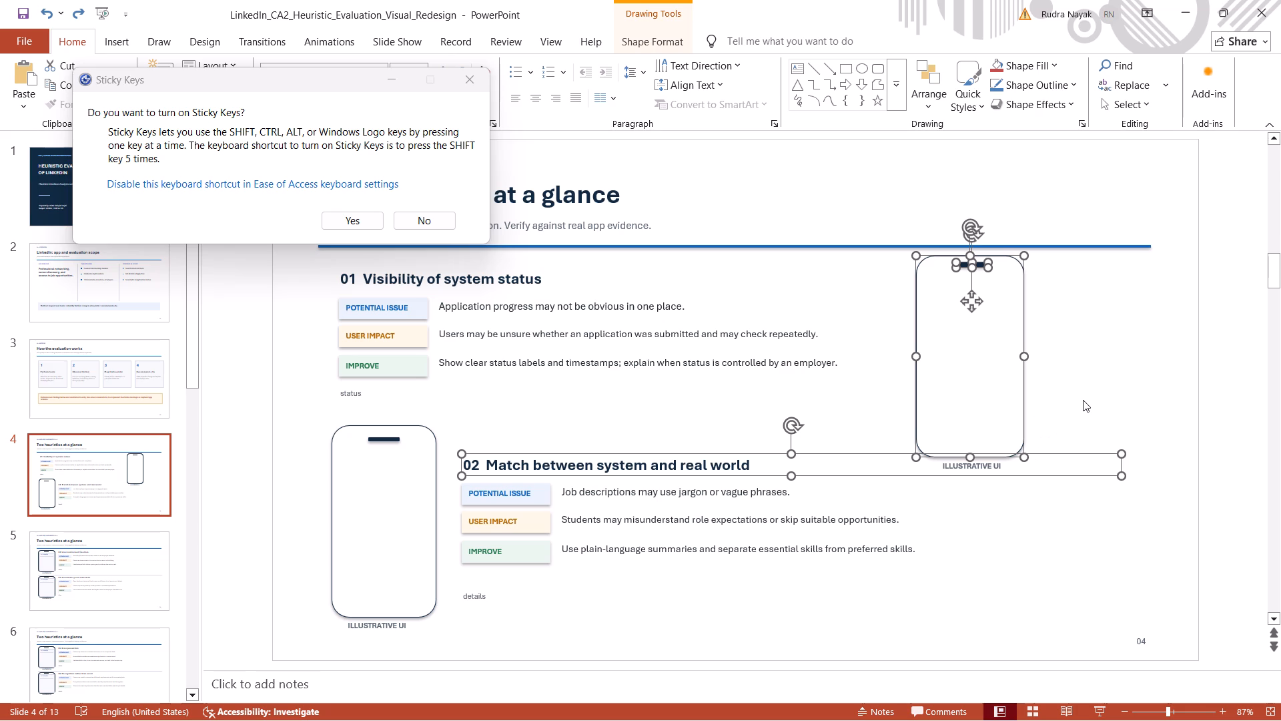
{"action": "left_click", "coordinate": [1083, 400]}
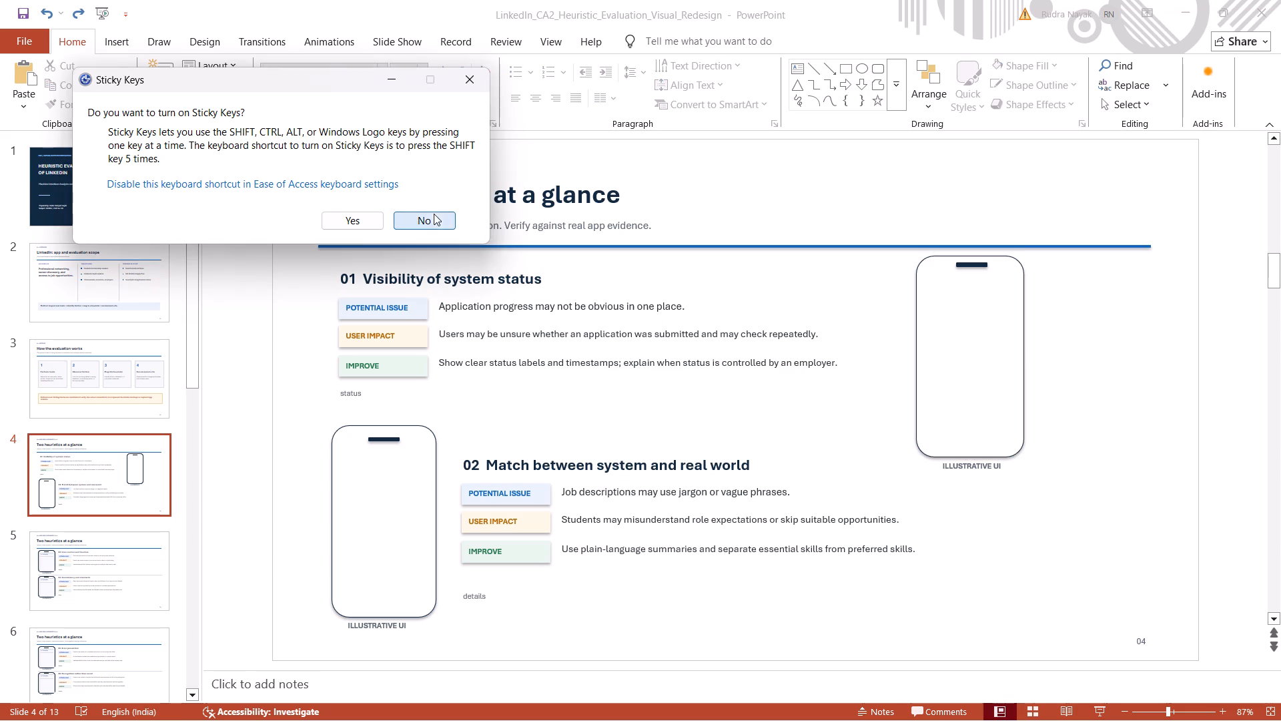
Move the upper phone outline together with its speaker bar to the right, near the slide's right edge and clear of the heuristic 01 text.
{"action": "left_click", "coordinate": [1011, 357]}
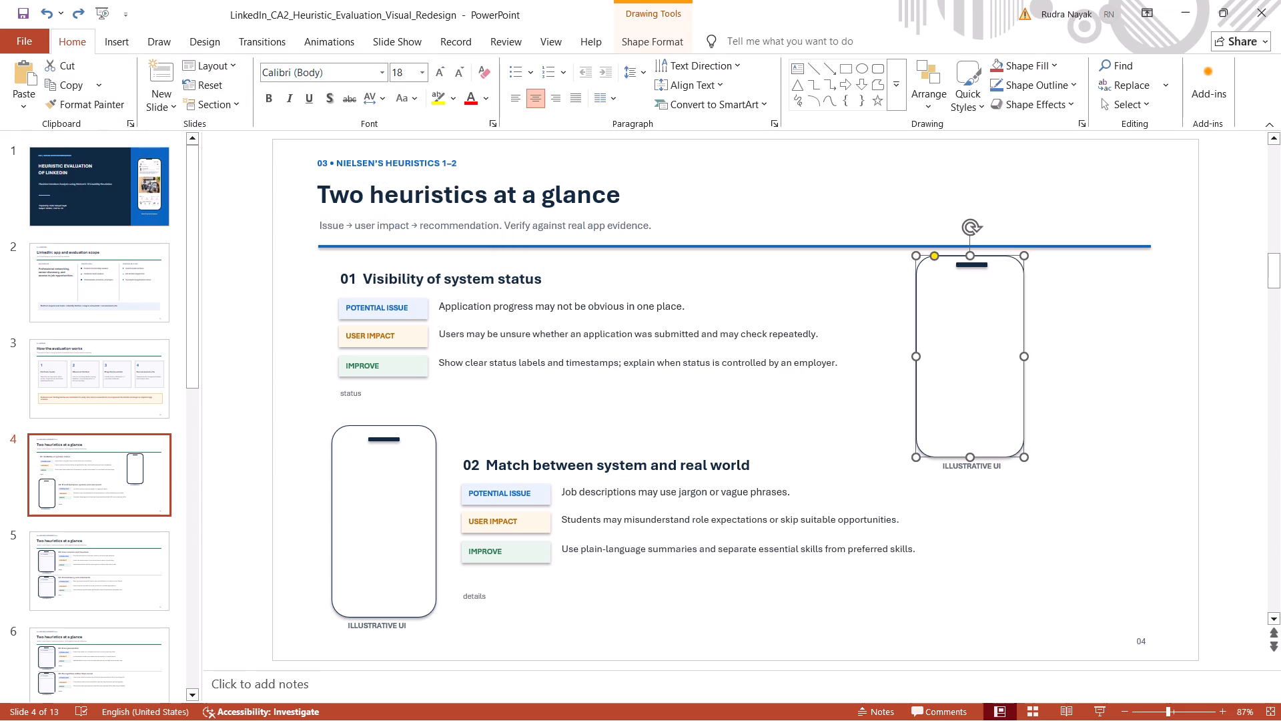
{"action": "left_click", "coordinate": [981, 264], "text": "shift"}
{"action": "left_click_drag", "start_coordinate": [990, 401], "coordinate": [1098, 401]}
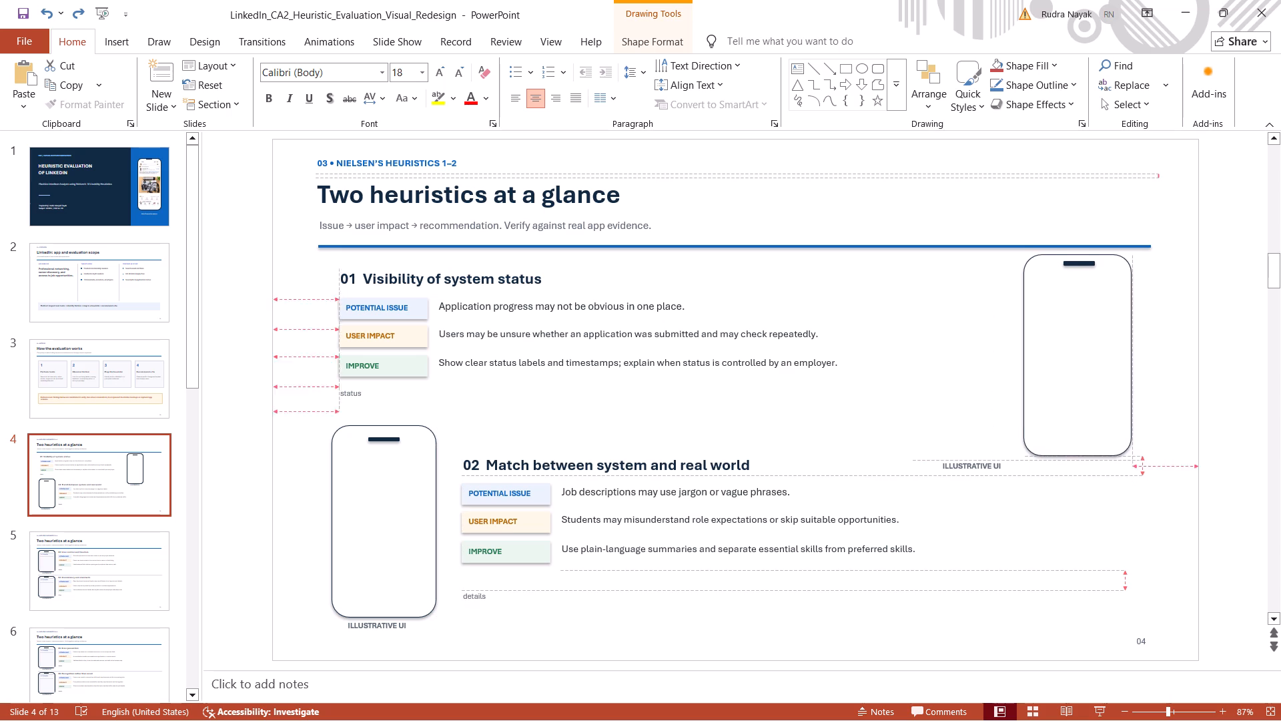
{"action": "left_click_drag", "start_coordinate": [1098, 401], "coordinate": [1097, 403]}
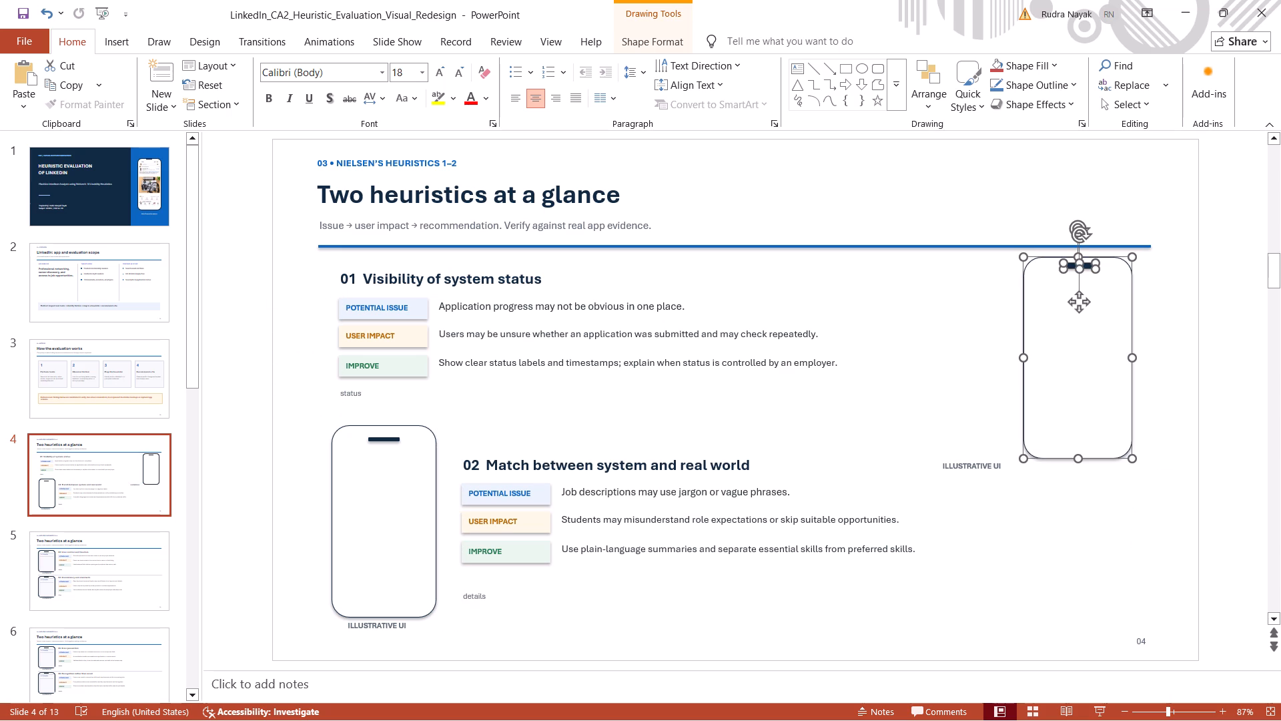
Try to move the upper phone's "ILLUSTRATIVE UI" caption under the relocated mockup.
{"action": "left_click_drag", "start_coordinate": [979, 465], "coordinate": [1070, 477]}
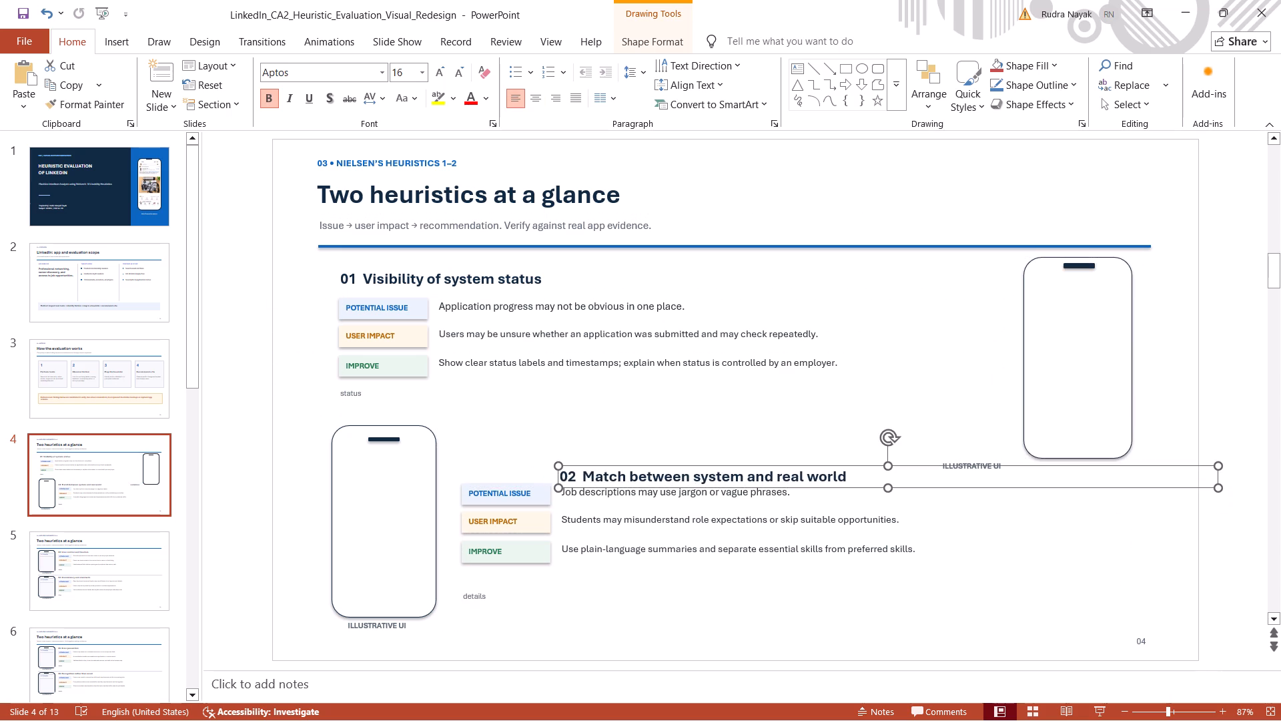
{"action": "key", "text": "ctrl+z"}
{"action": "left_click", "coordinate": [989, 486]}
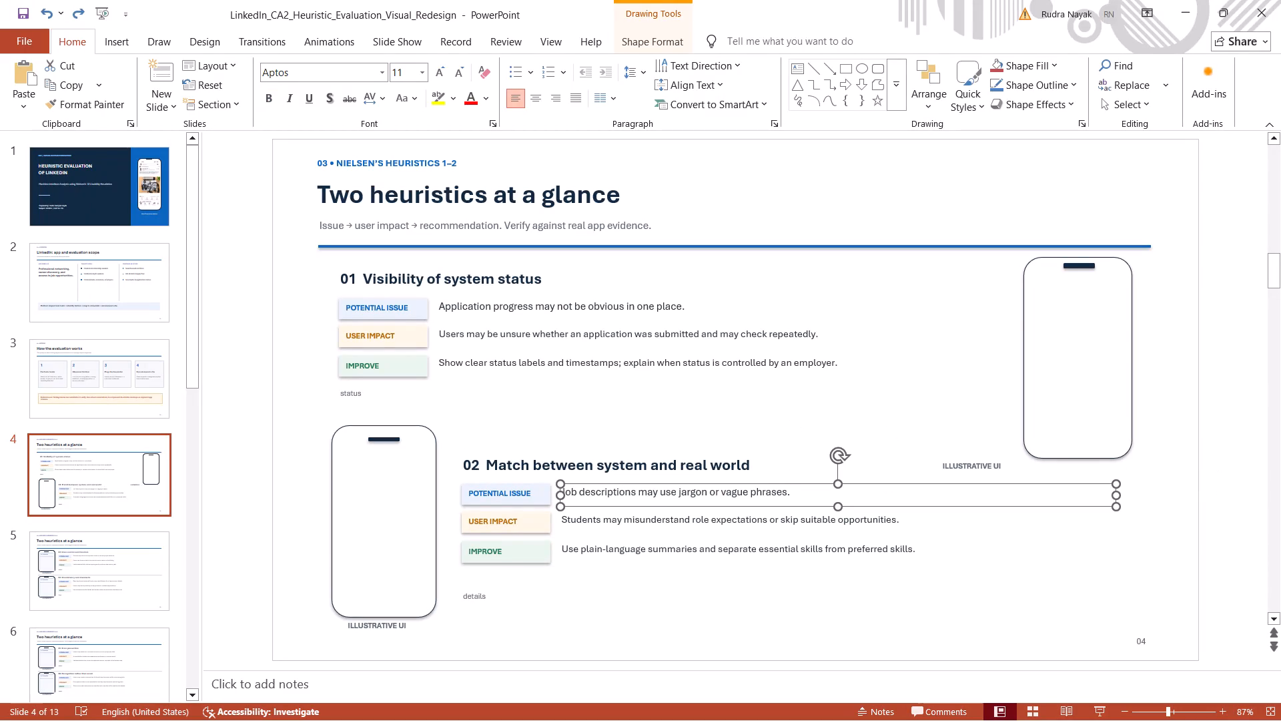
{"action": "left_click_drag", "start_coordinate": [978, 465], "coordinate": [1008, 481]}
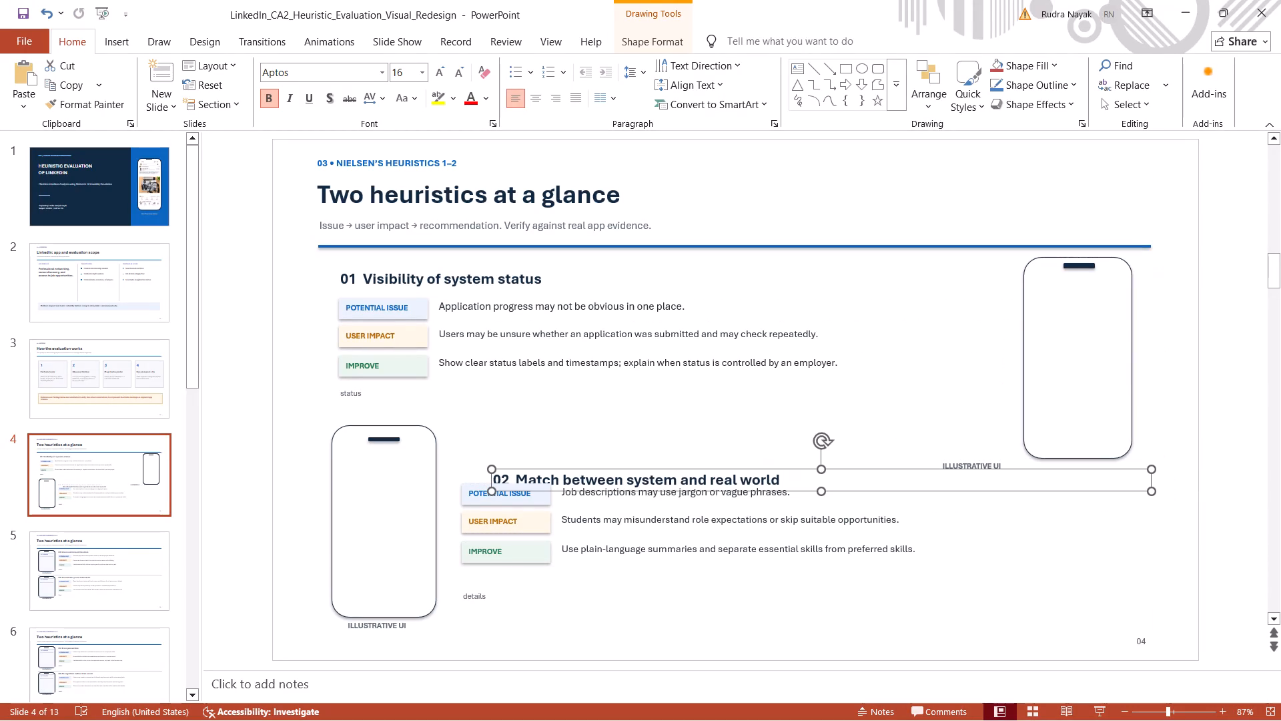
Move the upper phone's "ILLUSTRATIVE UI" caption to sit directly beneath the relocated phone outline.
{"action": "left_click", "coordinate": [981, 457]}
{"action": "left_click_drag", "start_coordinate": [999, 469], "coordinate": [1007, 469]}
{"action": "left_click_drag", "start_coordinate": [1008, 469], "coordinate": [1136, 471]}
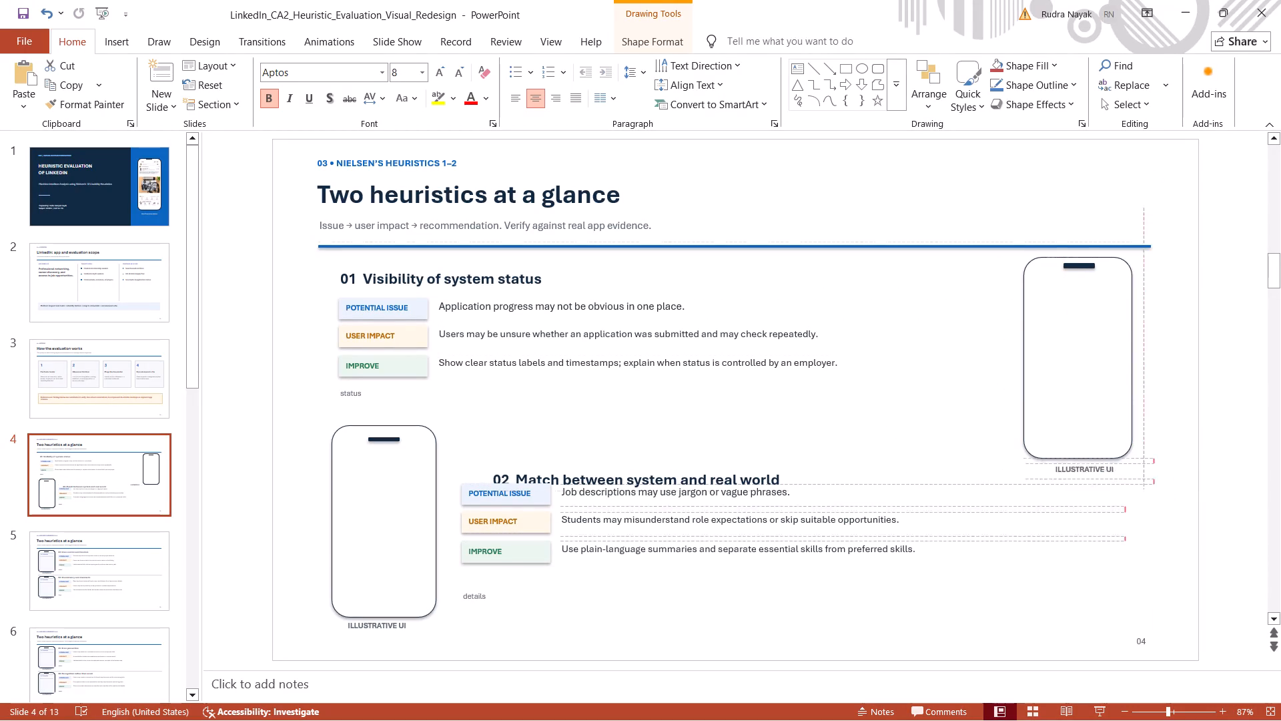
{"action": "left_click_drag", "start_coordinate": [1136, 471], "coordinate": [1108, 471]}
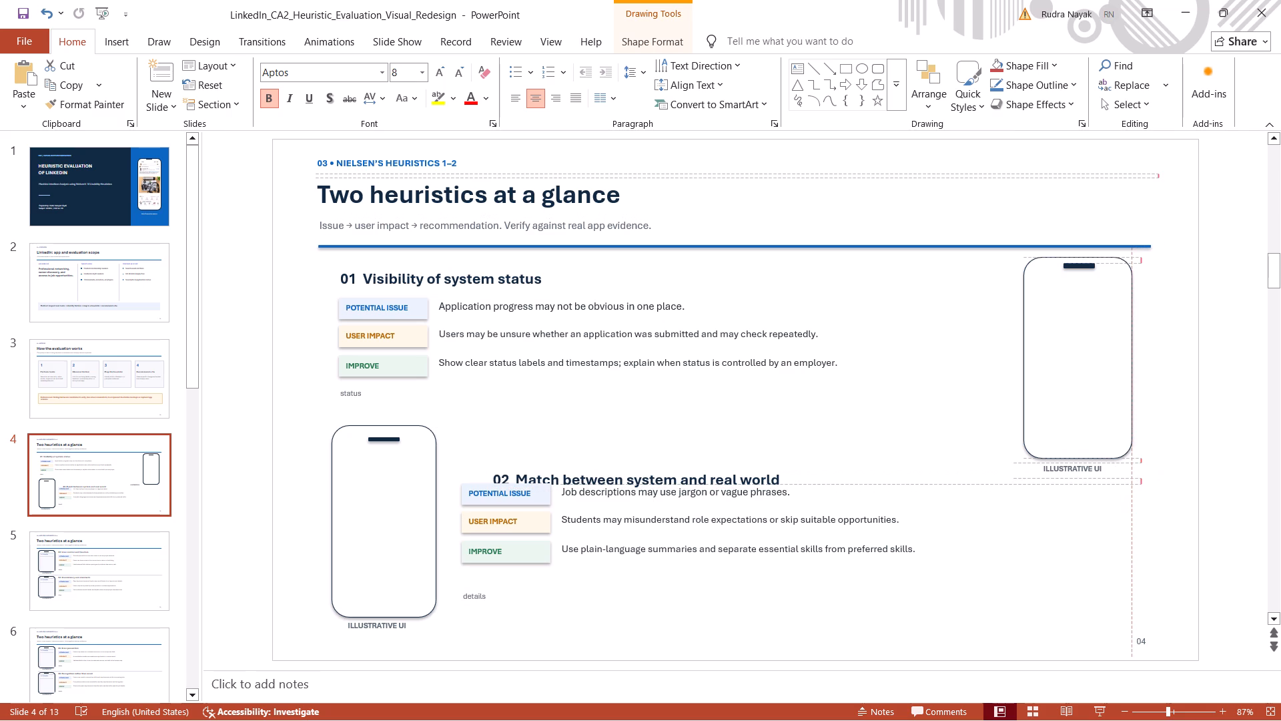
{"action": "left_click_drag", "start_coordinate": [1108, 471], "coordinate": [1108, 471]}
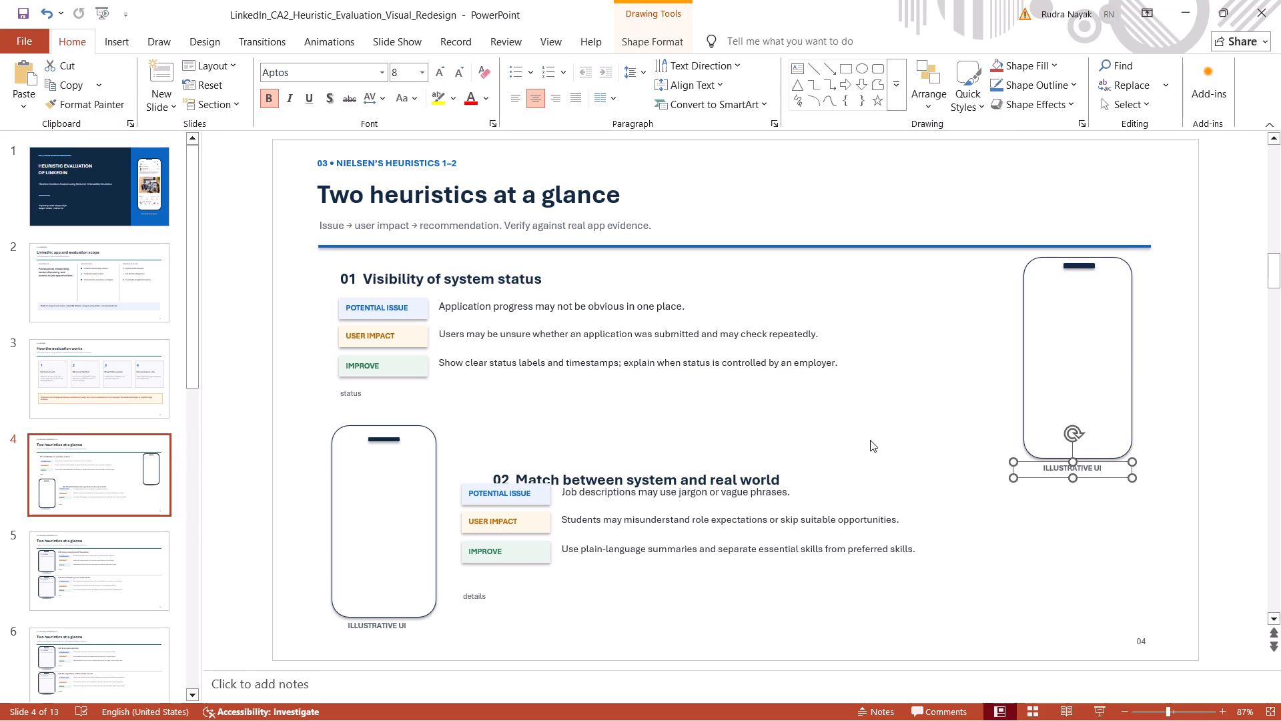
Move the "02 Match between system and real world" heading back above its Potential Issue row, left-aligned with the labels.
{"action": "left_click", "coordinate": [769, 478]}
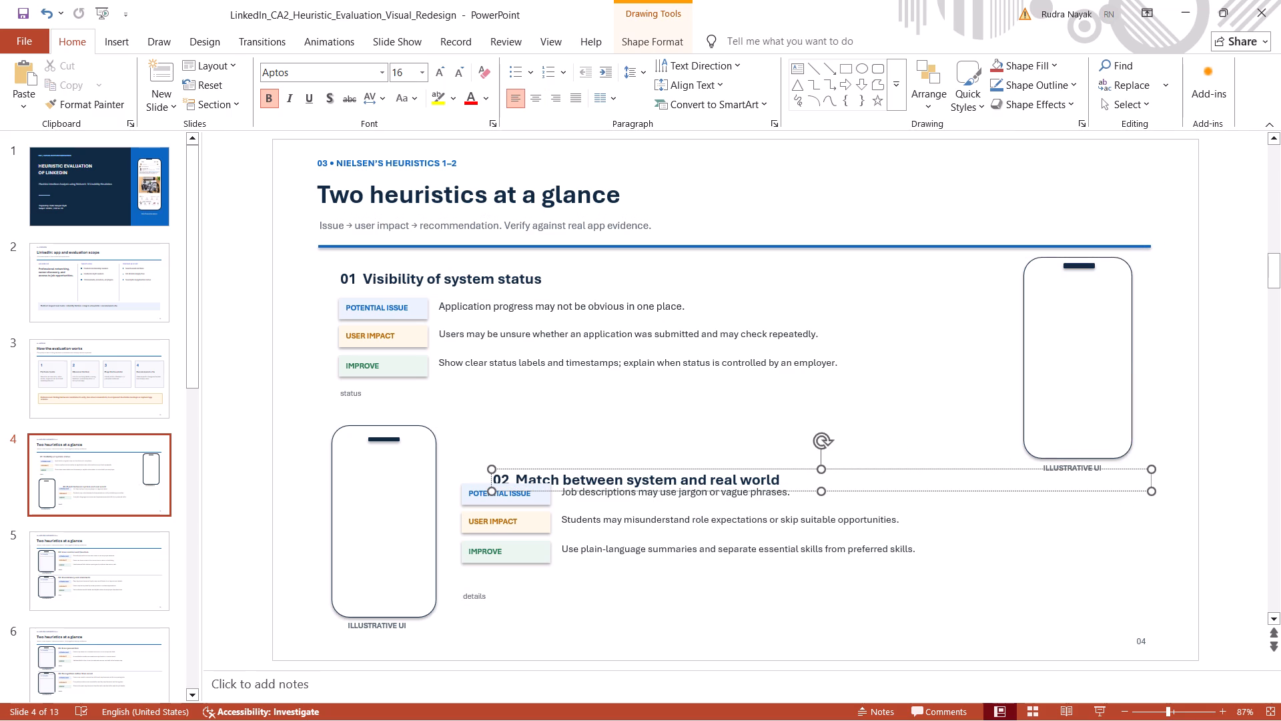
{"action": "left_click_drag", "start_coordinate": [812, 483], "coordinate": [779, 443]}
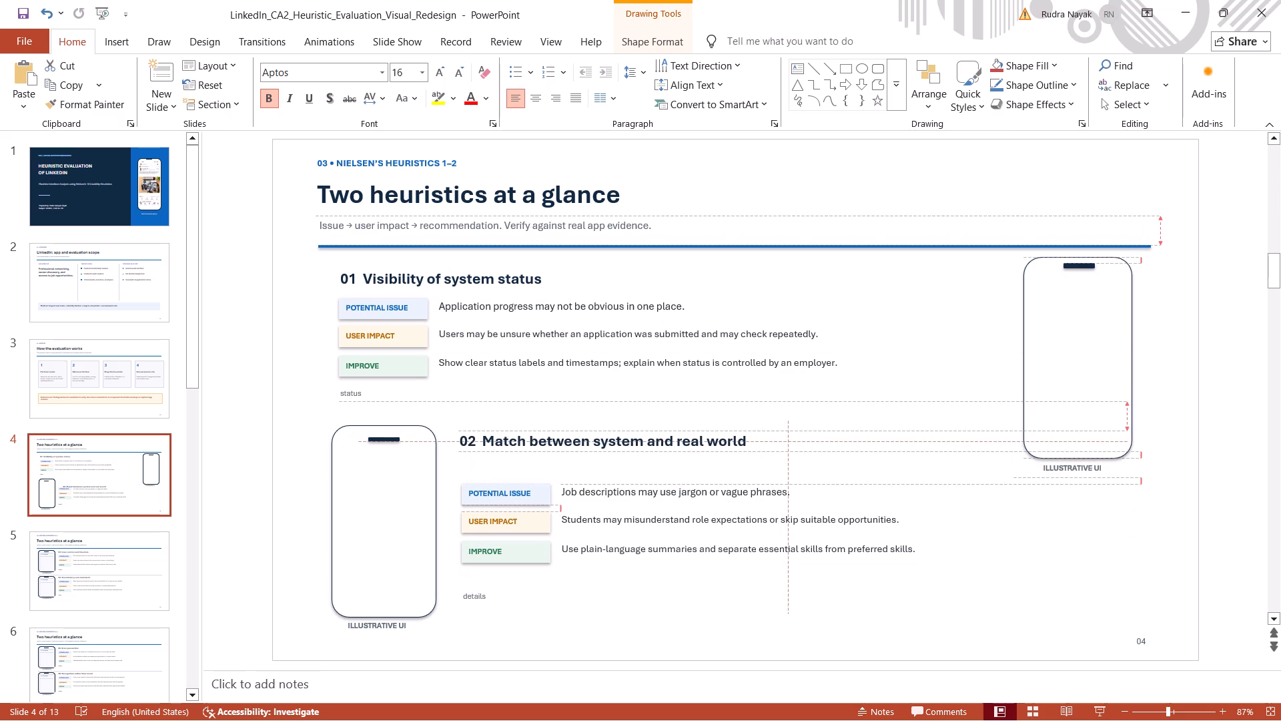
{"action": "left_click_drag", "start_coordinate": [779, 443], "coordinate": [780, 453]}
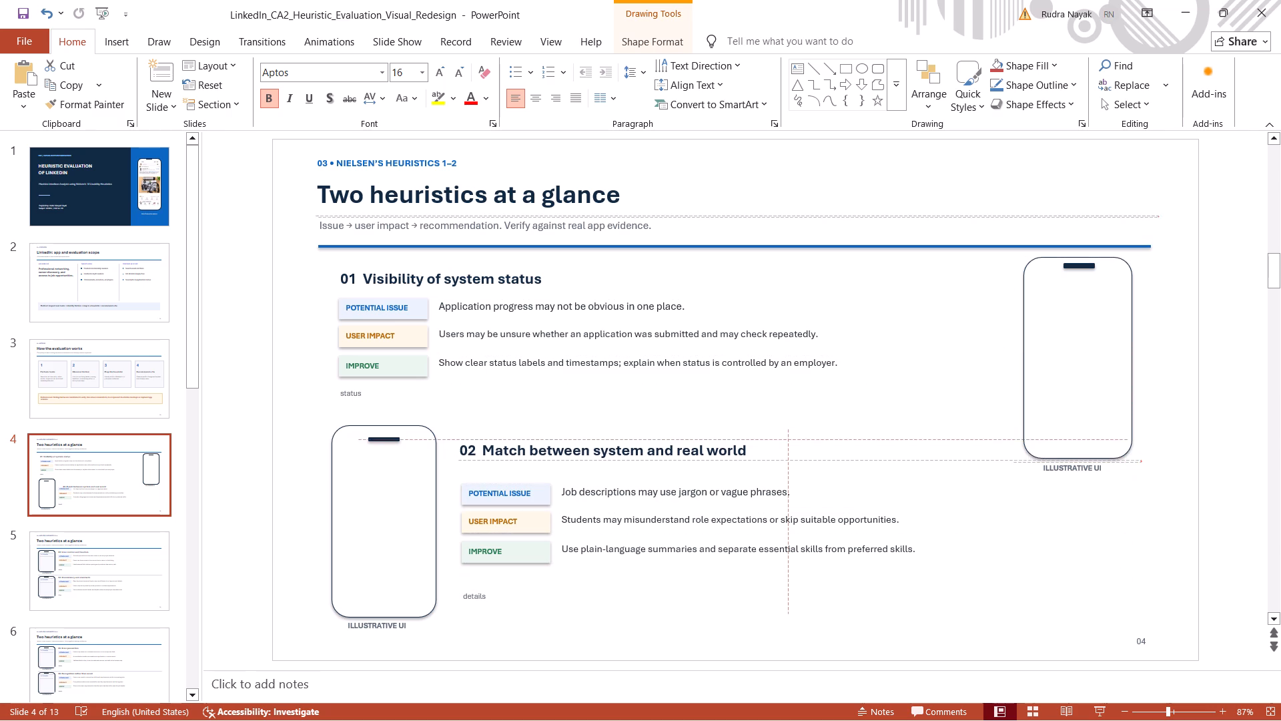
{"action": "left_click_drag", "start_coordinate": [780, 453], "coordinate": [784, 464]}
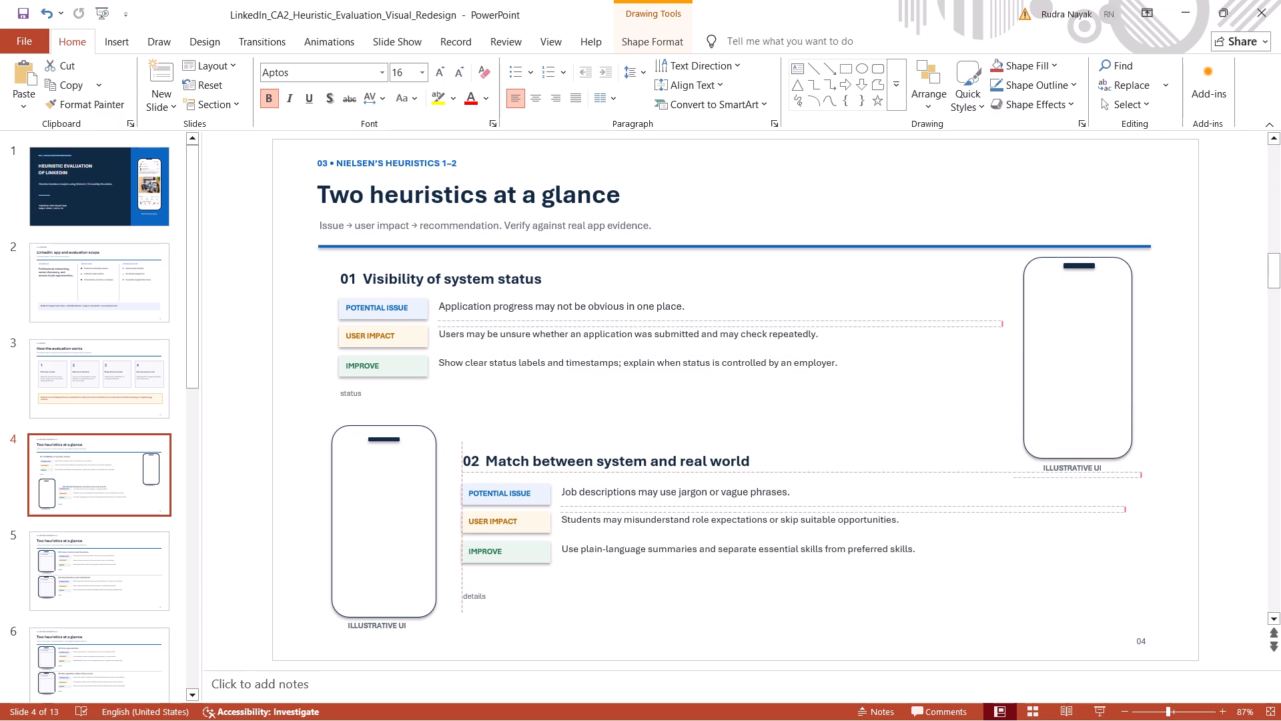
{"action": "left_click_drag", "start_coordinate": [784, 464], "coordinate": [785, 464]}
{"action": "left_click", "coordinate": [785, 400]}
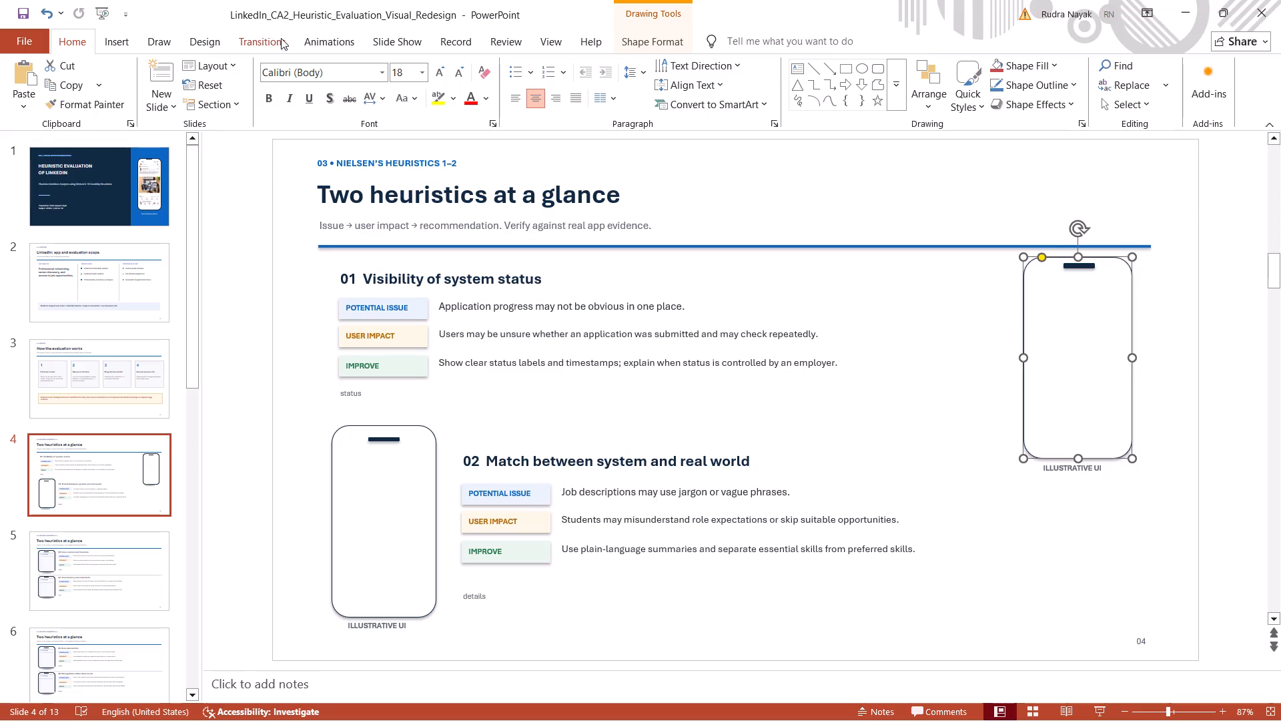
{"action": "left_click", "coordinate": [119, 42]}
{"action": "left_click", "coordinate": [121, 101]}
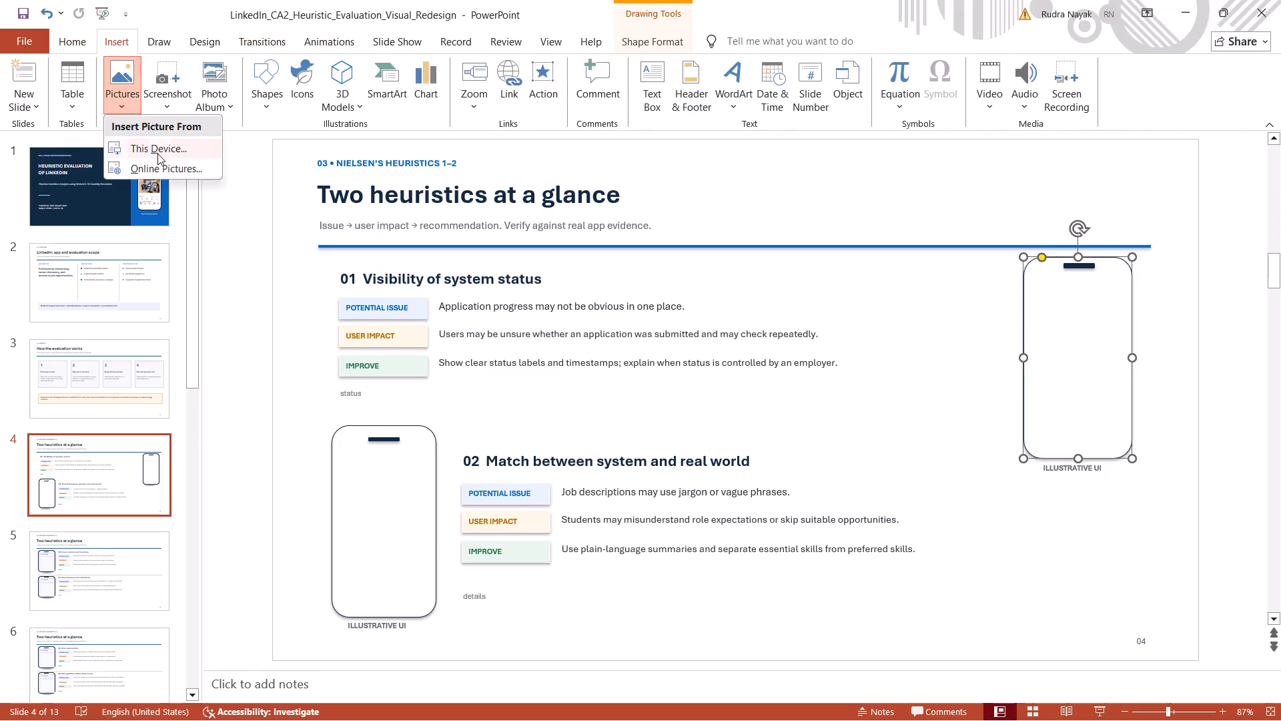
{"action": "left_click", "coordinate": [159, 155]}
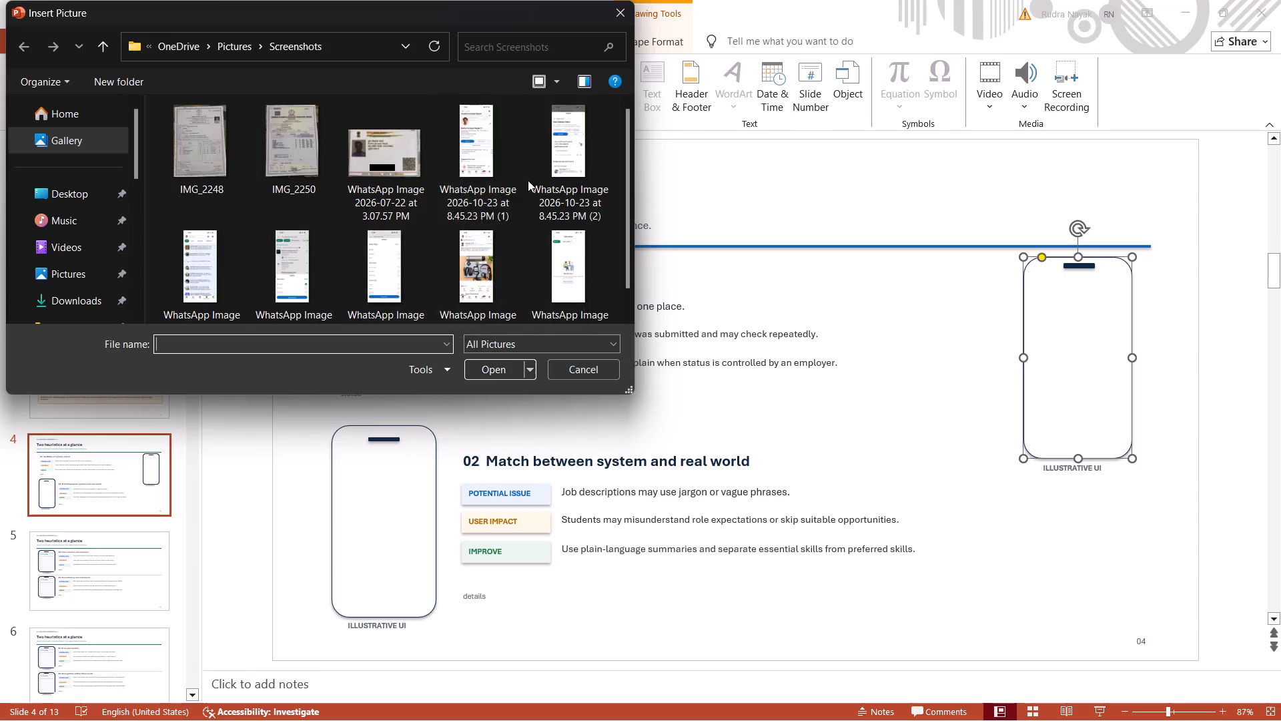
{"action": "double_click", "coordinate": [562, 159]}
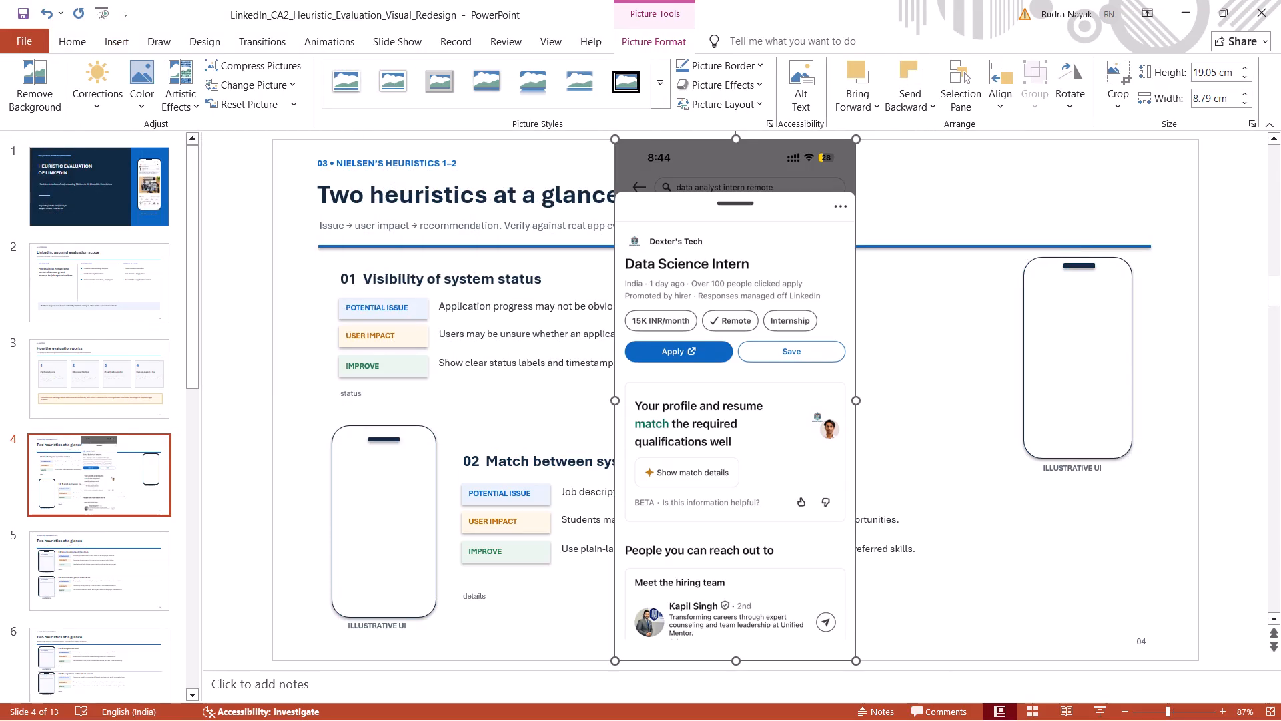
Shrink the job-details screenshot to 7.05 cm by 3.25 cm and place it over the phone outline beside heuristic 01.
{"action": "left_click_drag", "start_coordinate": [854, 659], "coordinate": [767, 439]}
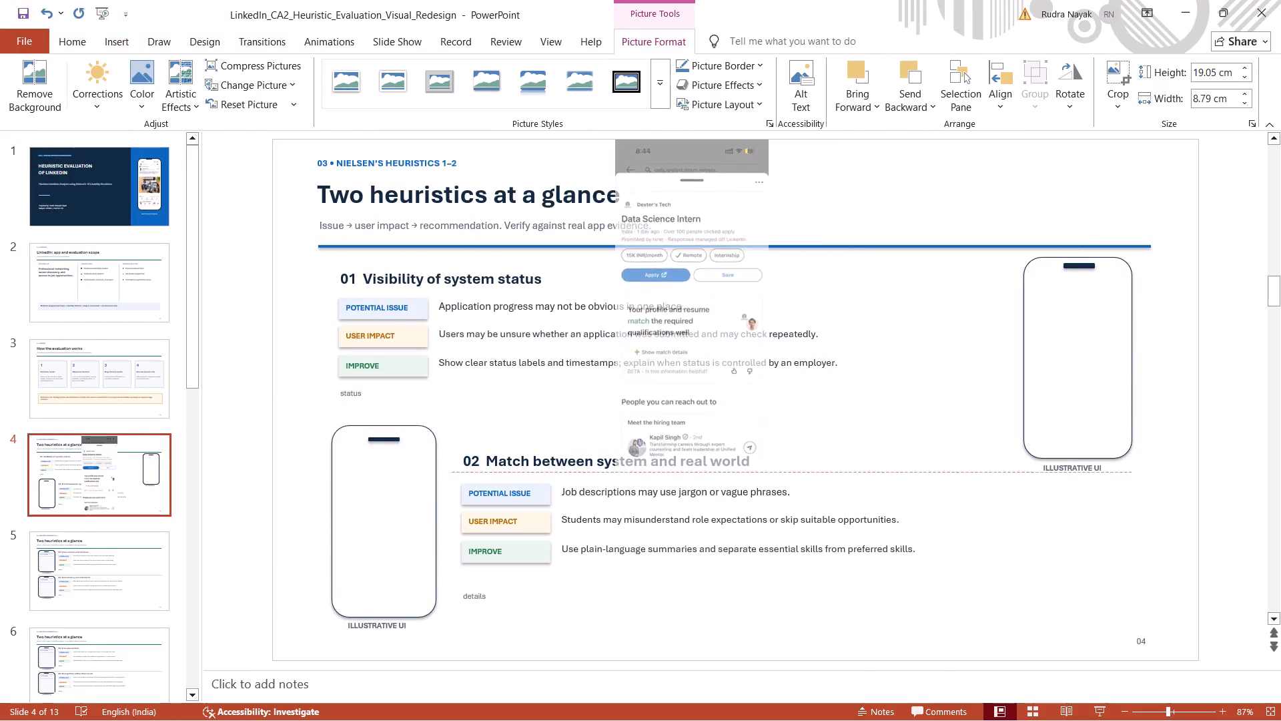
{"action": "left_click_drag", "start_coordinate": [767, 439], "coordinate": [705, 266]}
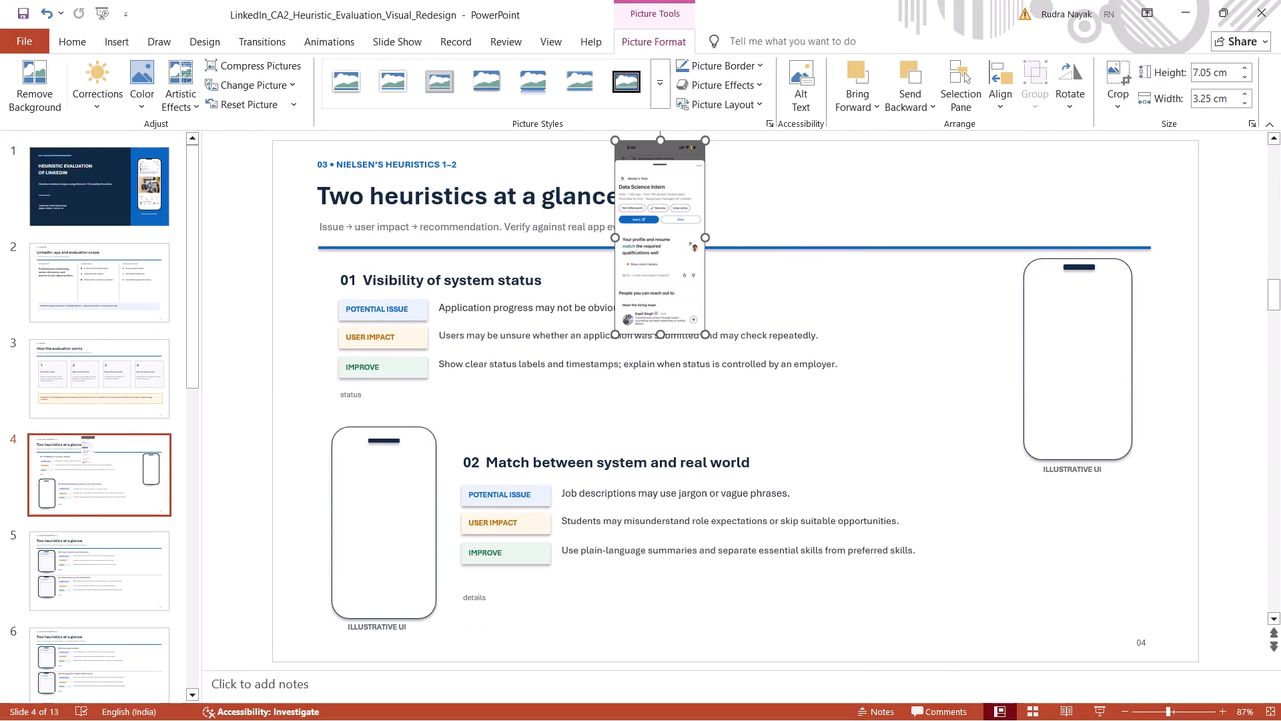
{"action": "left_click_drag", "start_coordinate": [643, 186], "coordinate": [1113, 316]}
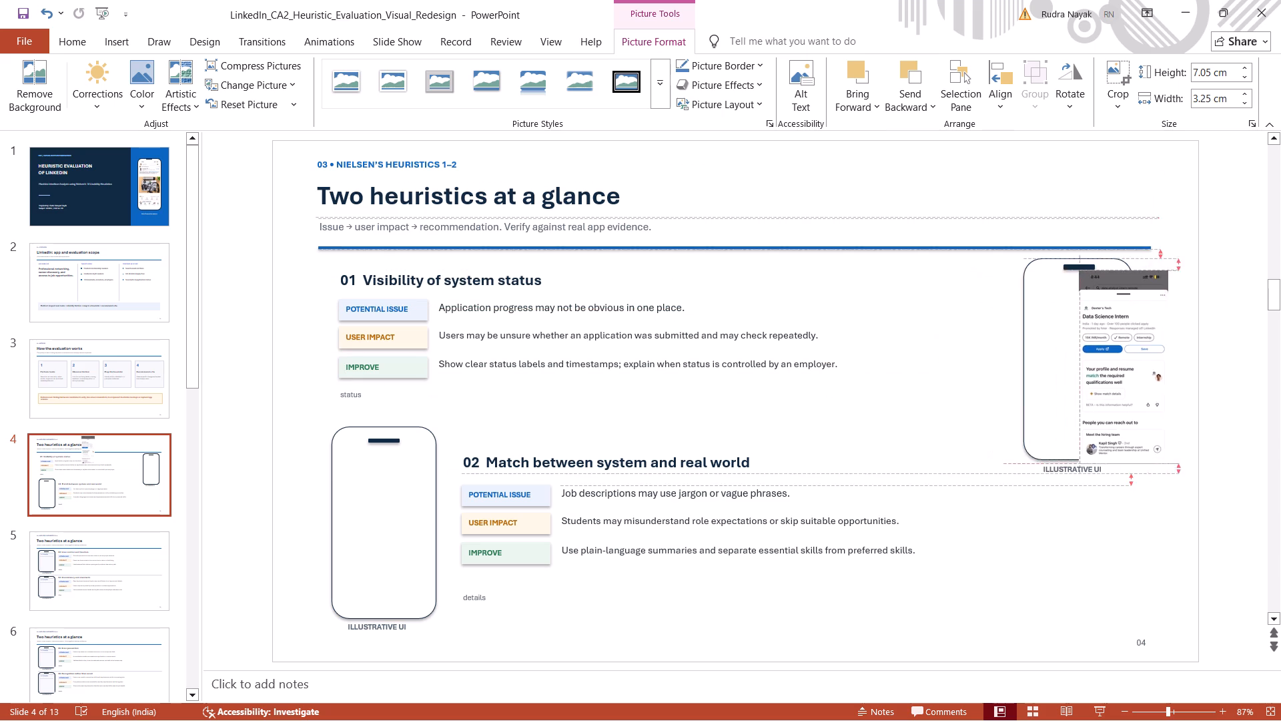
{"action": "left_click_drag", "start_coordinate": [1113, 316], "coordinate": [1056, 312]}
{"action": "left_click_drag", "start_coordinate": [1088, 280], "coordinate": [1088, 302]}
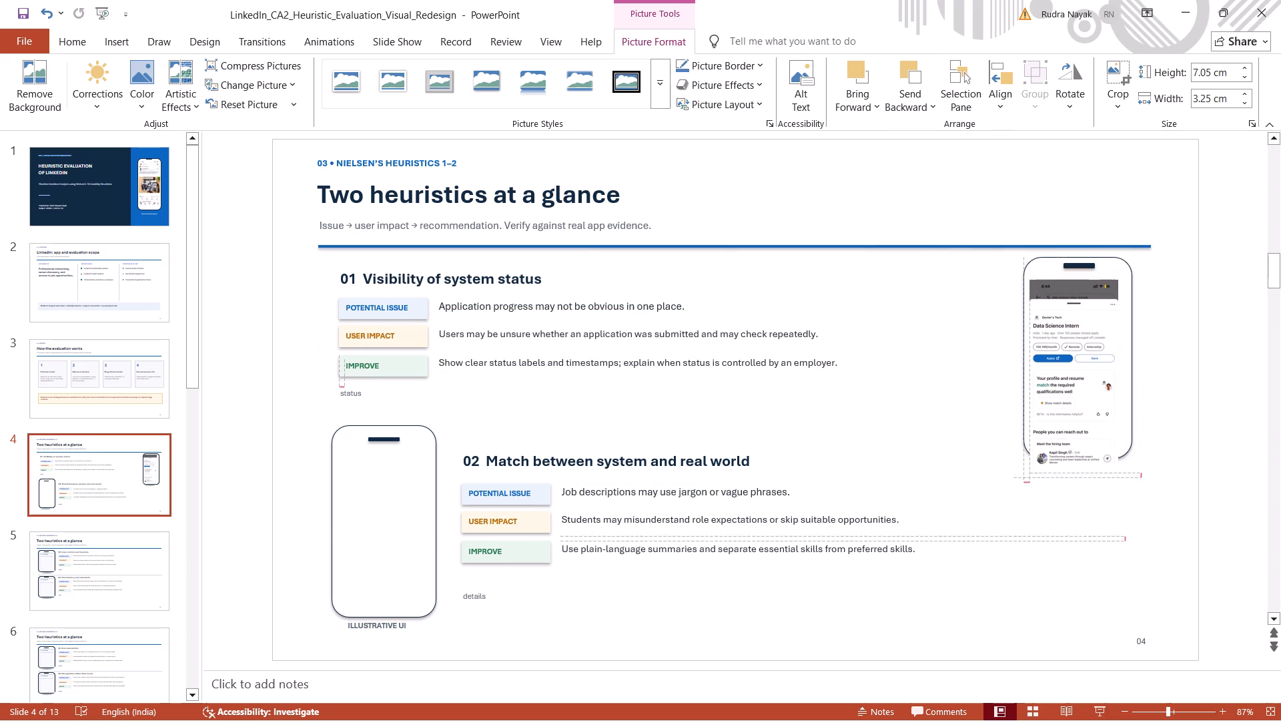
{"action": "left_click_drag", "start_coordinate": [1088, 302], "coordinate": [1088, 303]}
Delete the dark notch bar at the top of the phone outline beside heuristic 01.
{"action": "left_click", "coordinate": [1094, 266]}
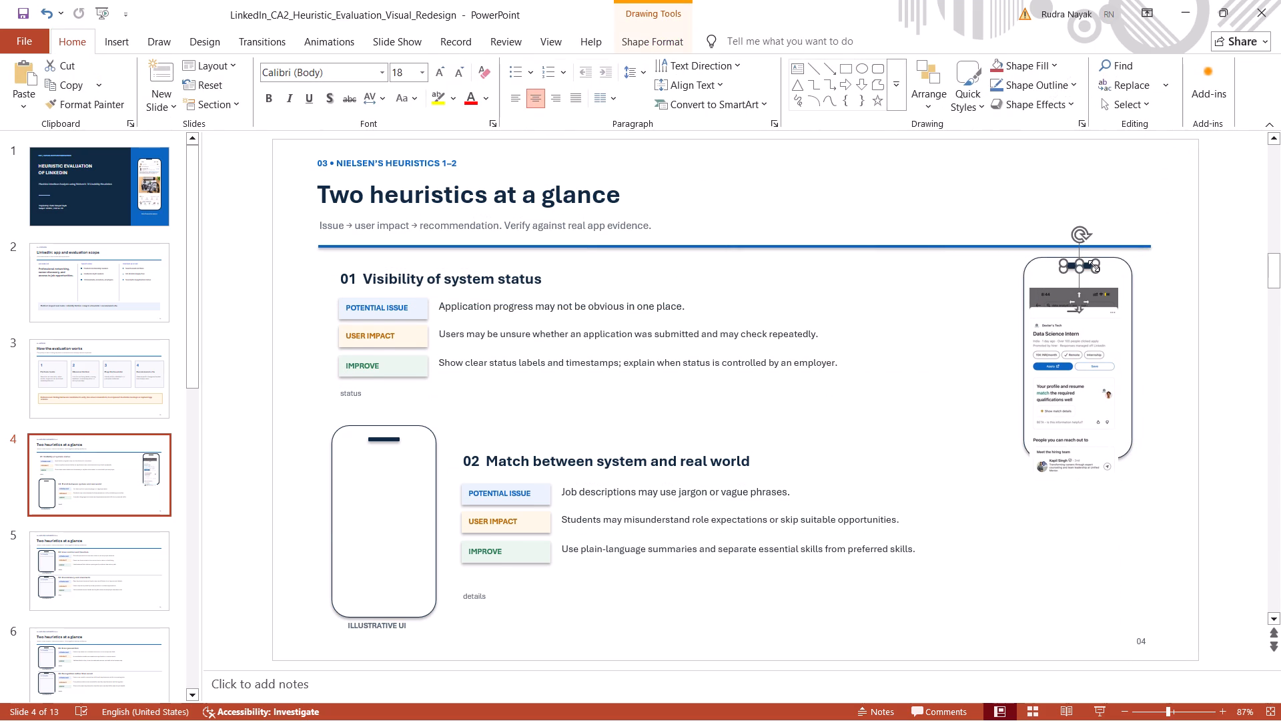
{"action": "key", "text": "Delete"}
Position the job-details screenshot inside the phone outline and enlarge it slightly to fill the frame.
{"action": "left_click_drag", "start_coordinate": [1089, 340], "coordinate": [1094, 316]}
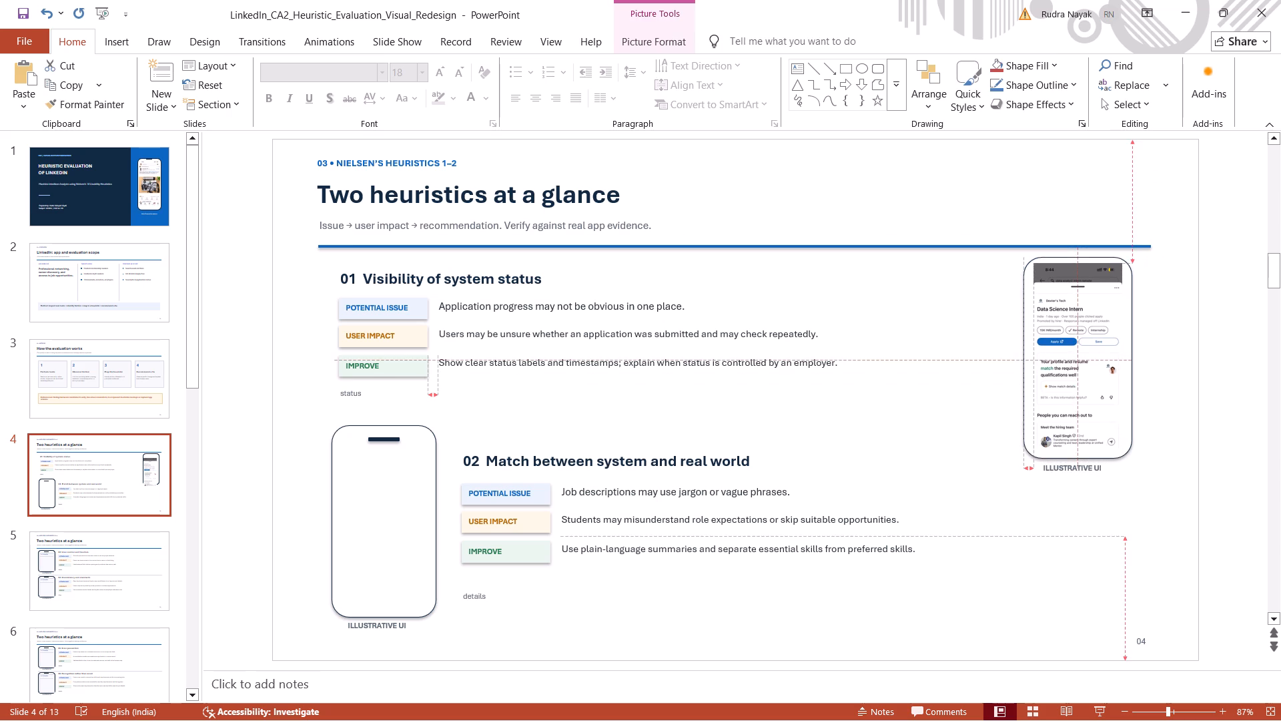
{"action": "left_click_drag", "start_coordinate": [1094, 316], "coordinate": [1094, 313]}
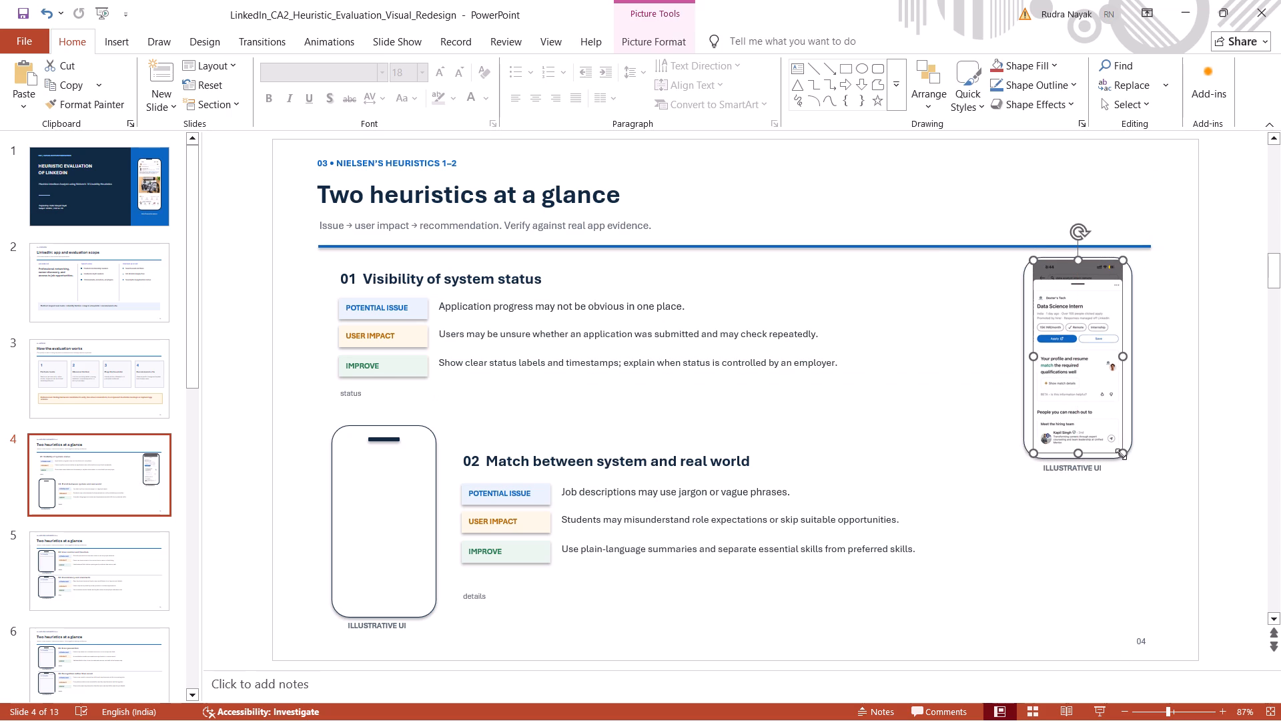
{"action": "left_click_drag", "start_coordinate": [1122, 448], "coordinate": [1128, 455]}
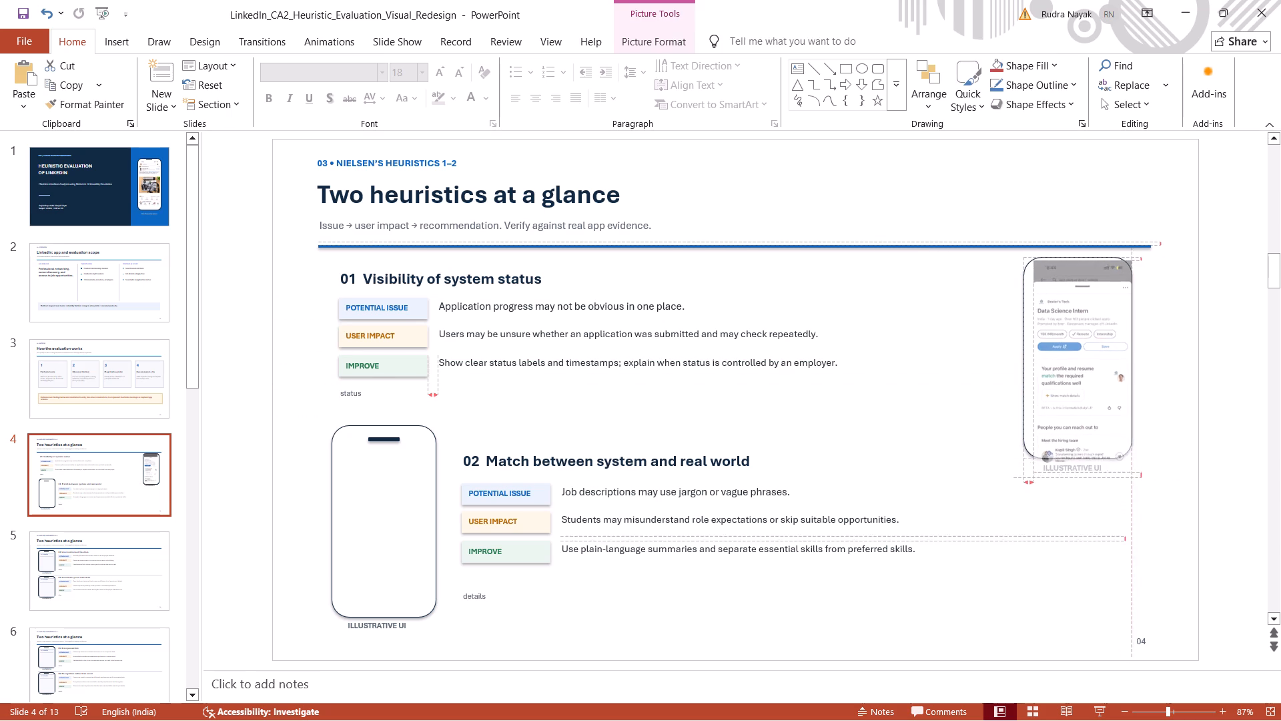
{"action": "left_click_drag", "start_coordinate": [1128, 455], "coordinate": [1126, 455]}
Move the screenshot off the phone mockup beside heuristic 01 and delete the empty outline with its "ILLUSTRATIVE UI" caption.
{"action": "left_click_drag", "start_coordinate": [1072, 381], "coordinate": [983, 417]}
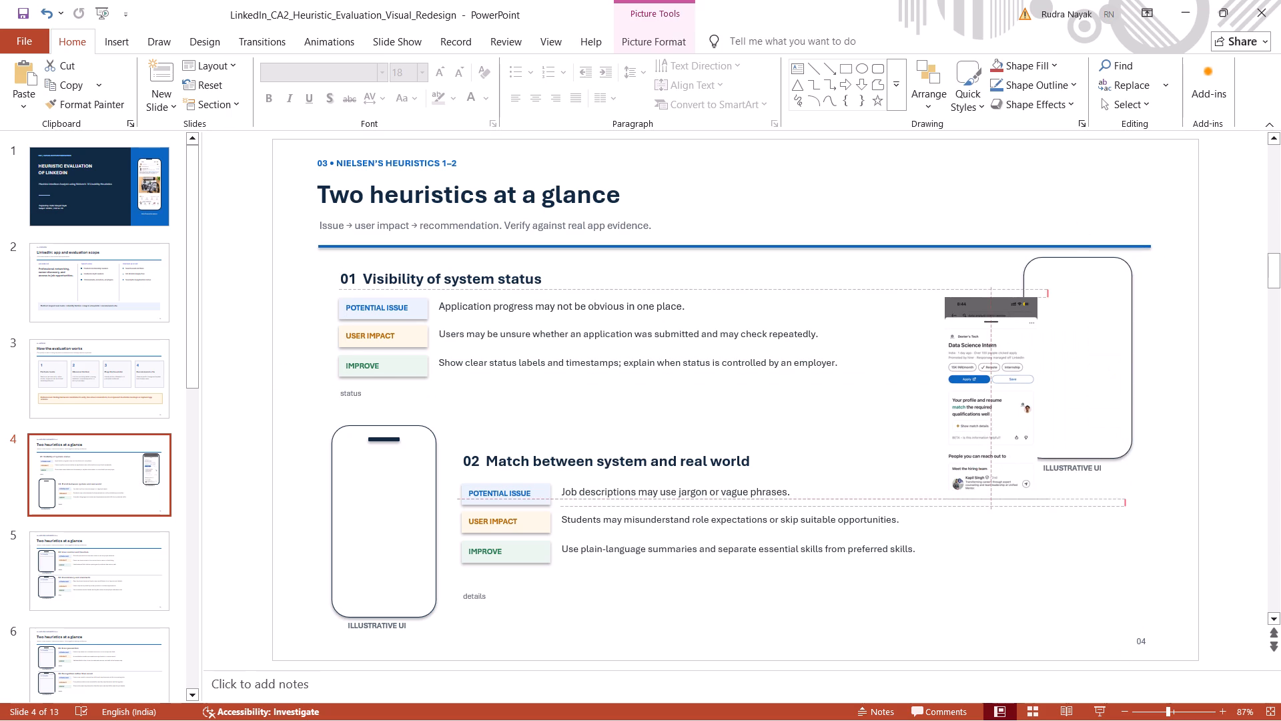
{"action": "left_click", "coordinate": [1071, 381]}
{"action": "key", "text": "Delete"}
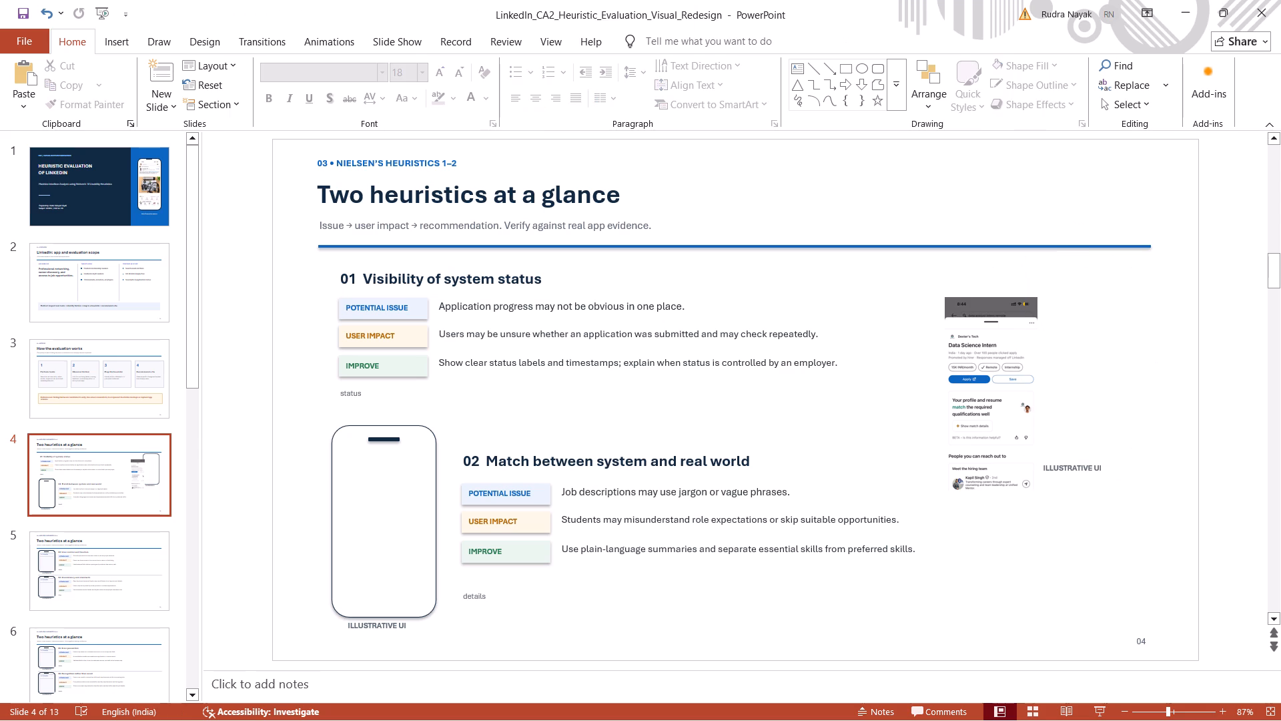
{"action": "left_click", "coordinate": [1079, 473]}
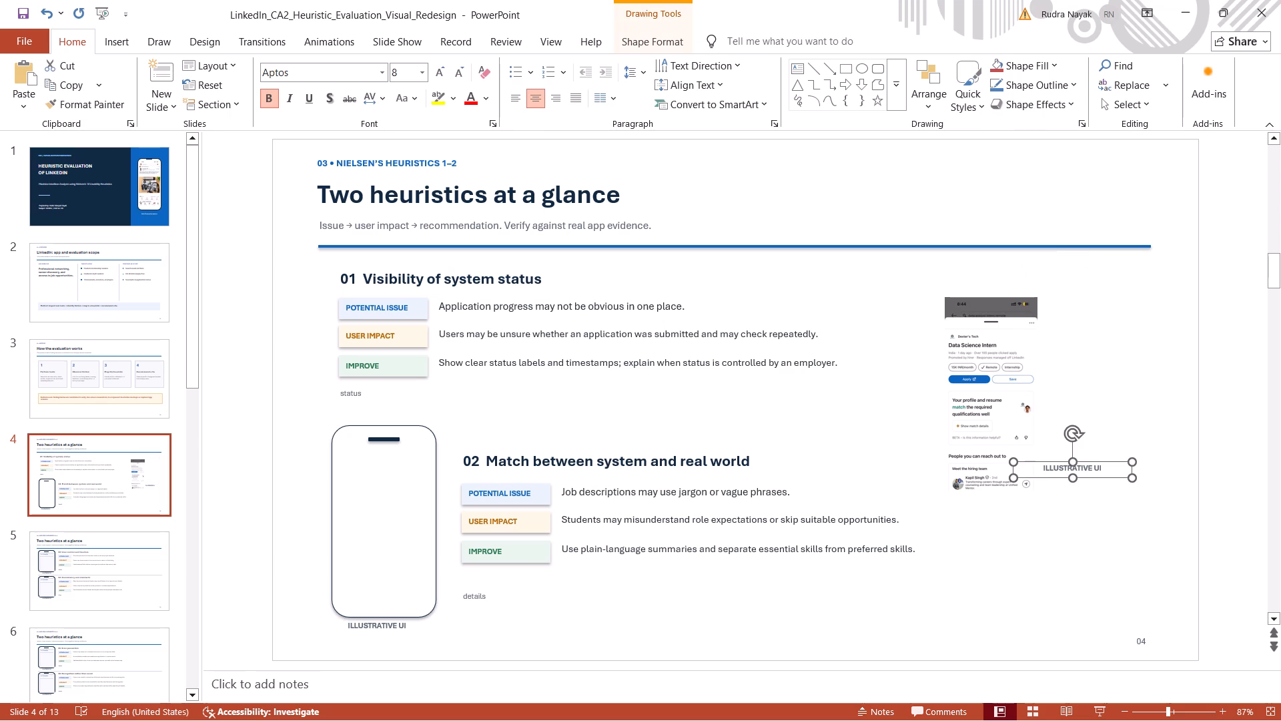
{"action": "key", "text": "Delete"}
Enlarge the job-details screenshot and place it just below the blue divider line, near the slide's right margin.
{"action": "left_click", "coordinate": [965, 396]}
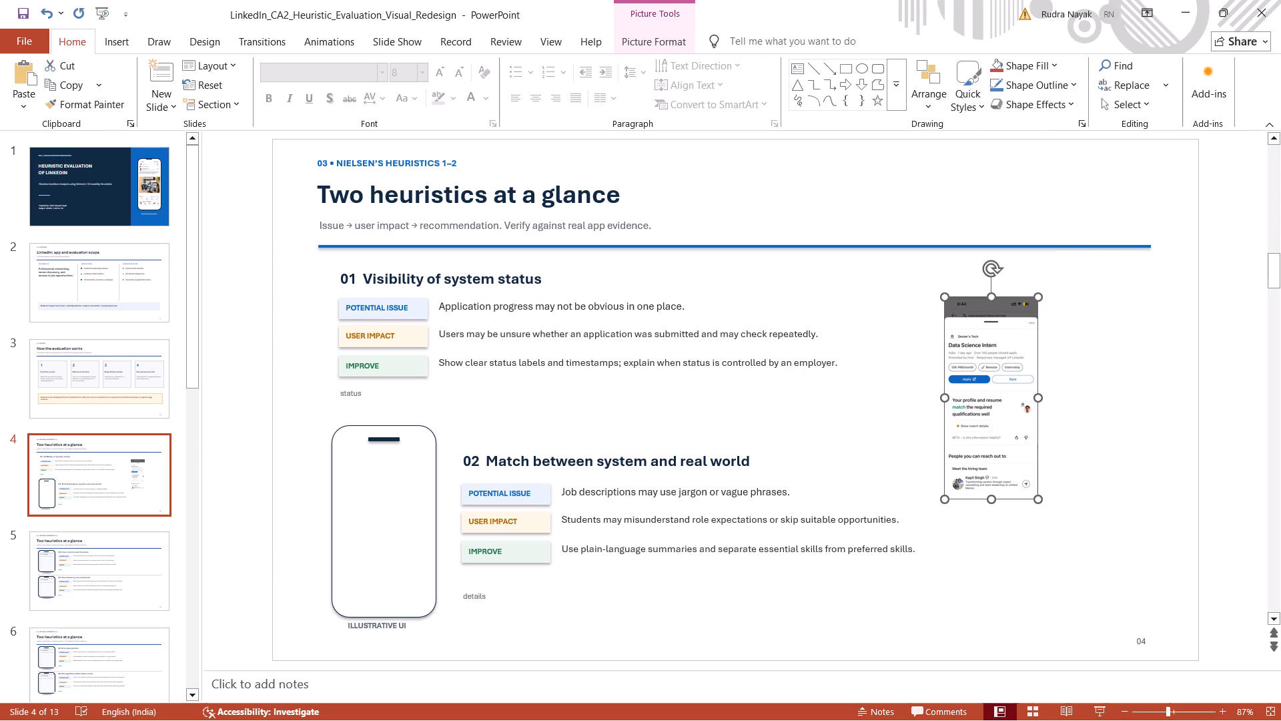
{"action": "left_click_drag", "start_coordinate": [1039, 499], "coordinate": [1098, 521]}
{"action": "left_click_drag", "start_coordinate": [1027, 473], "coordinate": [1039, 431]}
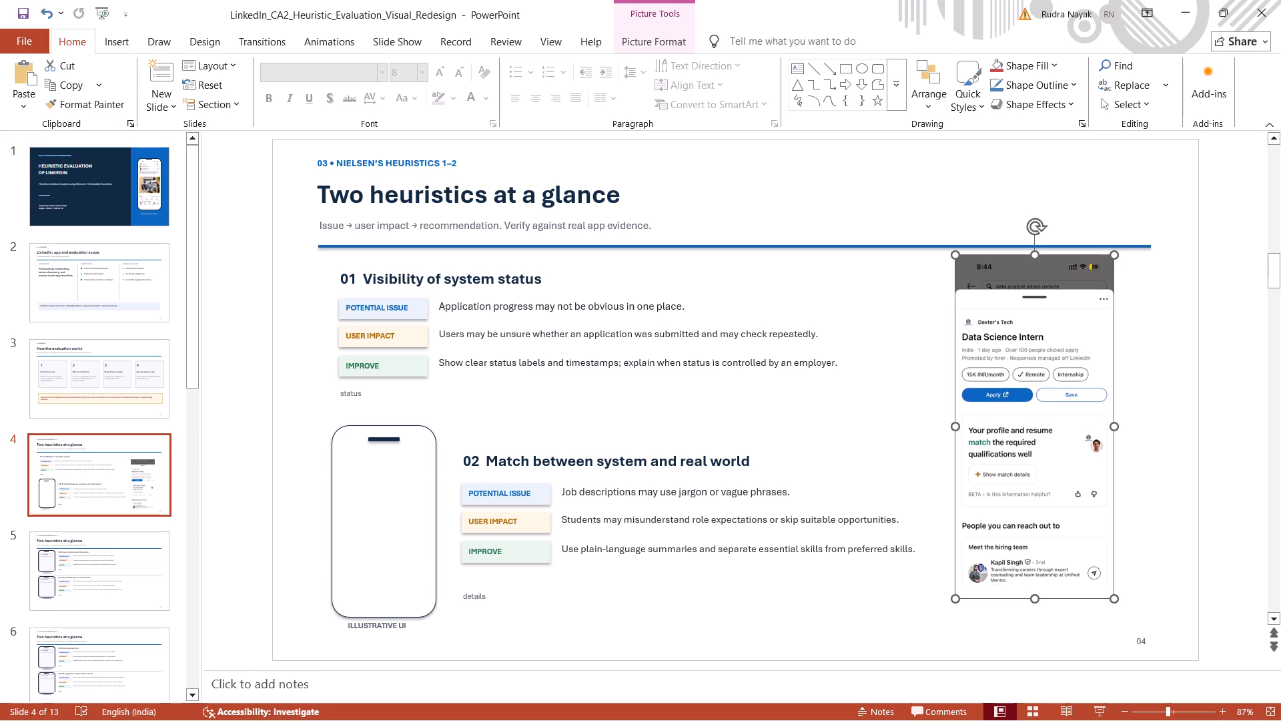
{"action": "left_click_drag", "start_coordinate": [1116, 597], "coordinate": [1094, 561]}
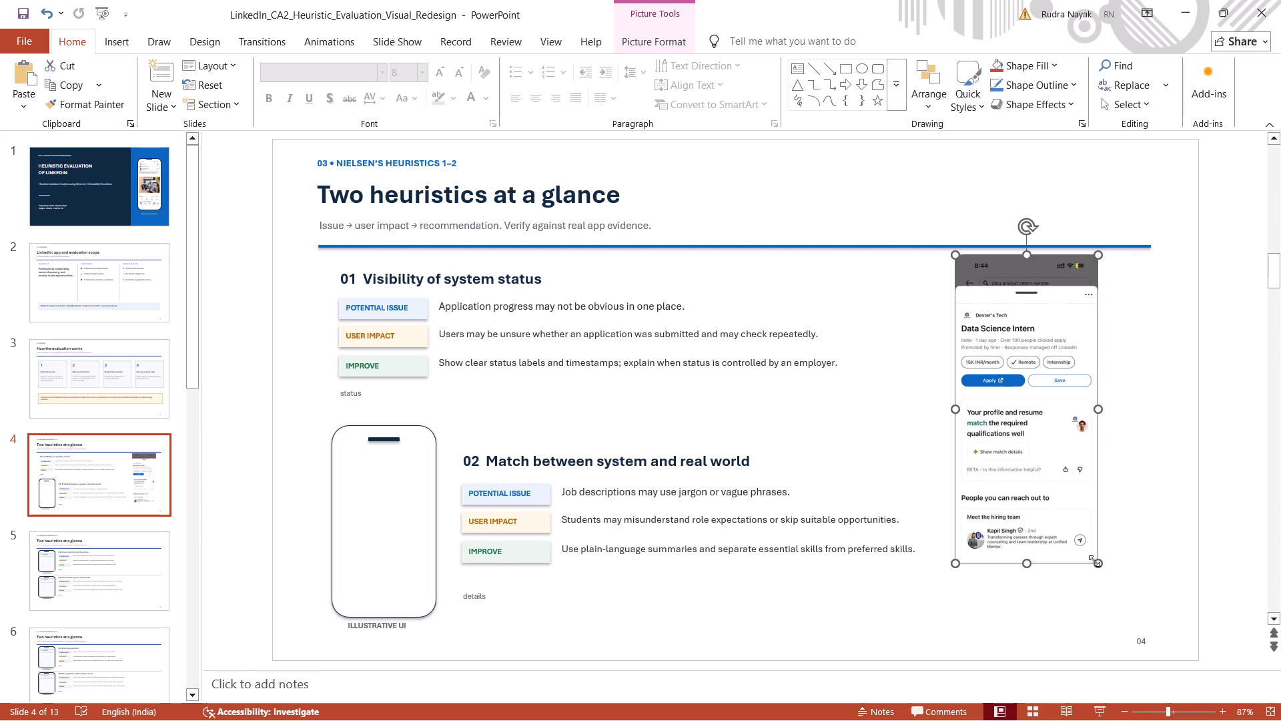
{"action": "left_click_drag", "start_coordinate": [1045, 426], "coordinate": [1075, 434]}
{"action": "left_click", "coordinate": [1118, 489]}
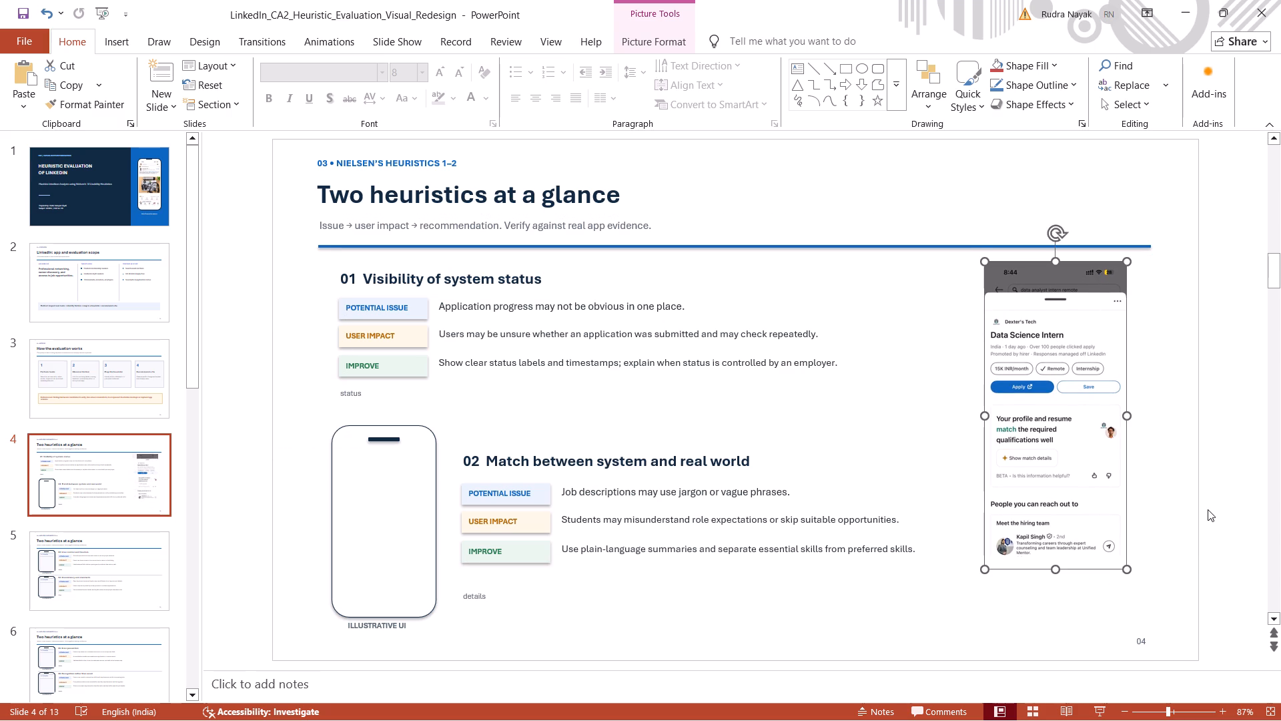
{"action": "left_click", "coordinate": [1208, 509]}
Delete the remaining phone outline beside heuristic 02 and its notch bar.
{"action": "left_click", "coordinate": [416, 539]}
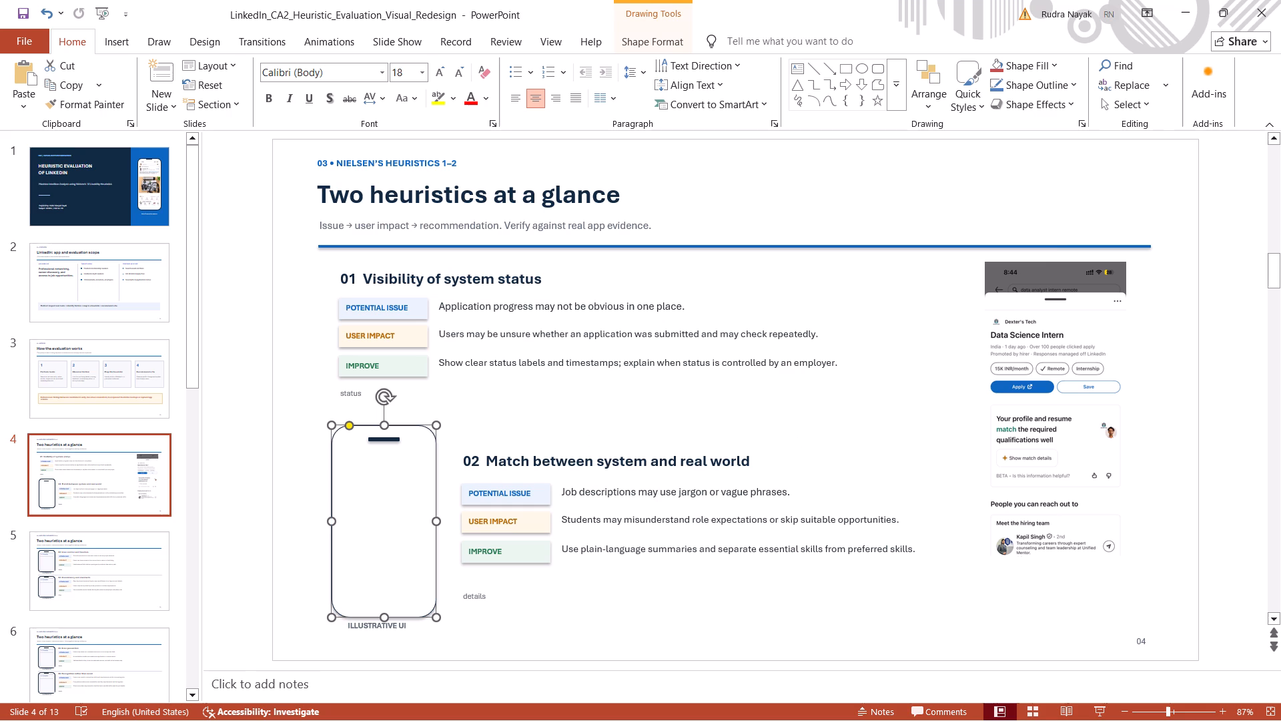
{"action": "key", "text": "Delete"}
{"action": "left_click", "coordinate": [379, 437]}
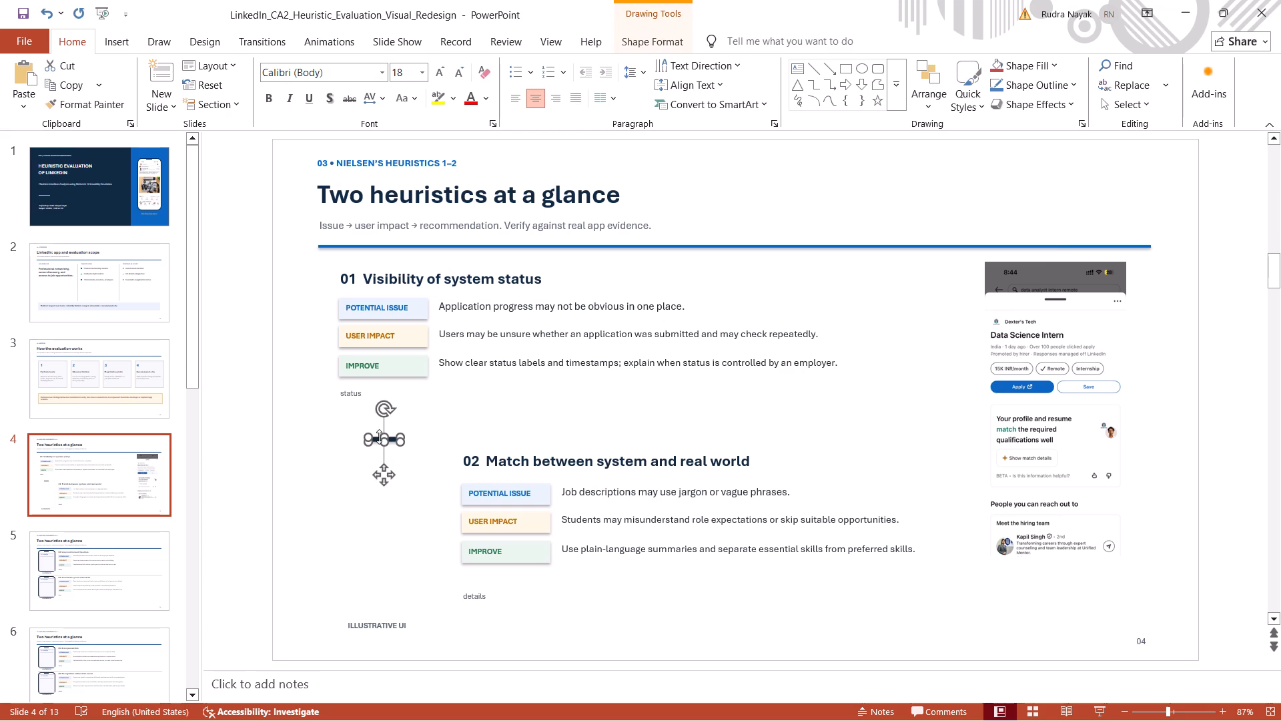
{"action": "key", "text": "Delete"}
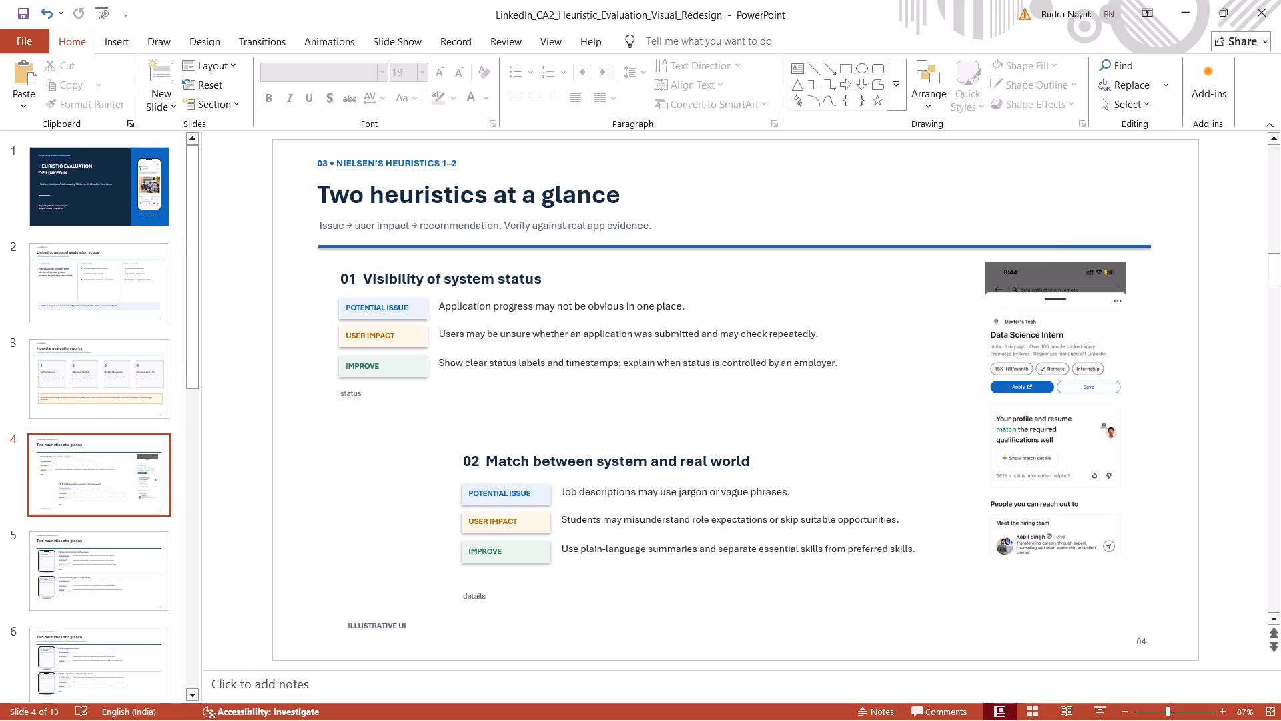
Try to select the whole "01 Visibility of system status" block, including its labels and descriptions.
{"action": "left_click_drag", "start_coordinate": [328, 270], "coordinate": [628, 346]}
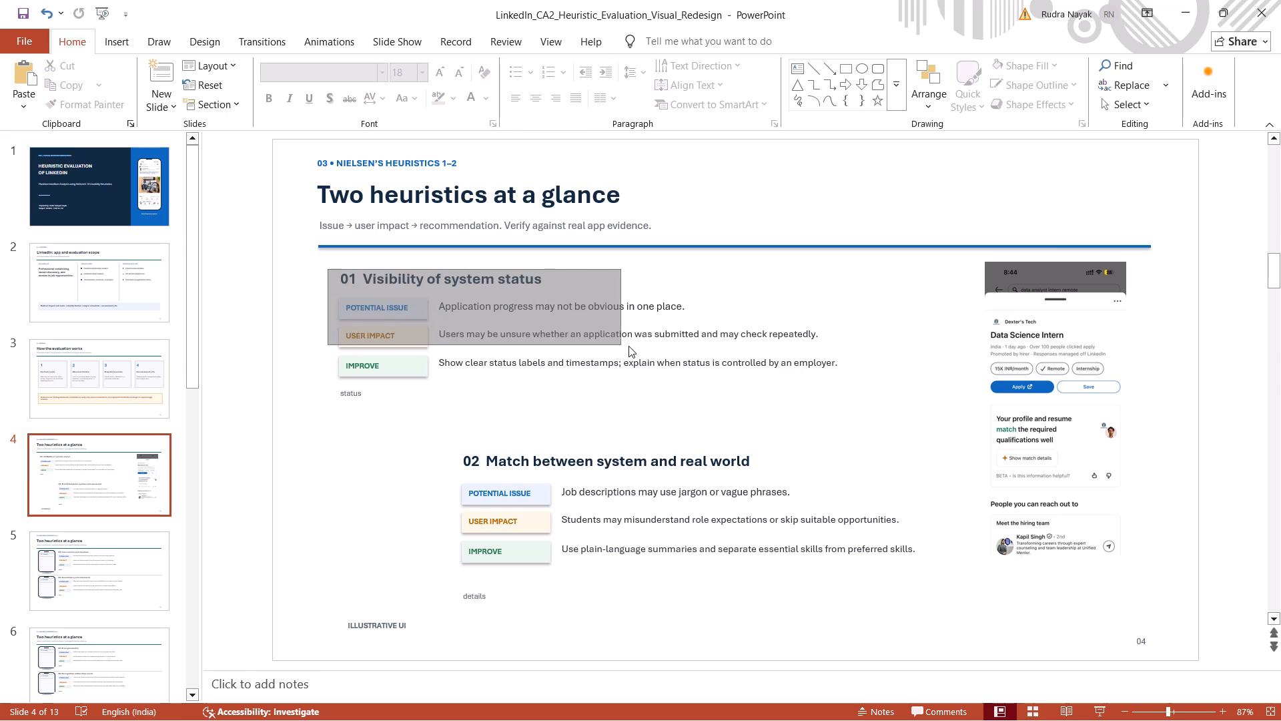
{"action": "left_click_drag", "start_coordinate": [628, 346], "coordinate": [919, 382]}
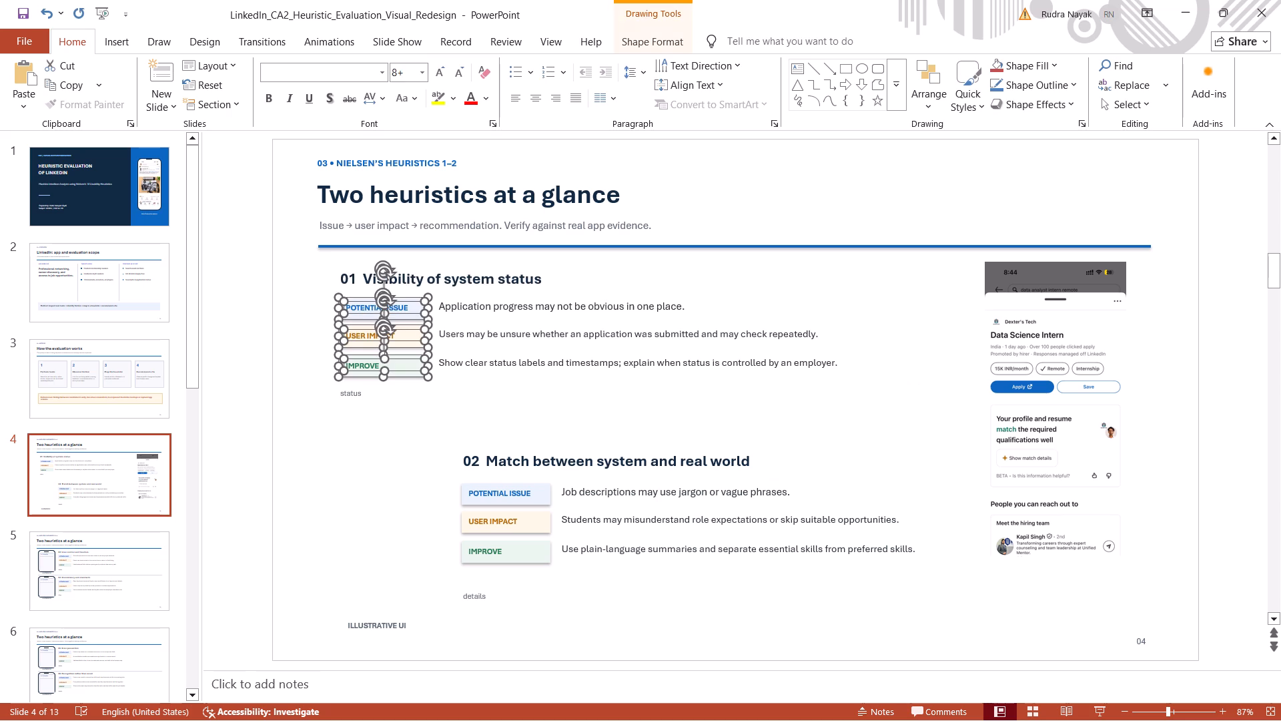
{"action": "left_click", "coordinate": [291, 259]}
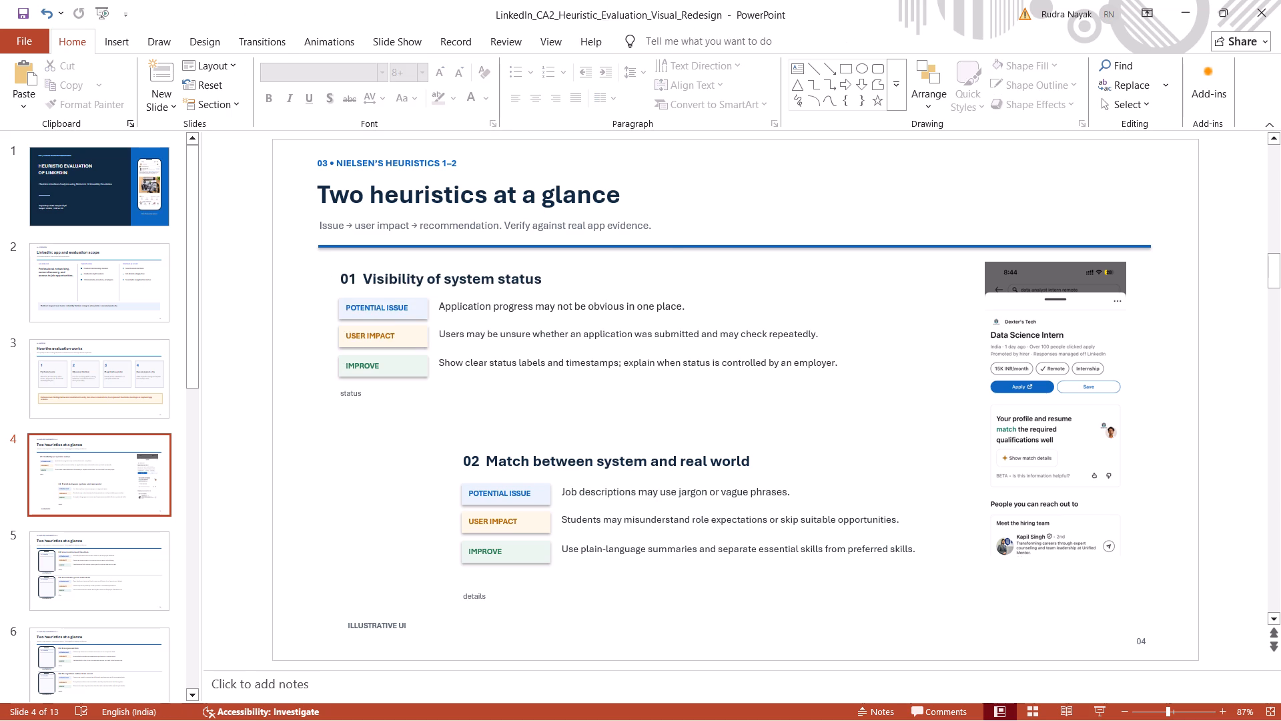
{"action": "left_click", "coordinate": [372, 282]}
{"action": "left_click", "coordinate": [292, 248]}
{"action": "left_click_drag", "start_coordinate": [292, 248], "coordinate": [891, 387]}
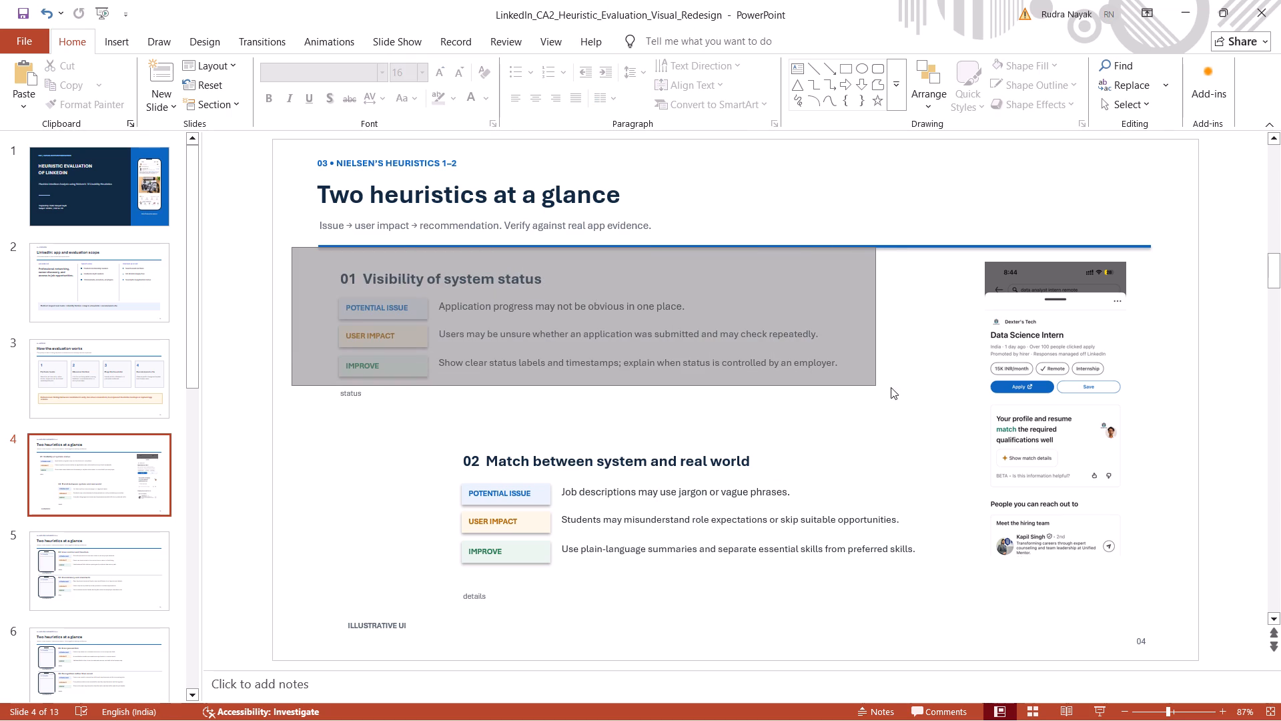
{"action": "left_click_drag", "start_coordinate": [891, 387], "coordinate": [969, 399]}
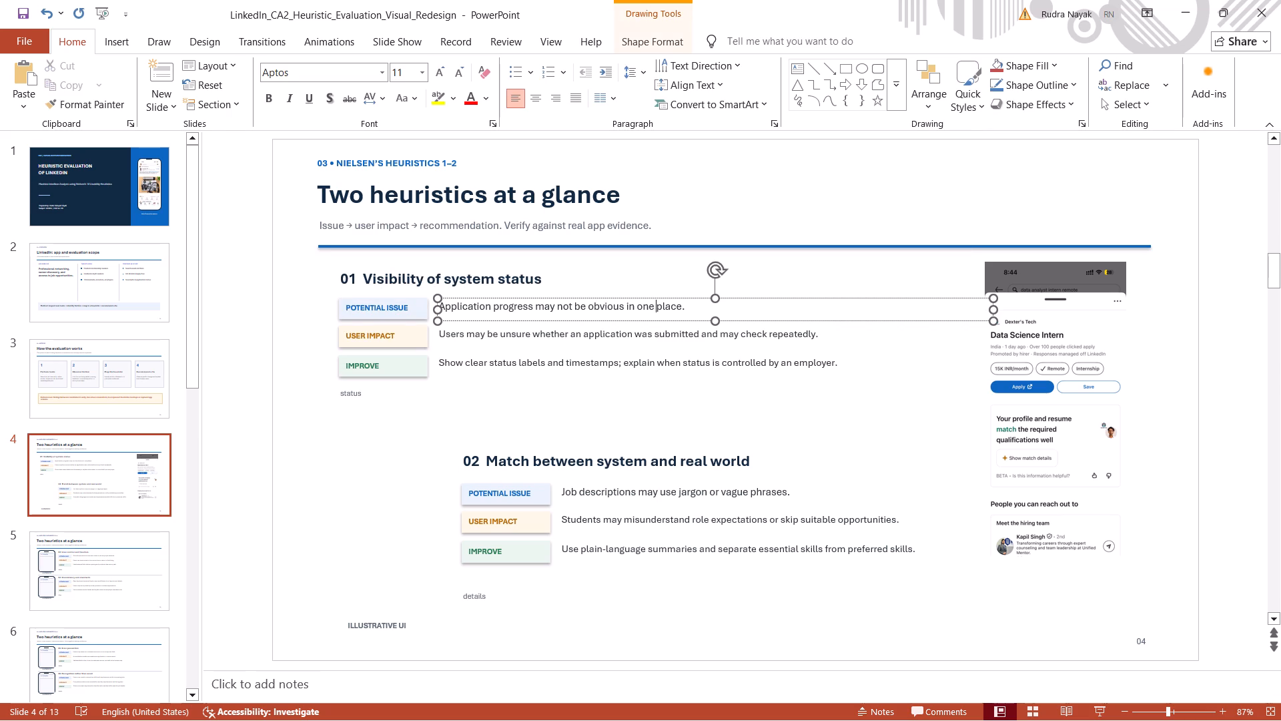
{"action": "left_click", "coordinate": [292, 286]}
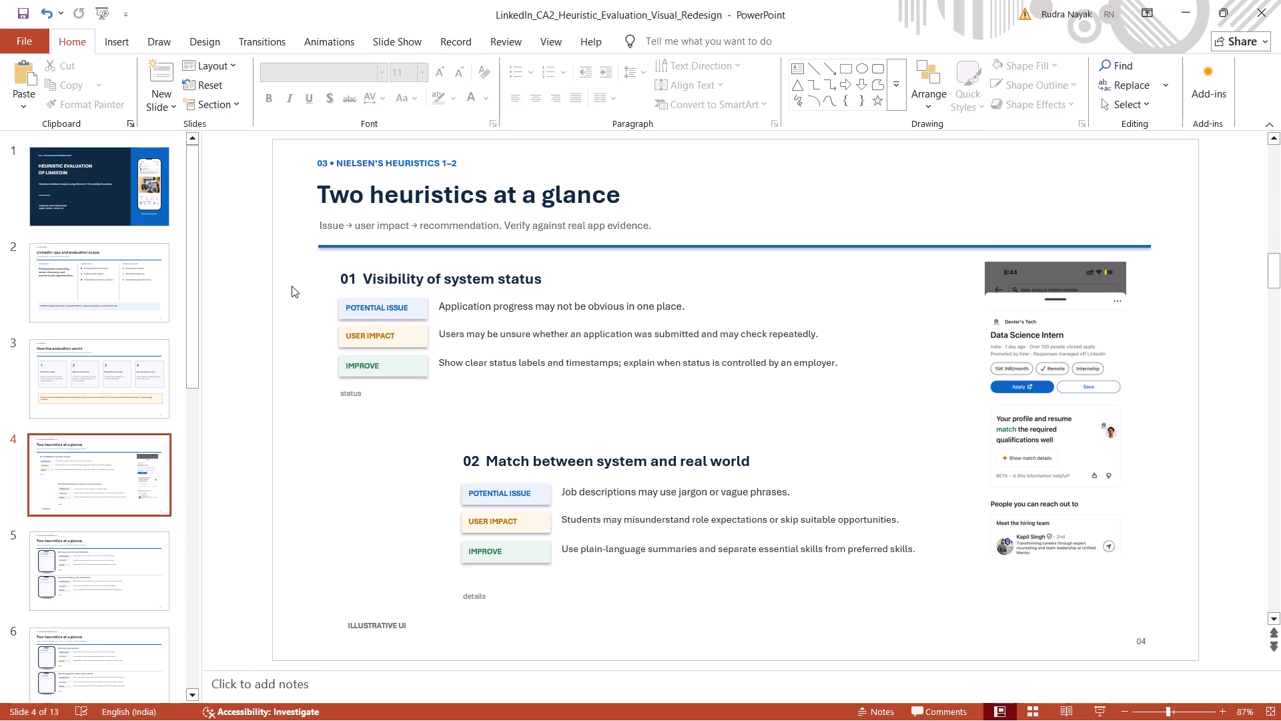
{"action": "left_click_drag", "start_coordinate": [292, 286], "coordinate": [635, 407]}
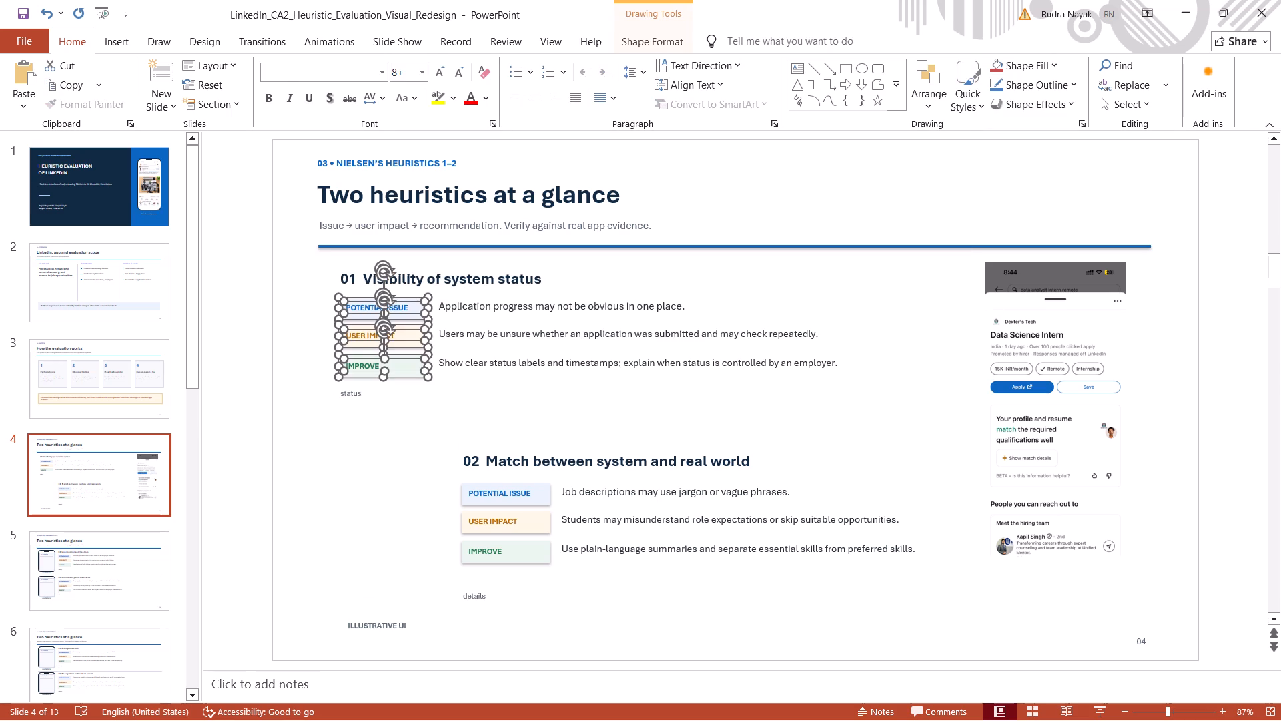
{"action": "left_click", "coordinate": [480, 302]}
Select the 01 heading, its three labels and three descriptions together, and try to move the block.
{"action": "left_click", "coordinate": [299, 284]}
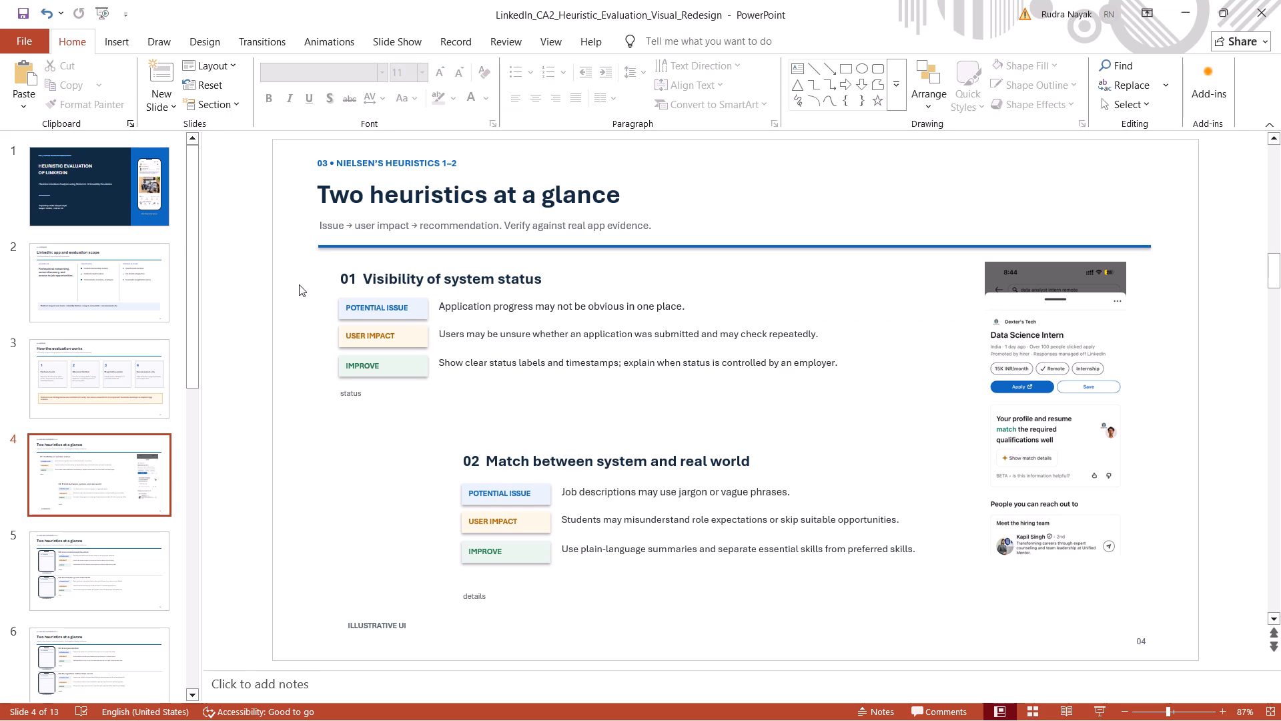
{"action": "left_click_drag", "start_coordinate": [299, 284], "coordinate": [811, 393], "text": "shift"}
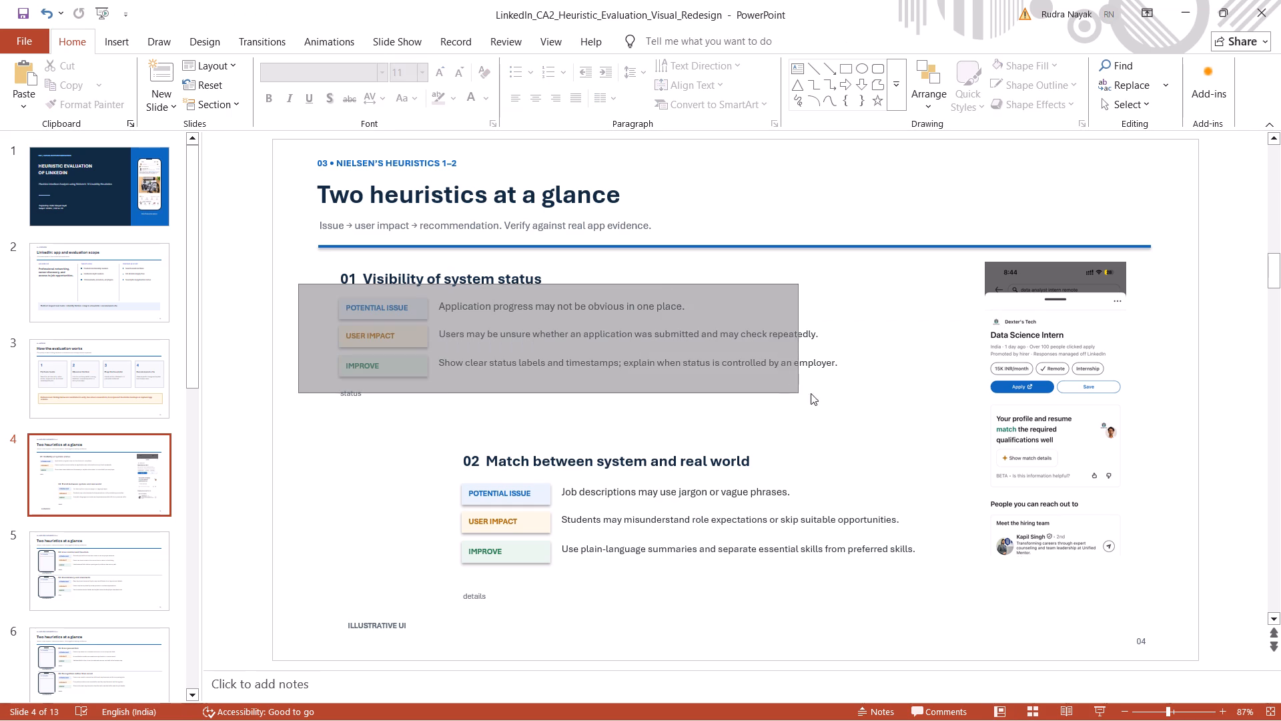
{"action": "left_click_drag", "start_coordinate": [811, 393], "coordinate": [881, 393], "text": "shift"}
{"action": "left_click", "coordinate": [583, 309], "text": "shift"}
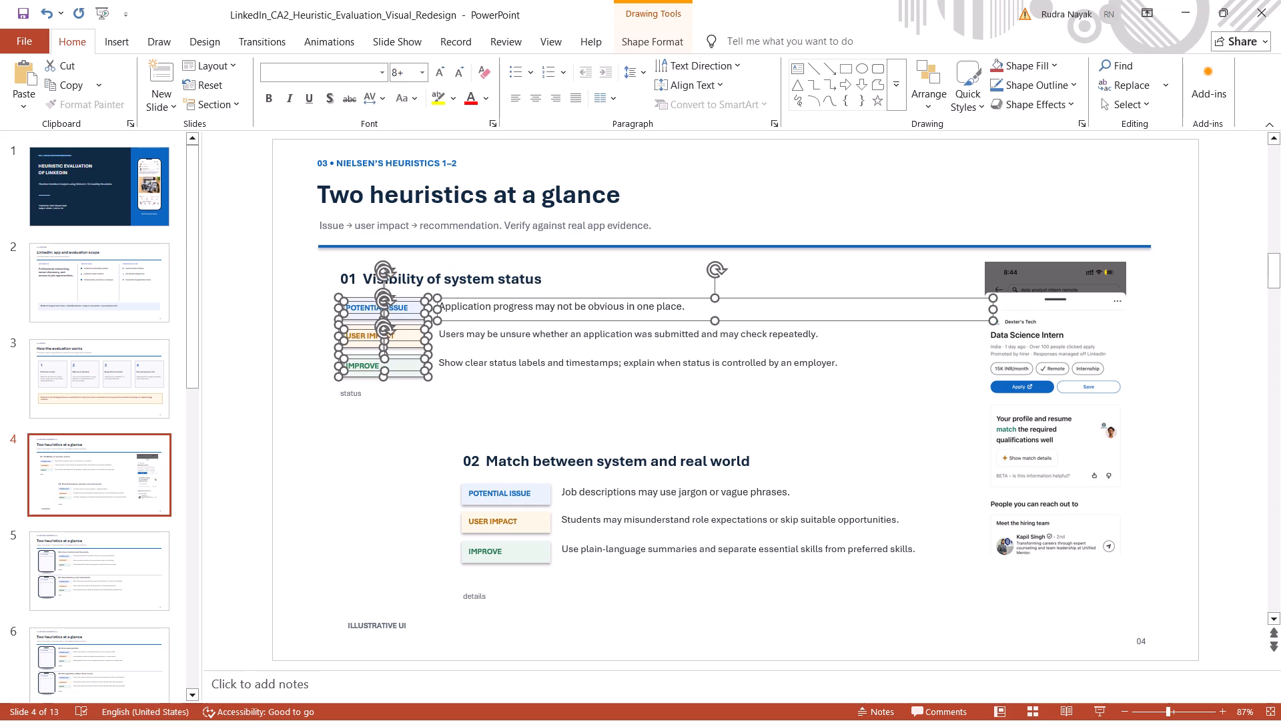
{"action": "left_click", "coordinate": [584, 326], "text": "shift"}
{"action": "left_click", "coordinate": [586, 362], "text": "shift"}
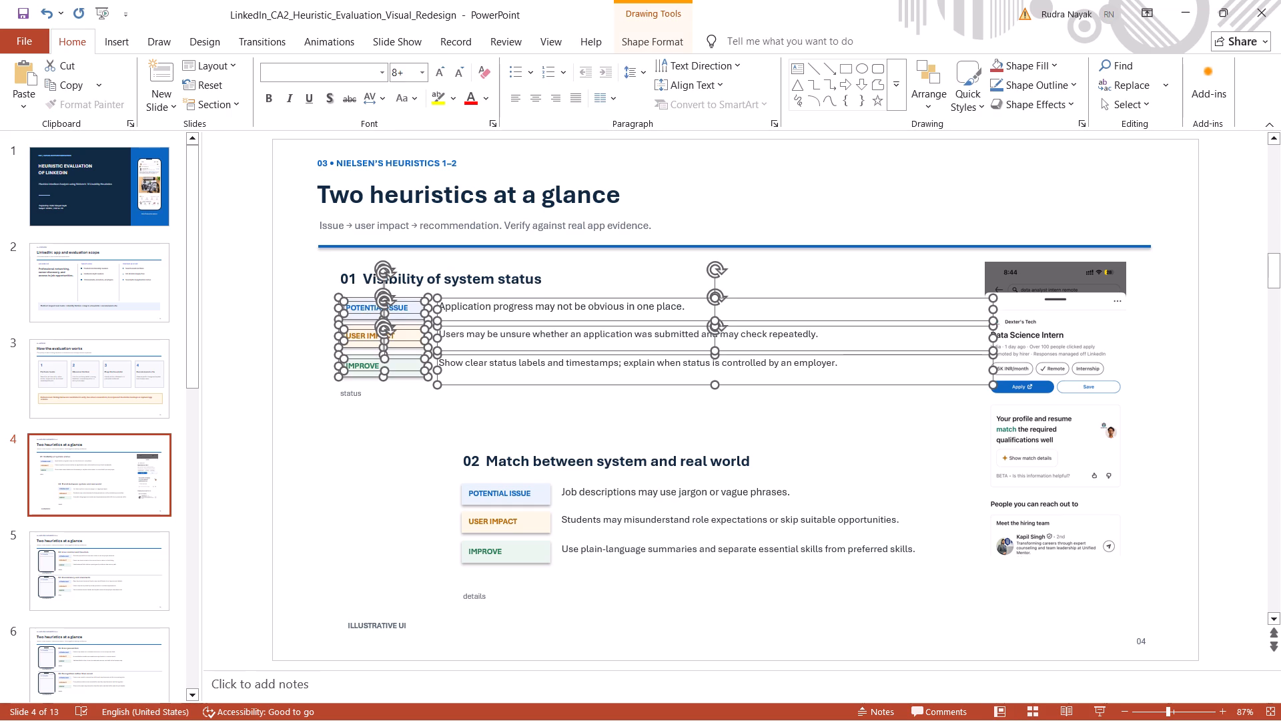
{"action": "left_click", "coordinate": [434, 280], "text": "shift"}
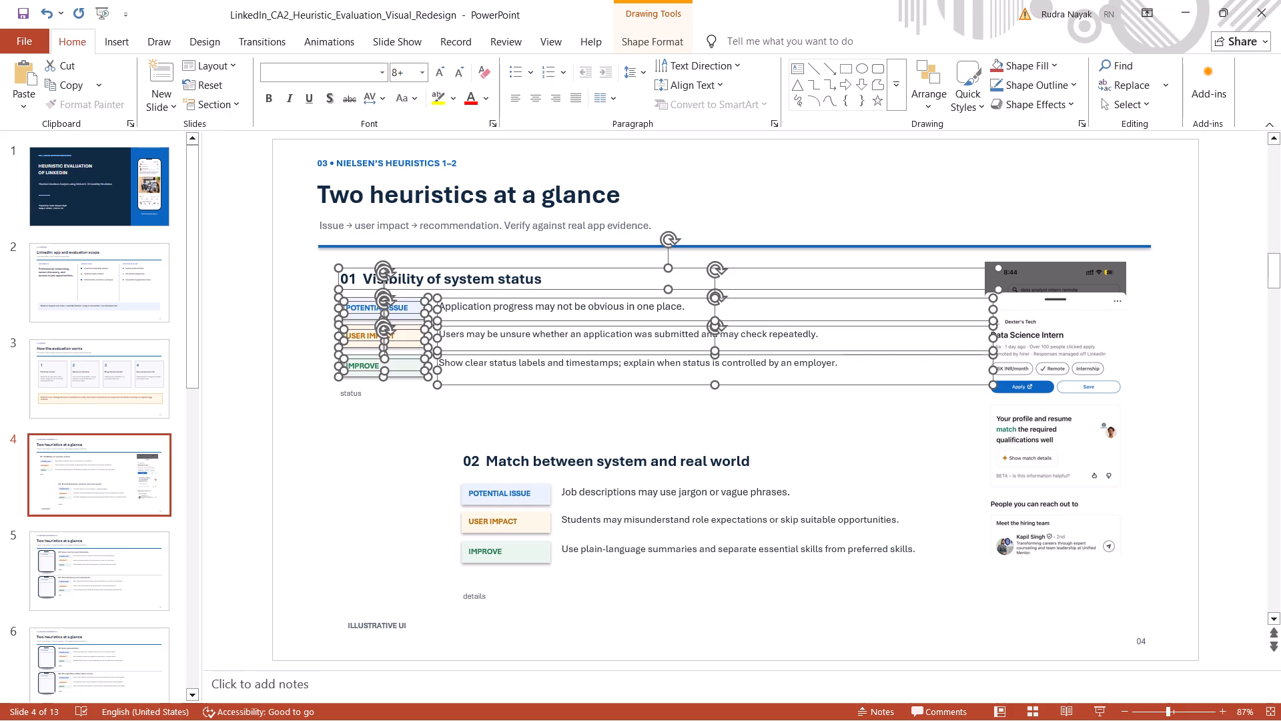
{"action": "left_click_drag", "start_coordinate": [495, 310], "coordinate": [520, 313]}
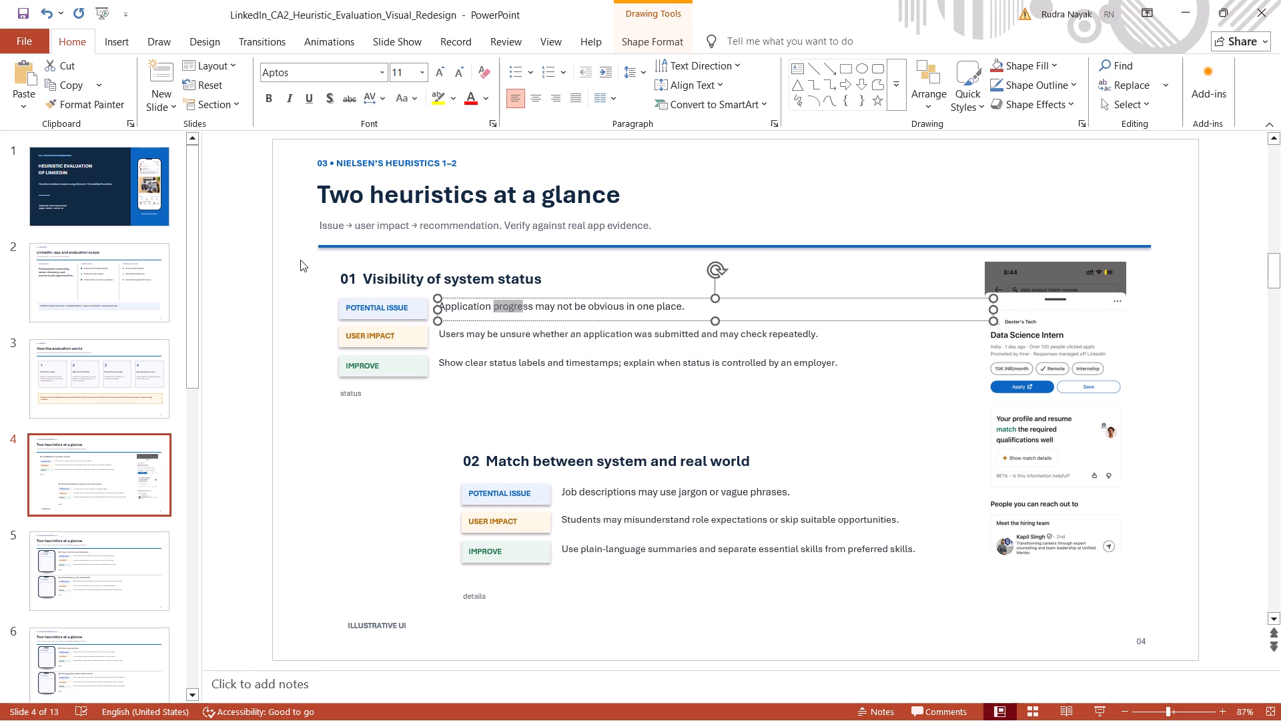
Move the whole 01 Visibility of system status block, heading, labels and descriptions, so it left-aligns with the 02 block, just below the divider.
{"action": "left_click", "coordinate": [329, 272]}
{"action": "left_click_drag", "start_coordinate": [329, 272], "coordinate": [801, 413]}
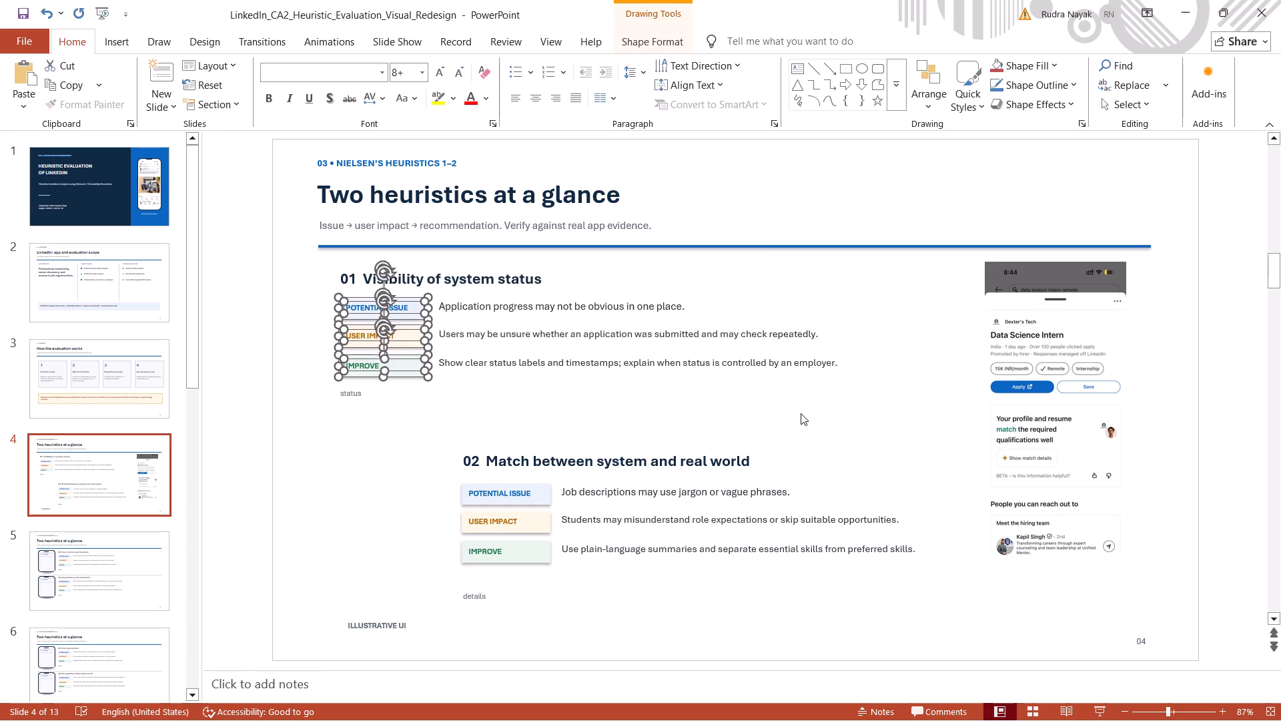
{"action": "left_click", "coordinate": [483, 303], "text": "shift"}
{"action": "left_click", "coordinate": [496, 334], "text": "shift"}
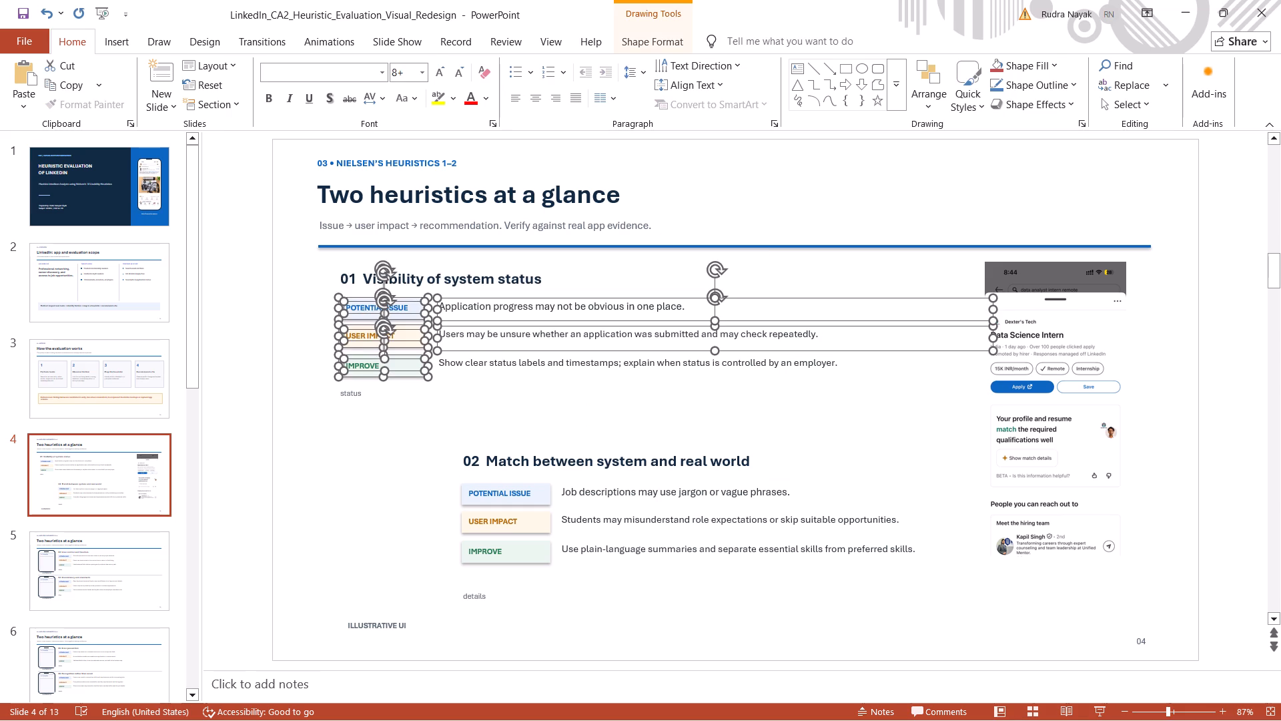
{"action": "left_click", "coordinate": [497, 360], "text": "shift"}
{"action": "left_click", "coordinate": [440, 282], "text": "shift"}
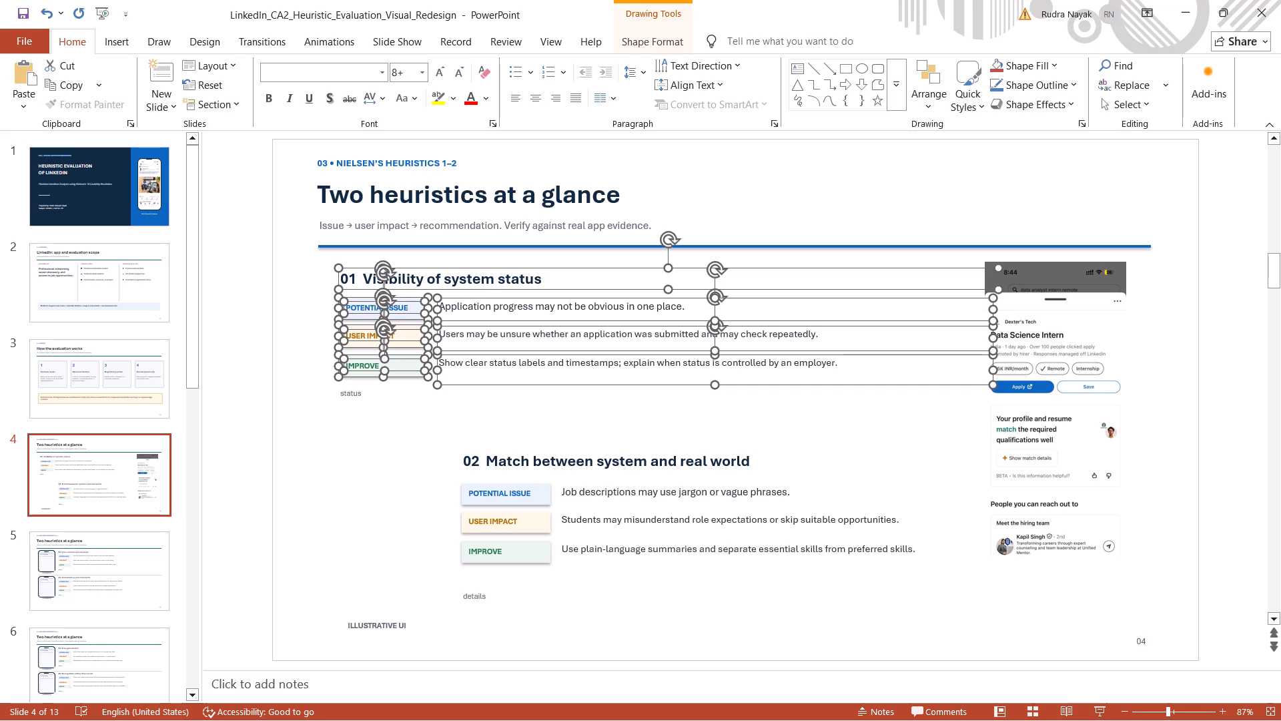
{"action": "left_click_drag", "start_coordinate": [441, 302], "coordinate": [491, 300]}
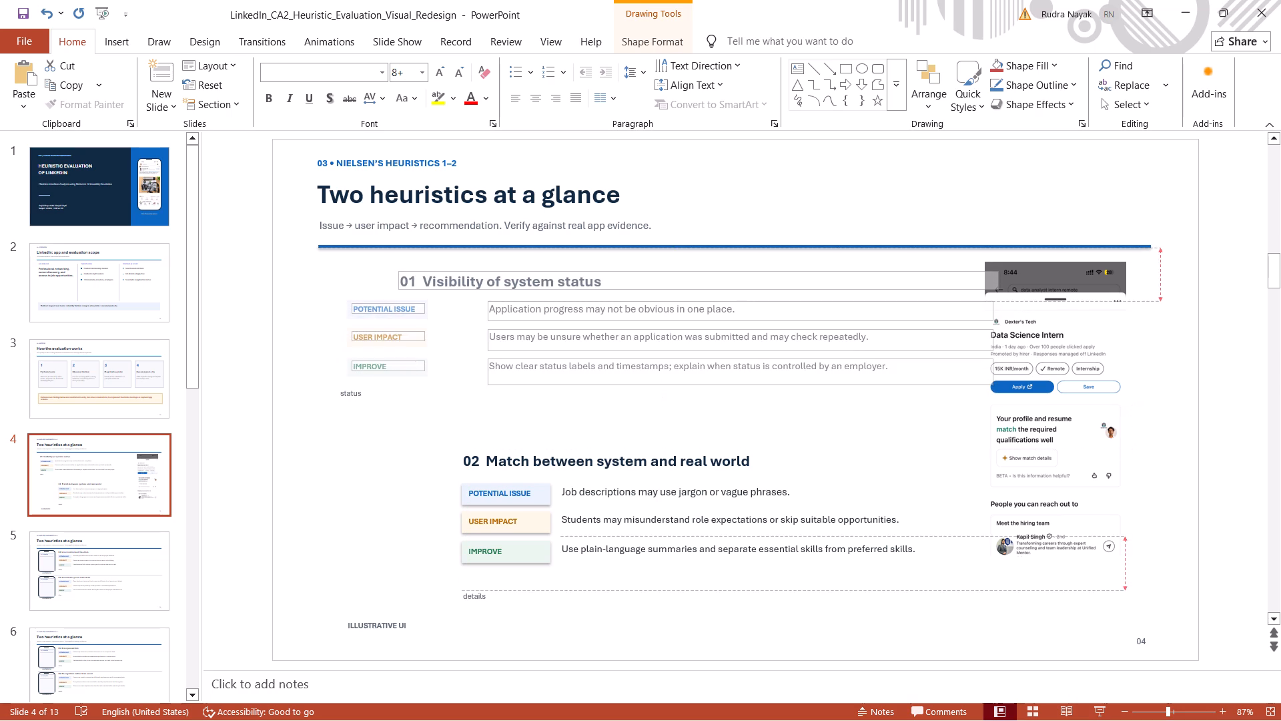
{"action": "left_click_drag", "start_coordinate": [491, 300], "coordinate": [491, 303]}
{"action": "key", "text": "ctrl+z"}
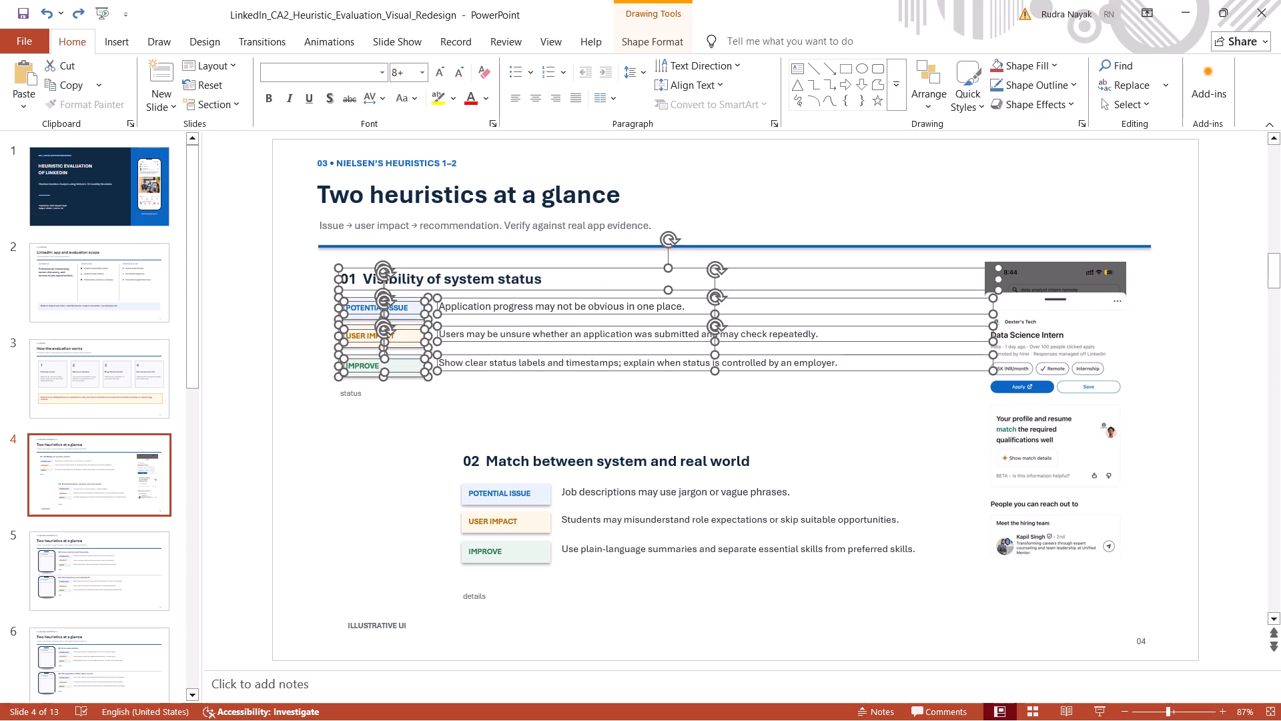
{"action": "left_click_drag", "start_coordinate": [492, 324], "coordinate": [556, 332]}
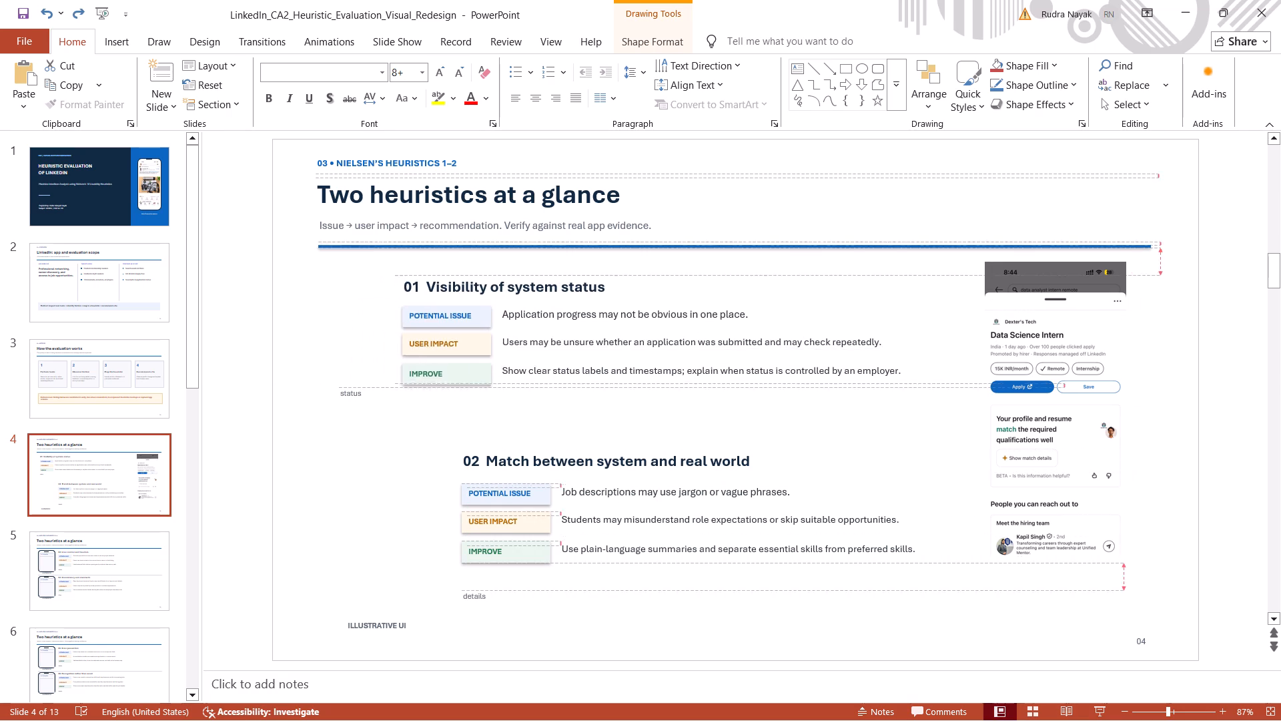
{"action": "left_click_drag", "start_coordinate": [556, 332], "coordinate": [602, 320]}
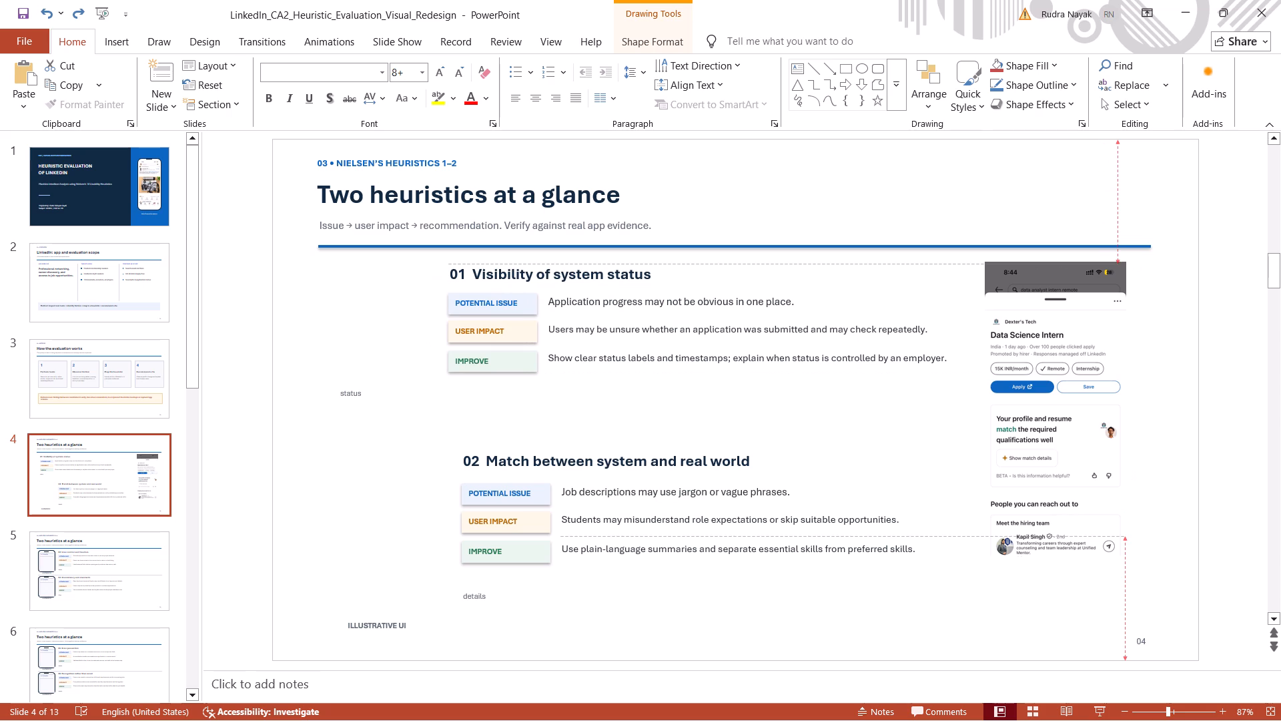
{"action": "left_click_drag", "start_coordinate": [602, 320], "coordinate": [613, 321]}
Move the "status" caption beneath the 01 block, left-aligned with the 02 heading and the "details" caption.
{"action": "left_click", "coordinate": [357, 389]}
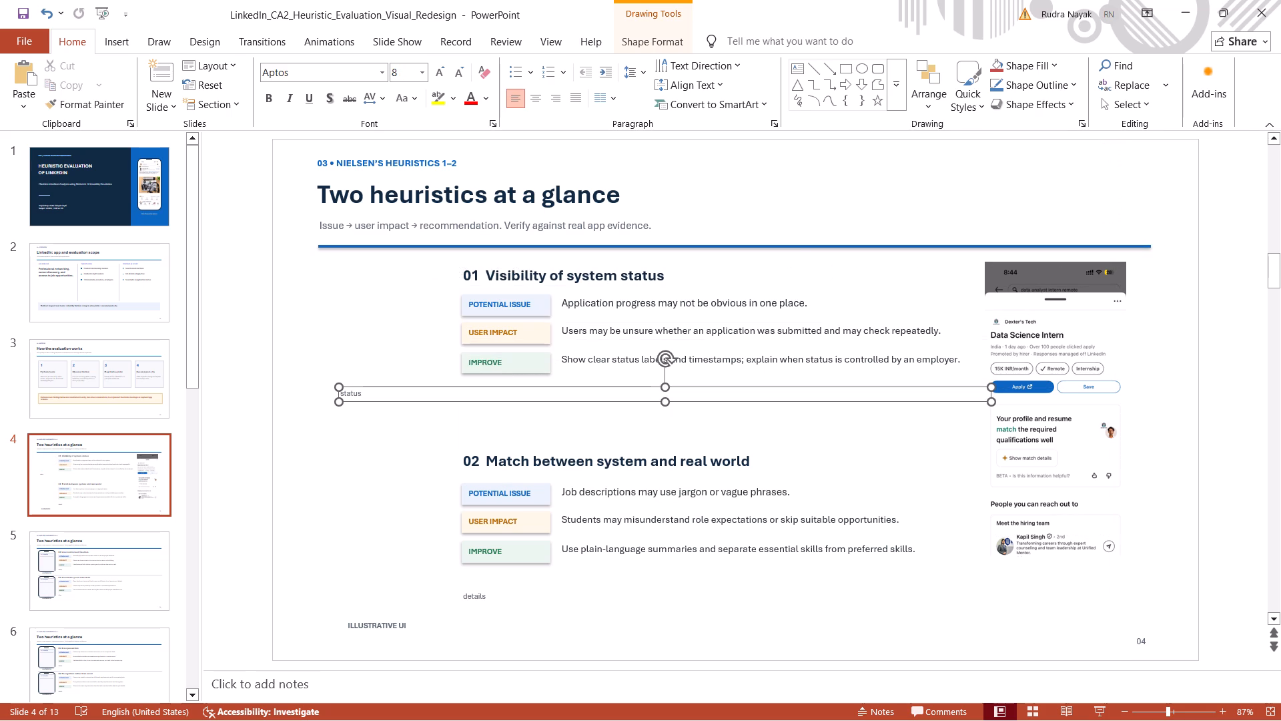
{"action": "left_click_drag", "start_coordinate": [390, 396], "coordinate": [643, 398]}
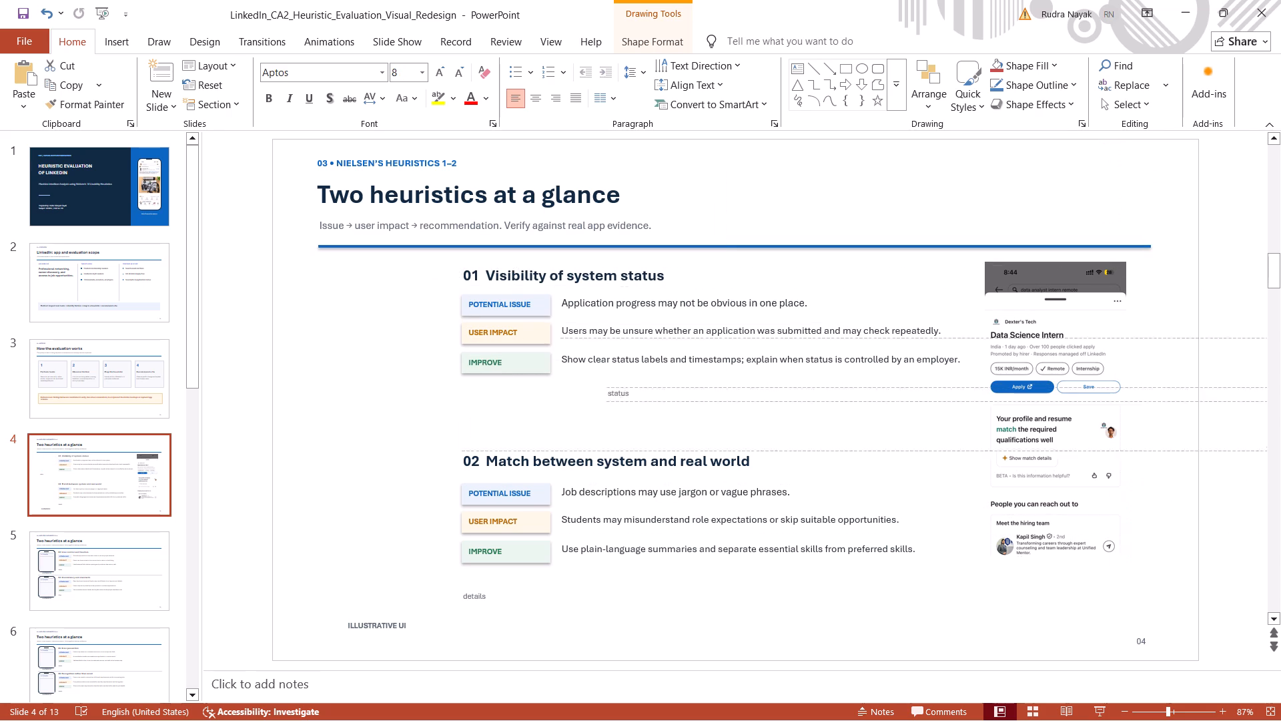
{"action": "left_click_drag", "start_coordinate": [643, 398], "coordinate": [514, 407]}
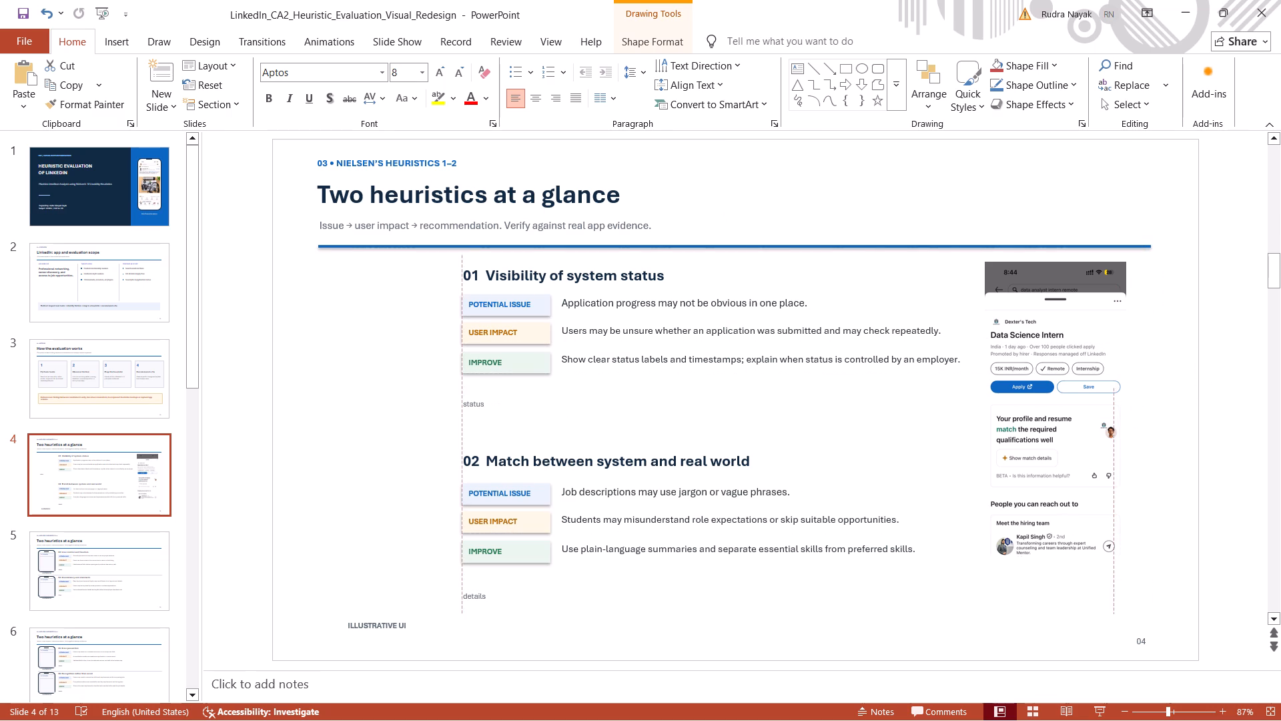
Delete the "ILLUSTRATIVE UI" caption near the bottom of the slide.
{"action": "left_click", "coordinate": [373, 629]}
{"action": "key", "text": "Delete"}
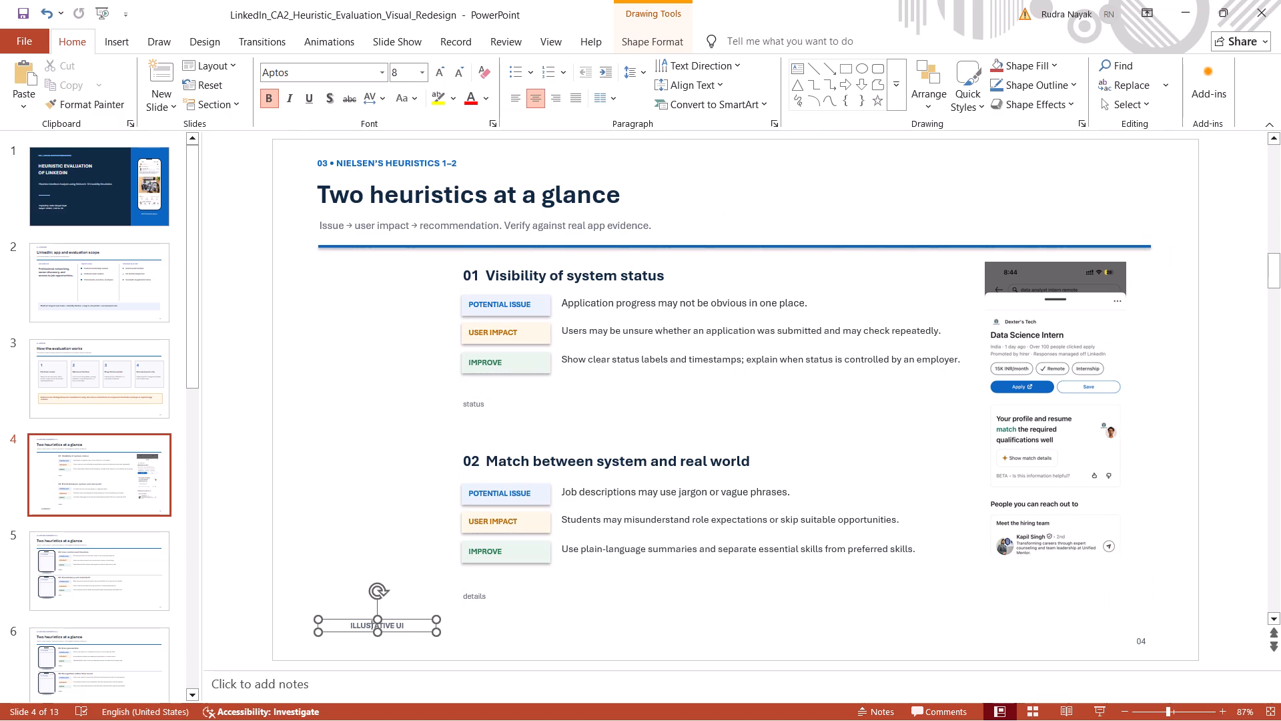
{"action": "left_click", "coordinate": [403, 630]}
{"action": "key", "text": "Delete"}
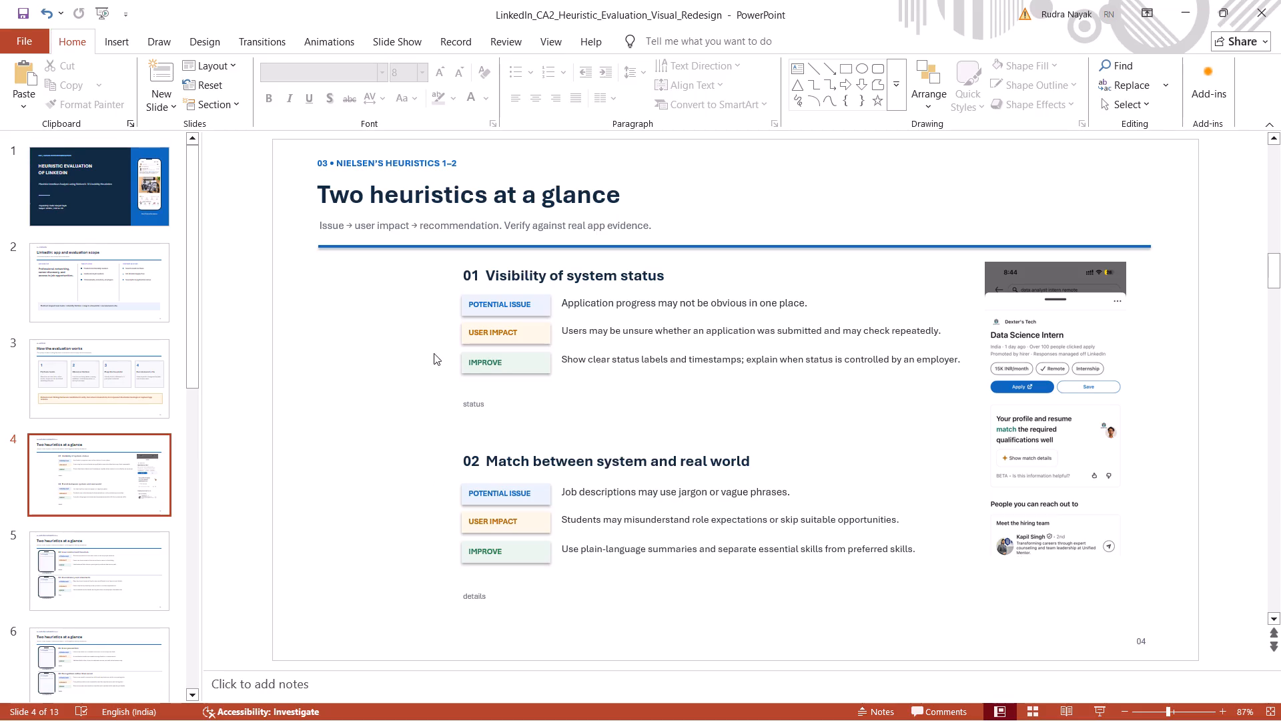
Insert the LinkedIn job-search screenshot showing the Date posted filter from the Screenshots folder.
{"action": "left_click", "coordinate": [124, 41]}
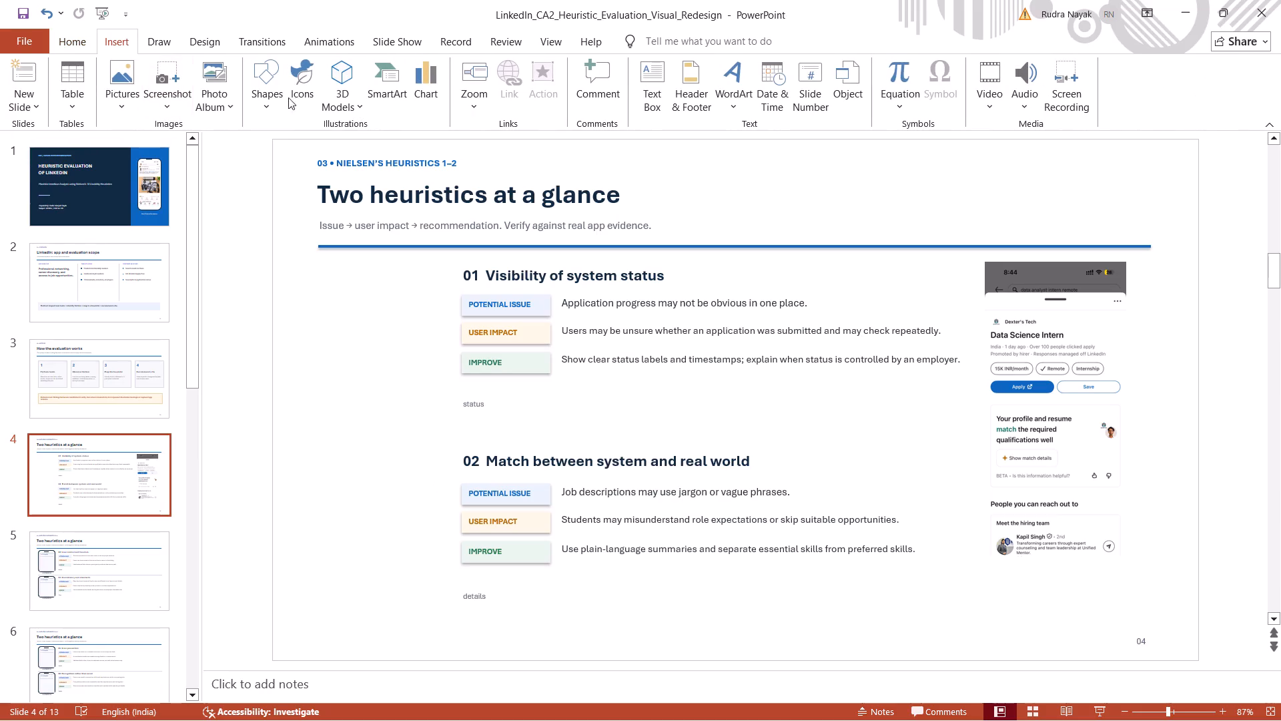
{"action": "left_click", "coordinate": [116, 101]}
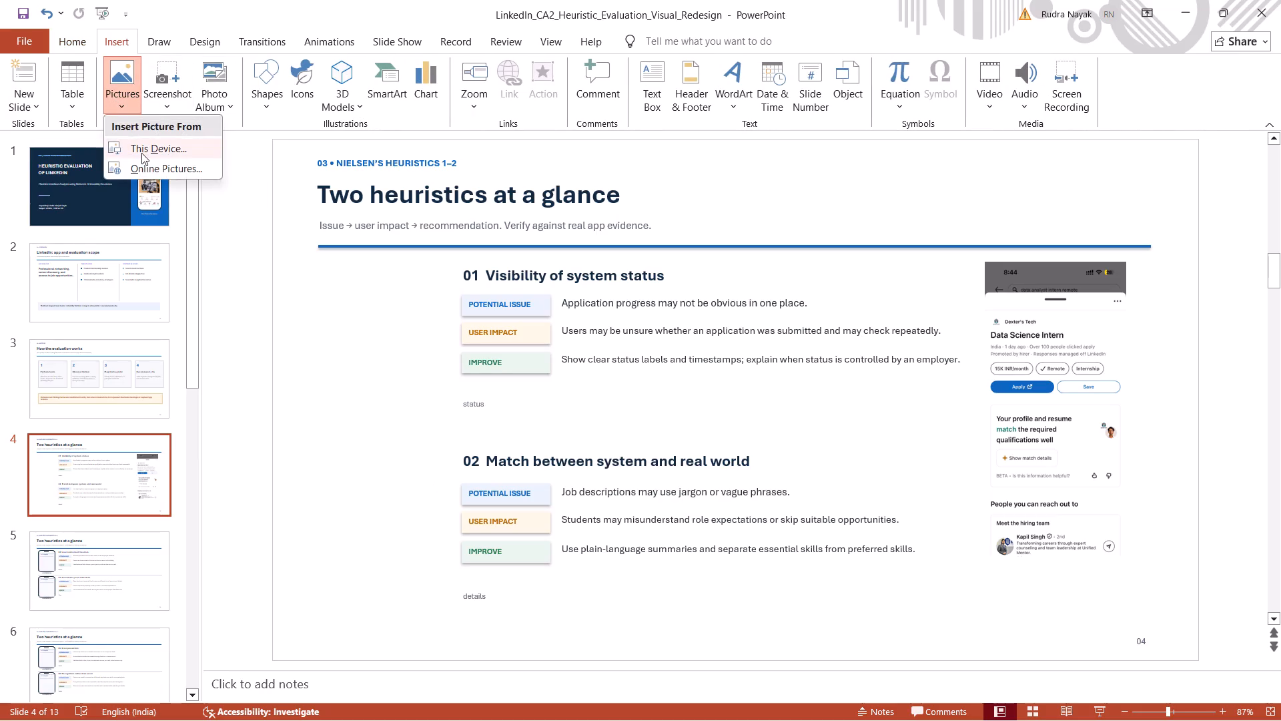
{"action": "left_click", "coordinate": [141, 153]}
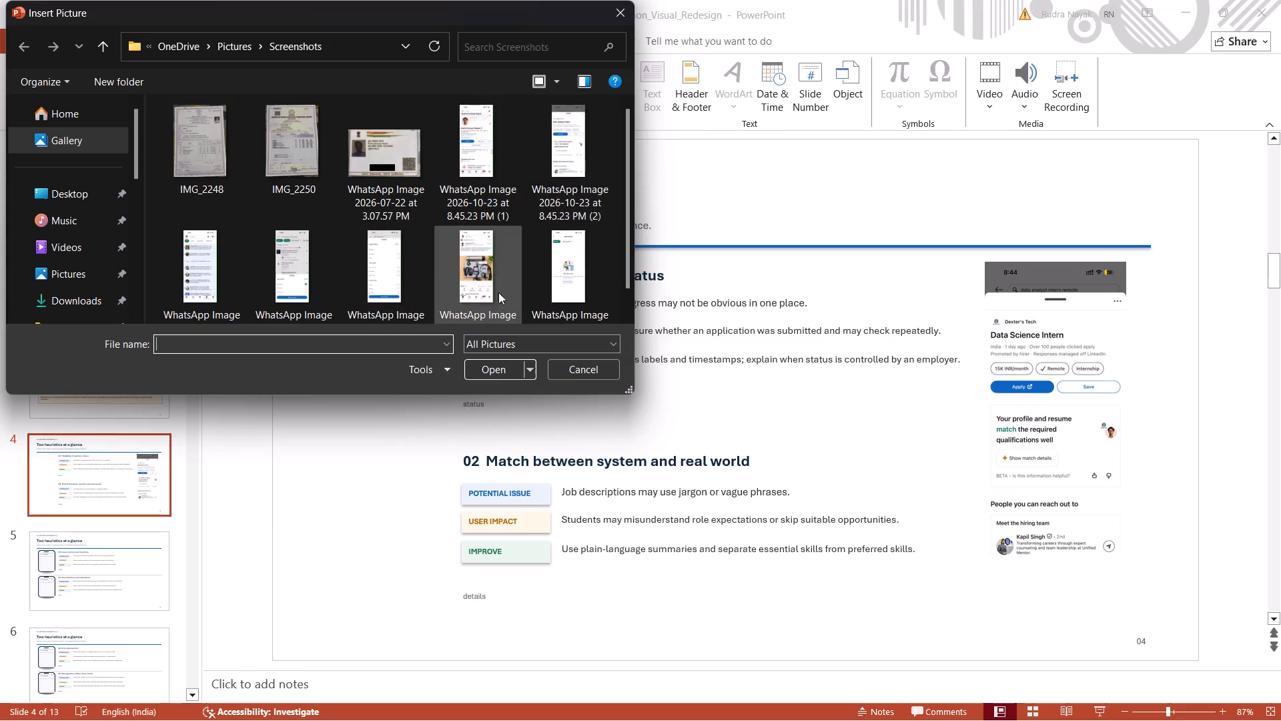
{"action": "double_click", "coordinate": [320, 263]}
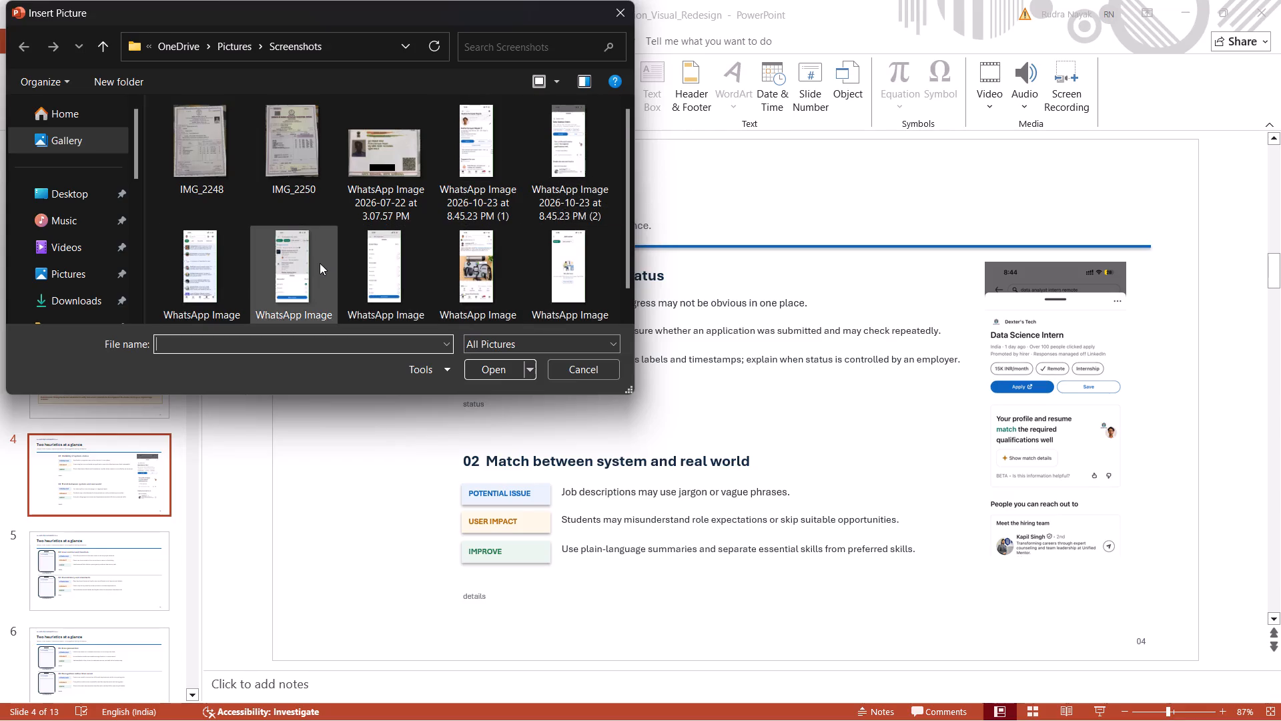
Shrink the job-search screenshot to about 10.72 × 4.95 cm and place it left of the 01 and 02 blocks, vertically between them.
{"action": "left_click_drag", "start_coordinate": [705, 369], "coordinate": [616, 358]}
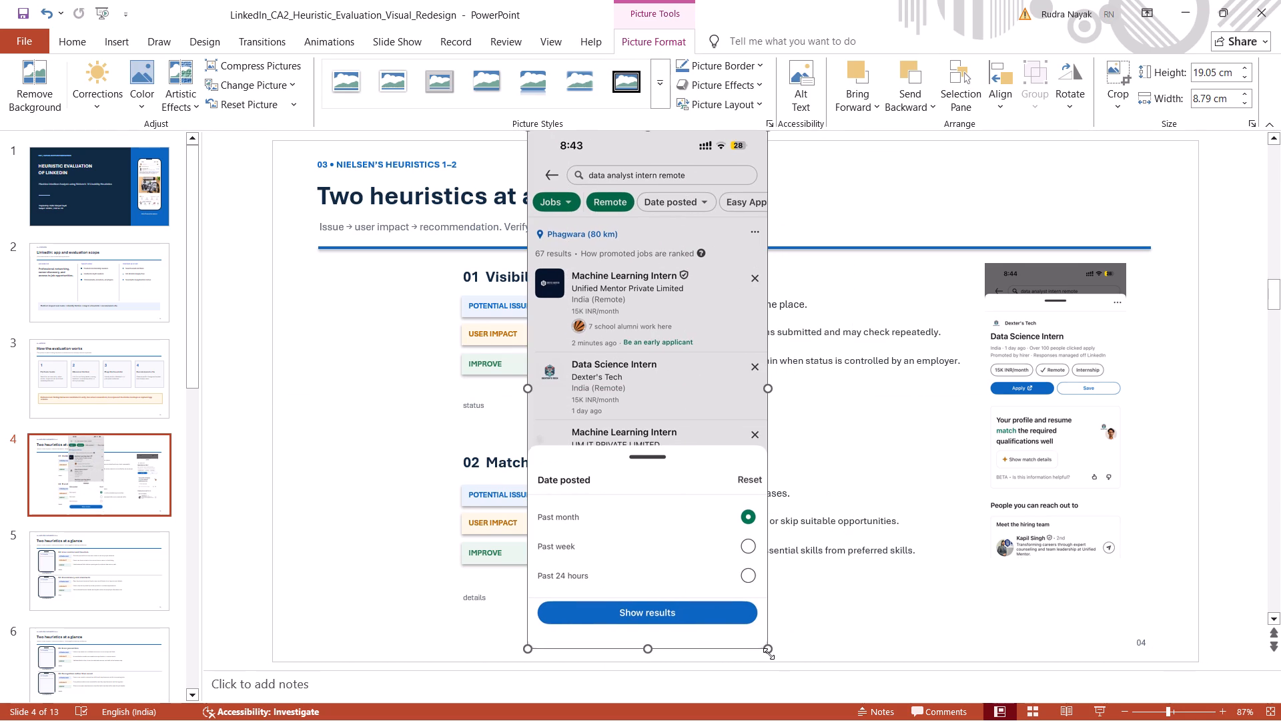
{"action": "left_click_drag", "start_coordinate": [769, 654], "coordinate": [675, 473]}
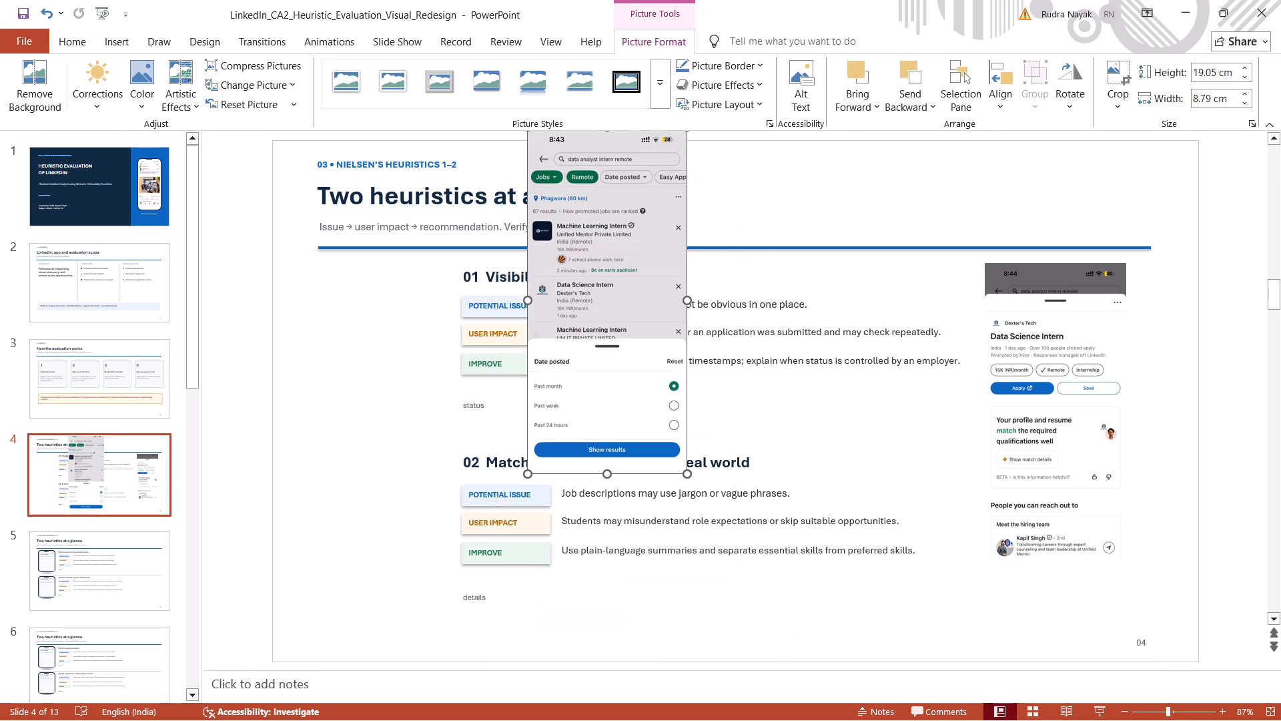
{"action": "left_click_drag", "start_coordinate": [611, 381], "coordinate": [378, 512]}
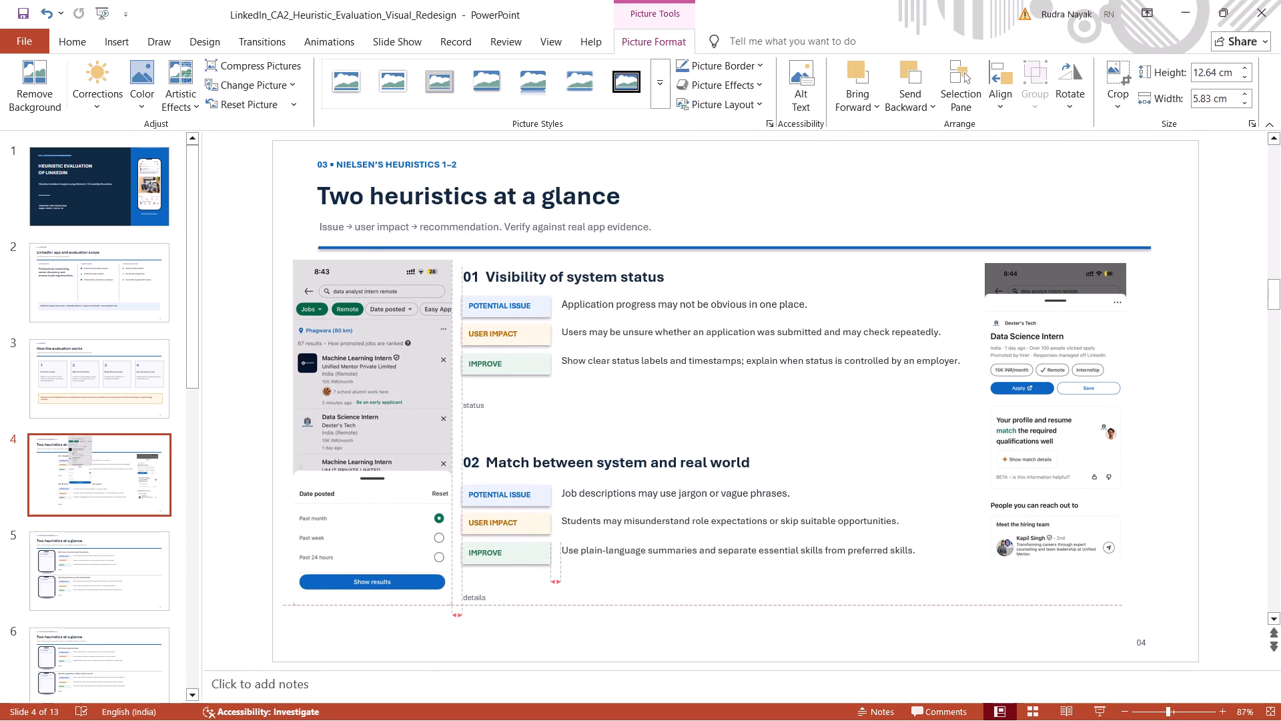
{"action": "left_click_drag", "start_coordinate": [378, 512], "coordinate": [378, 513]}
{"action": "left_click_drag", "start_coordinate": [454, 601], "coordinate": [422, 552]}
{"action": "left_click_drag", "start_coordinate": [374, 443], "coordinate": [384, 465]}
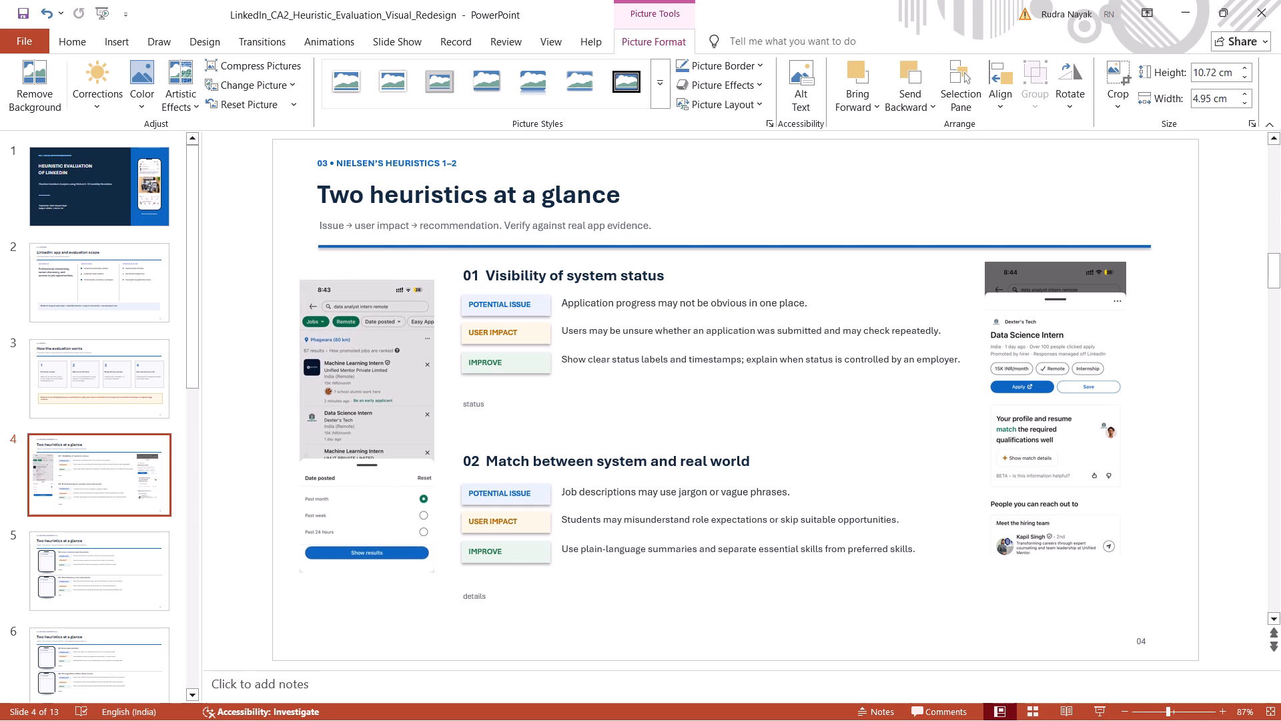
{"action": "left_click_drag", "start_coordinate": [384, 465], "coordinate": [386, 503]}
{"action": "left_click_drag", "start_coordinate": [374, 375], "coordinate": [376, 322]}
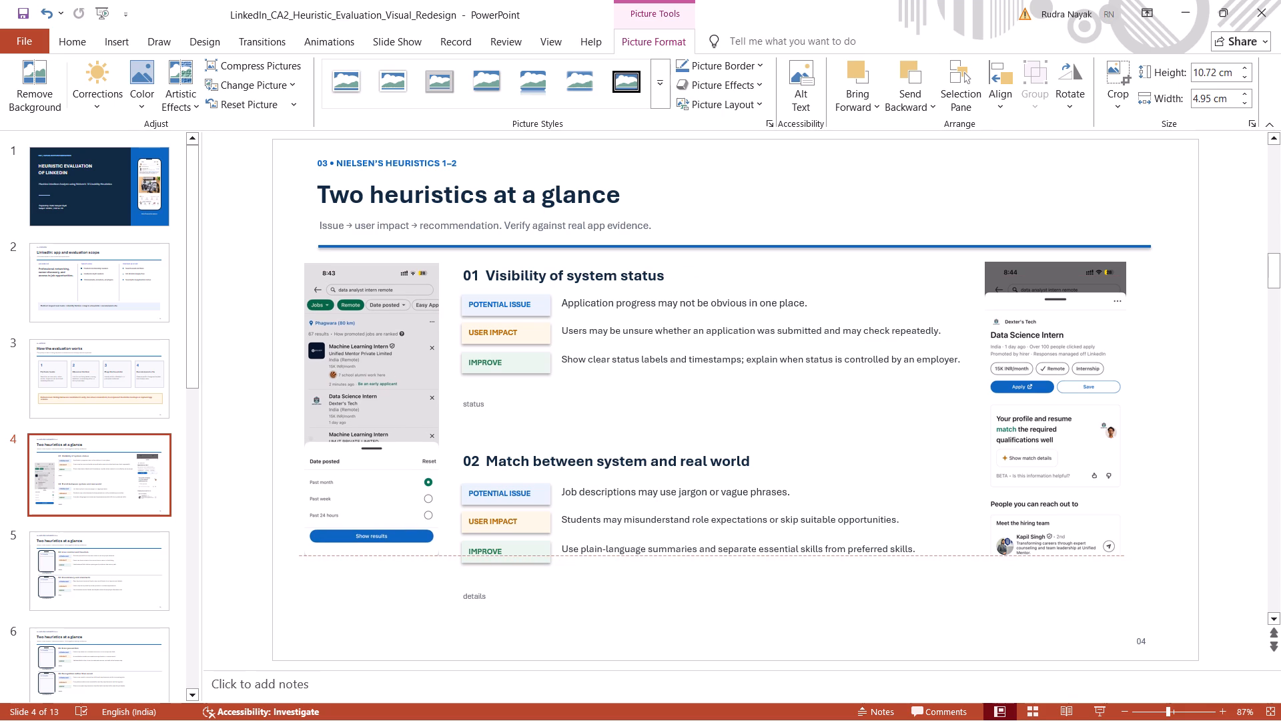
{"action": "left_click_drag", "start_coordinate": [376, 322], "coordinate": [368, 337]}
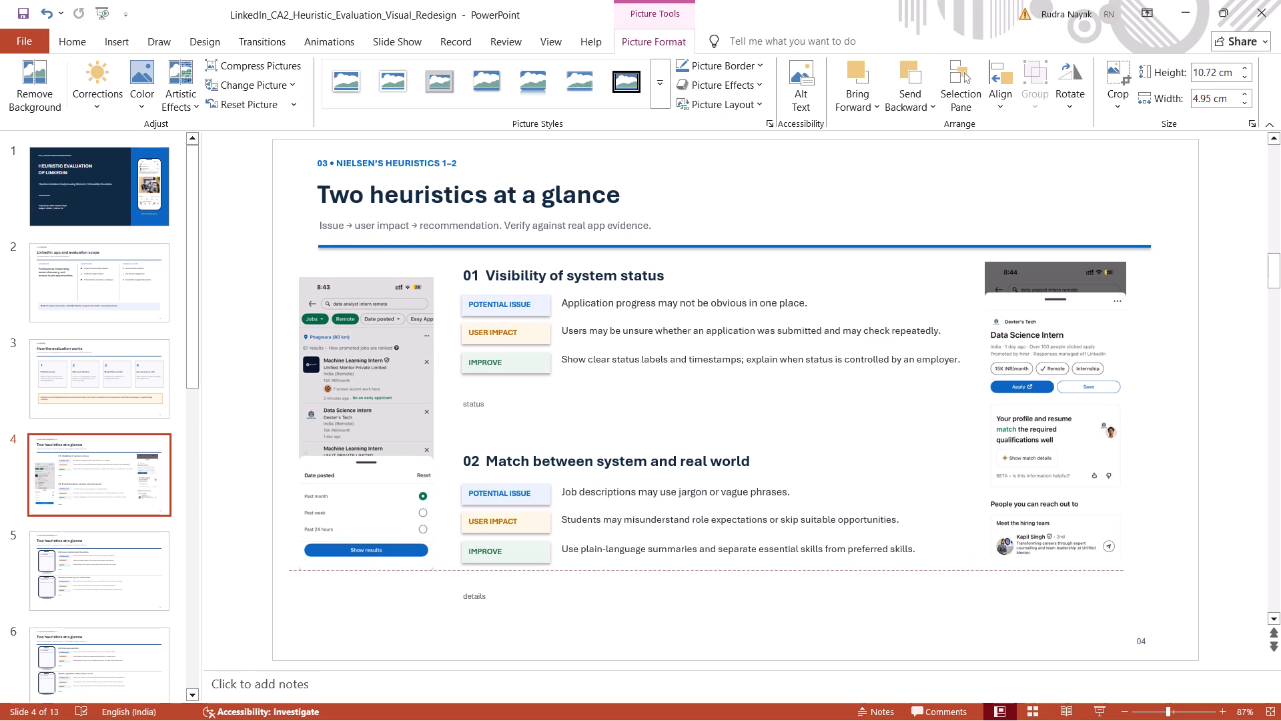
{"action": "left_click_drag", "start_coordinate": [368, 337], "coordinate": [370, 336]}
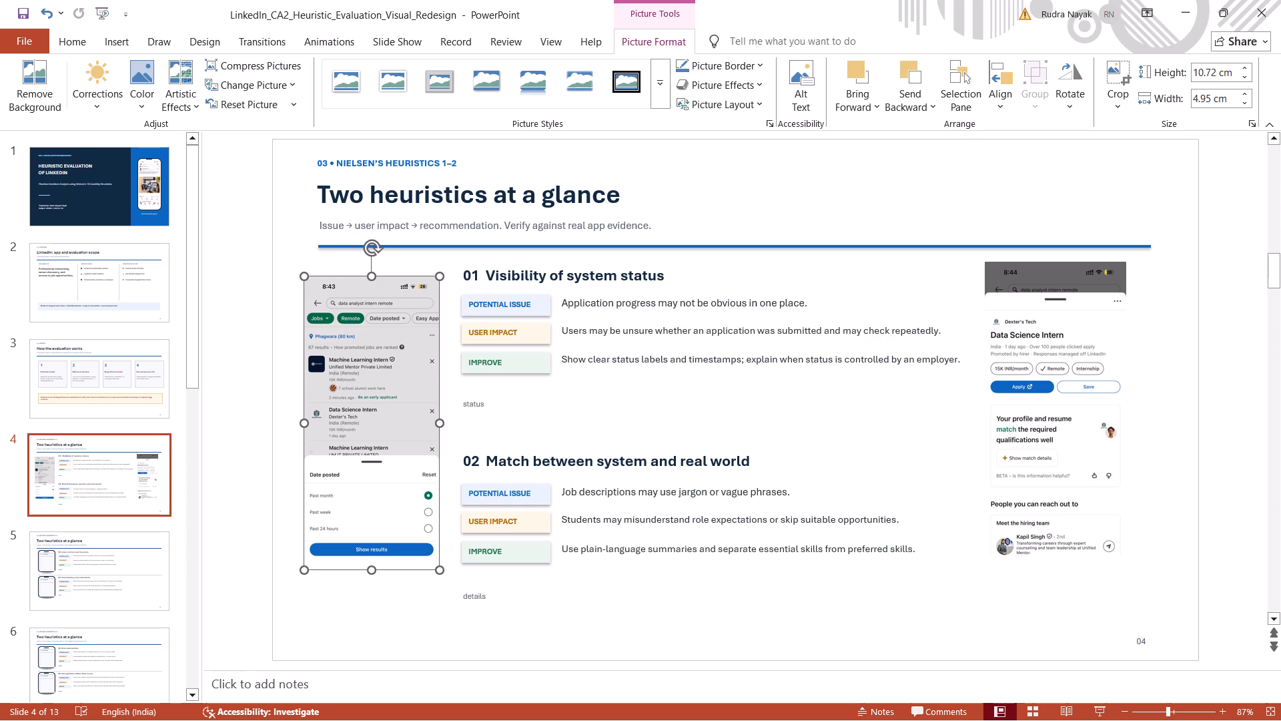
{"action": "left_click", "coordinate": [391, 582]}
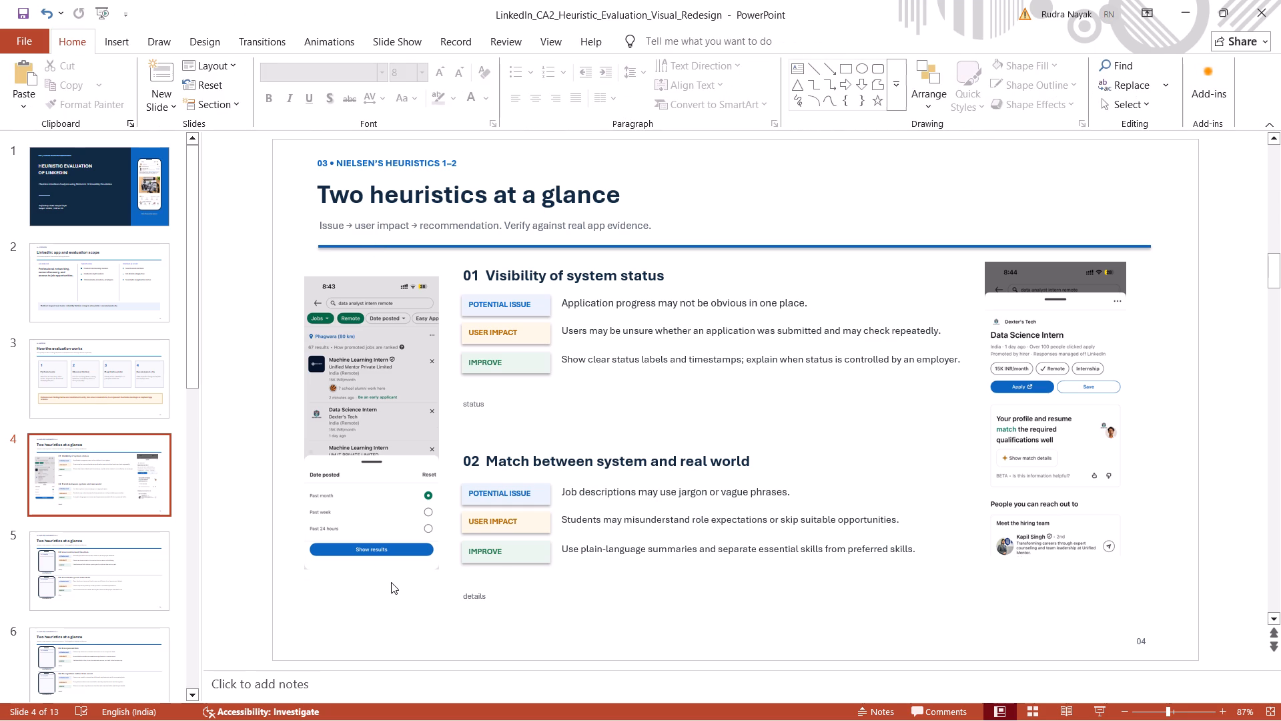
{"action": "left_click_drag", "start_coordinate": [370, 478], "coordinate": [367, 507]}
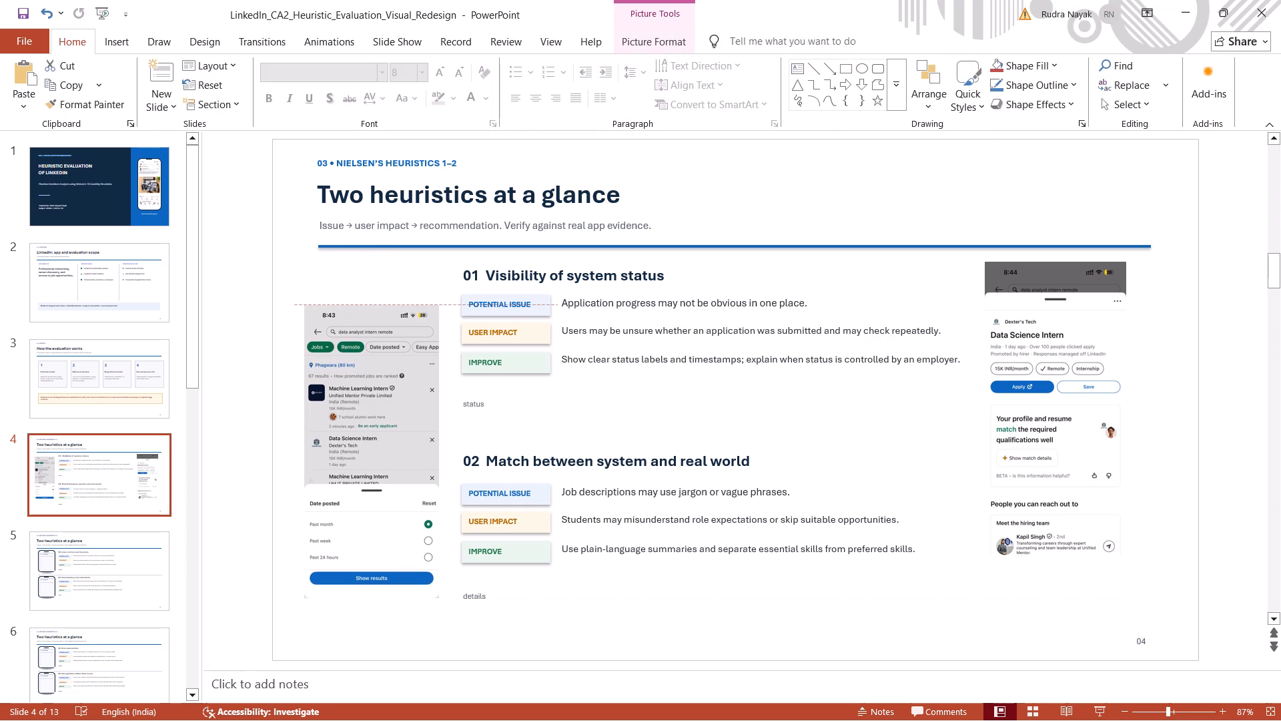
{"action": "left_click_drag", "start_coordinate": [367, 507], "coordinate": [366, 508]}
Shrink the job-details screenshot slightly and move it so its right edge lines up with the end of the blue divider.
{"action": "left_click", "coordinate": [1104, 523]}
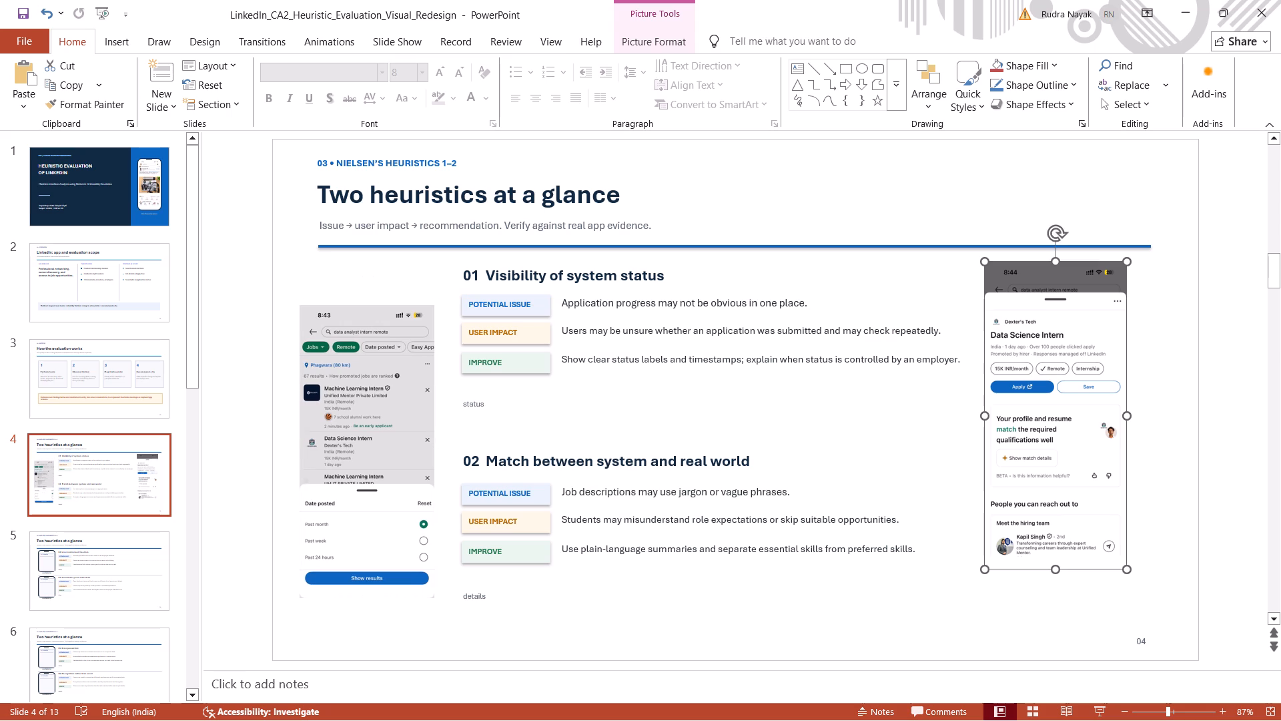
{"action": "left_click_drag", "start_coordinate": [1126, 569], "coordinate": [1118, 501]}
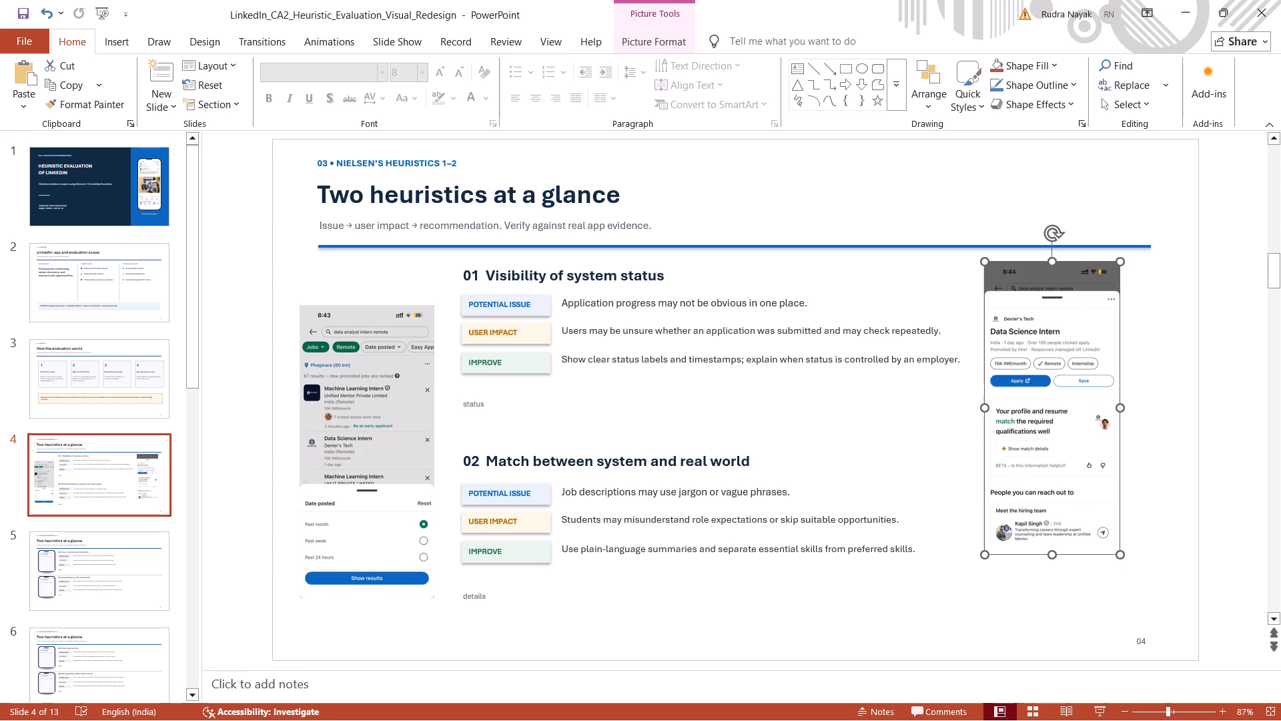
{"action": "left_click_drag", "start_coordinate": [1097, 391], "coordinate": [1136, 383]}
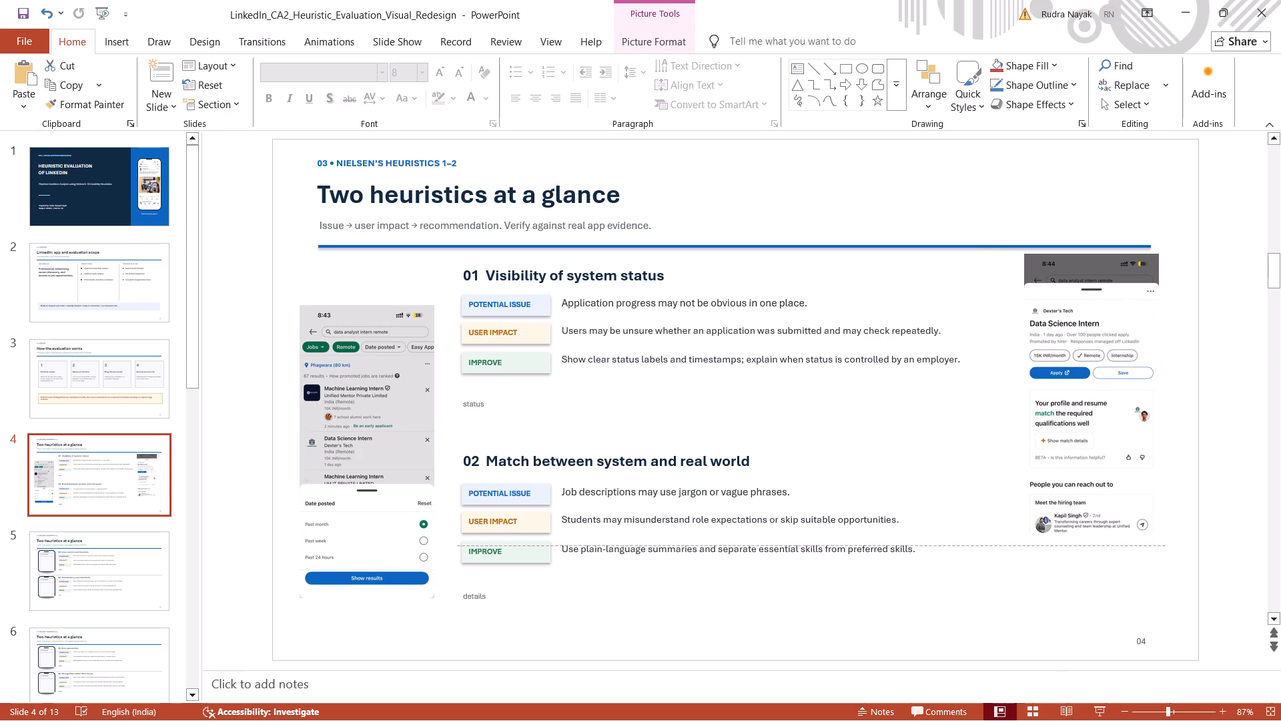
{"action": "left_click_drag", "start_coordinate": [1136, 383], "coordinate": [1131, 384]}
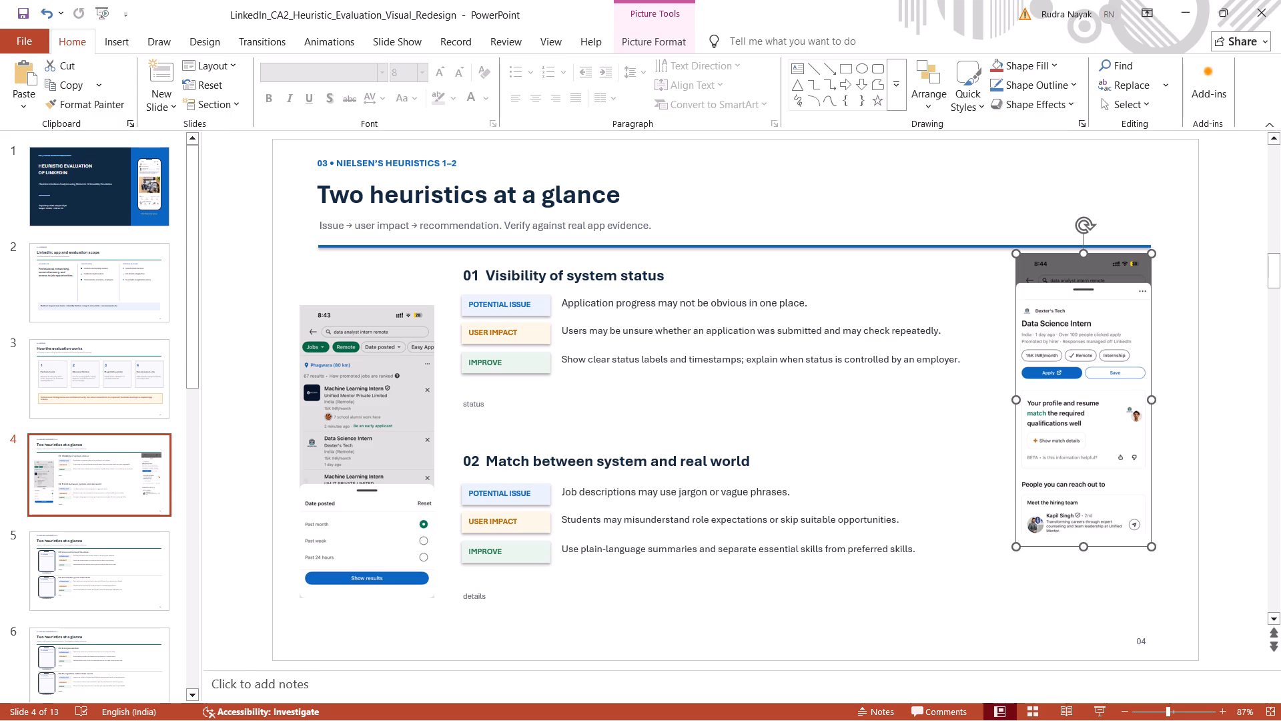
{"action": "left_click", "coordinate": [960, 575]}
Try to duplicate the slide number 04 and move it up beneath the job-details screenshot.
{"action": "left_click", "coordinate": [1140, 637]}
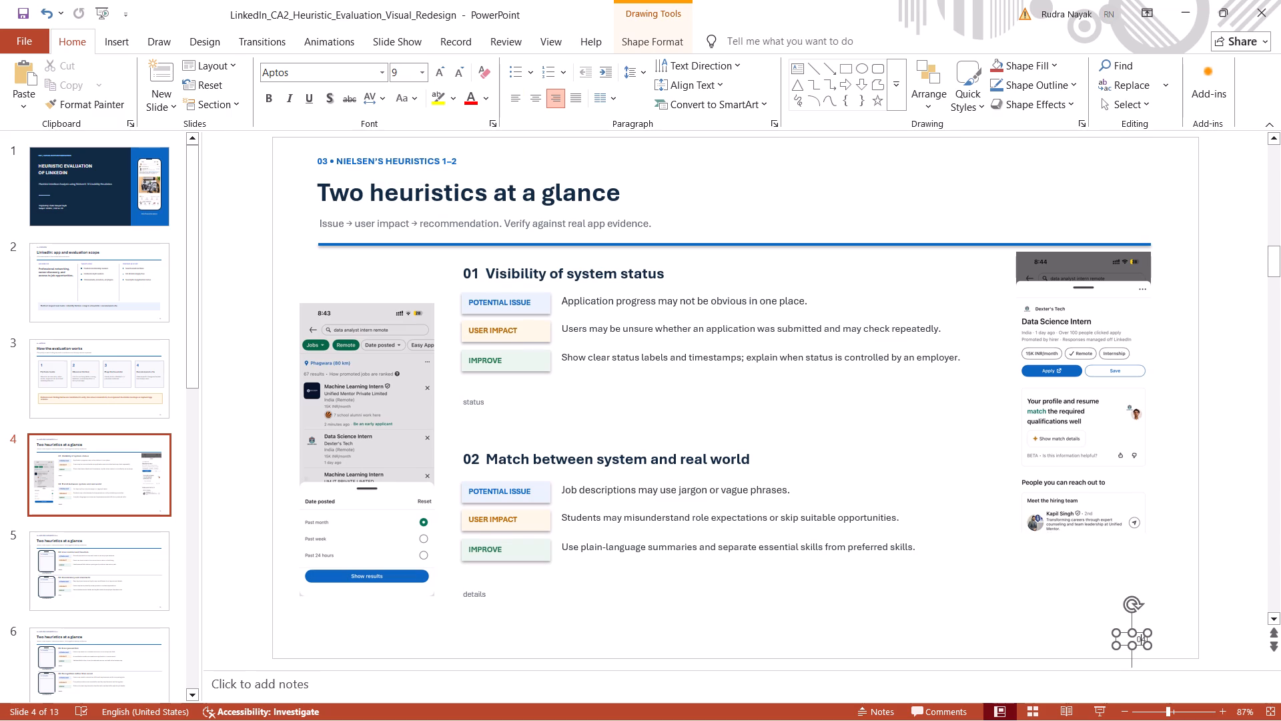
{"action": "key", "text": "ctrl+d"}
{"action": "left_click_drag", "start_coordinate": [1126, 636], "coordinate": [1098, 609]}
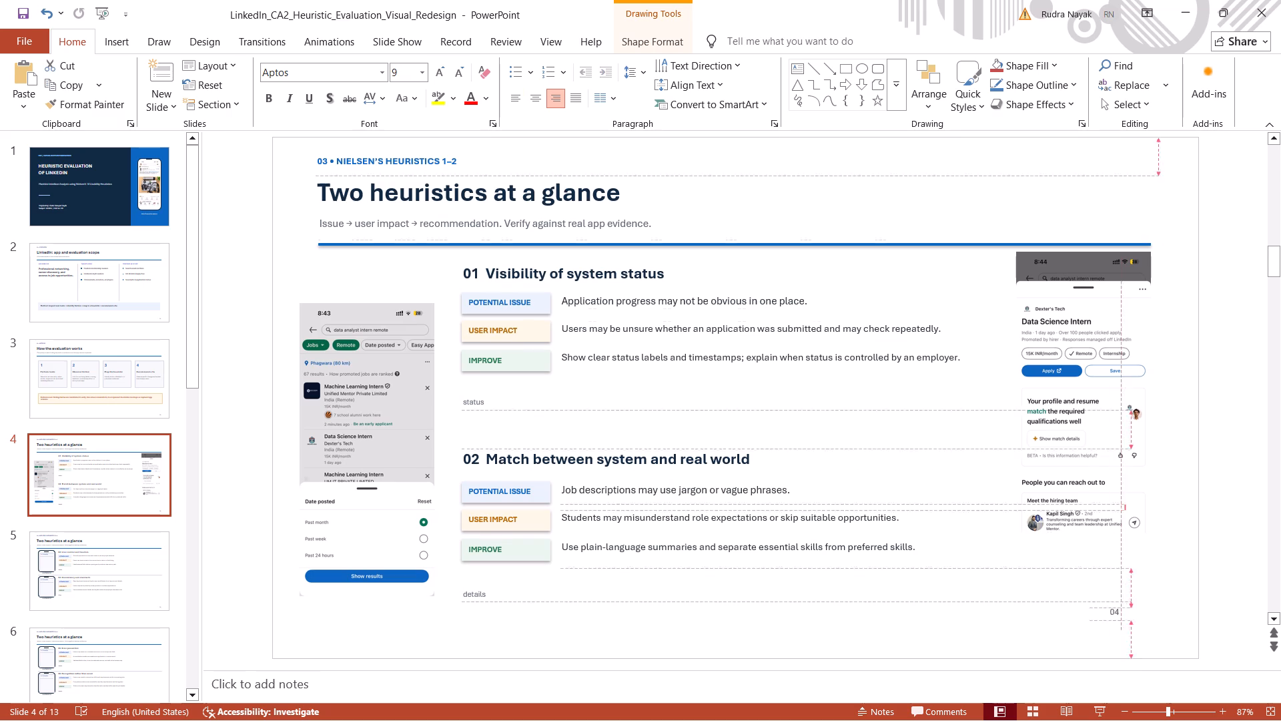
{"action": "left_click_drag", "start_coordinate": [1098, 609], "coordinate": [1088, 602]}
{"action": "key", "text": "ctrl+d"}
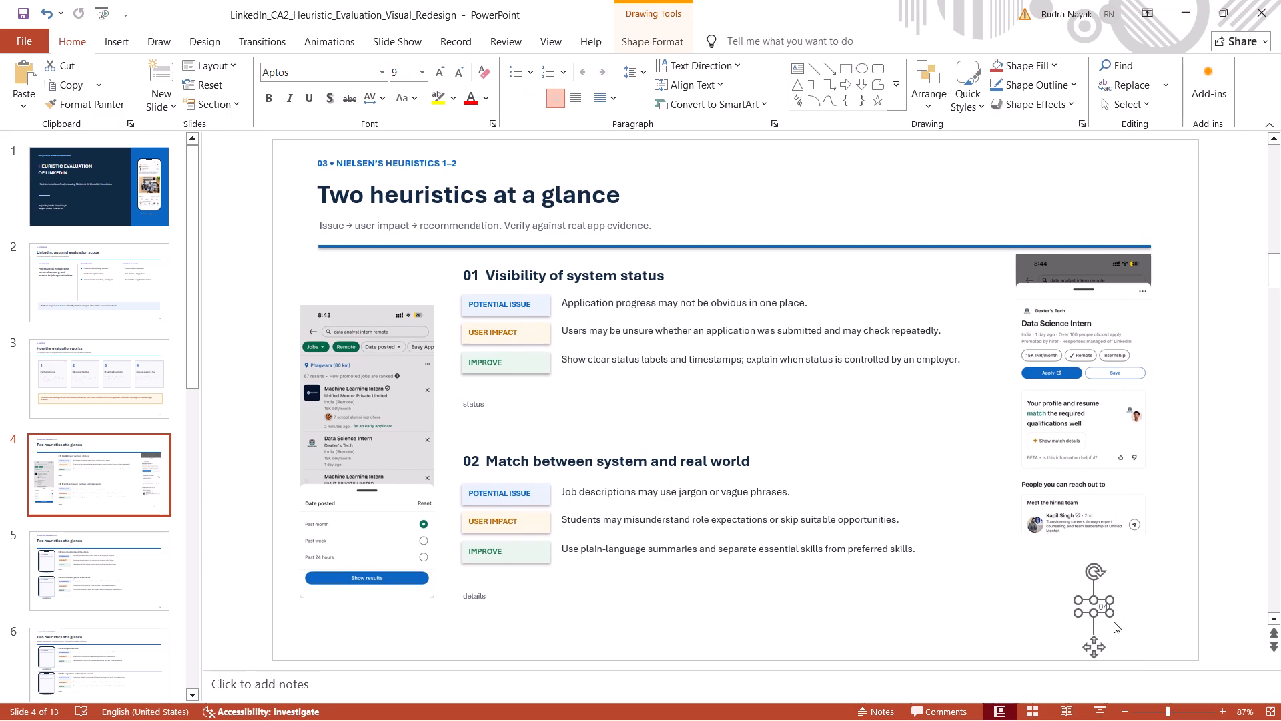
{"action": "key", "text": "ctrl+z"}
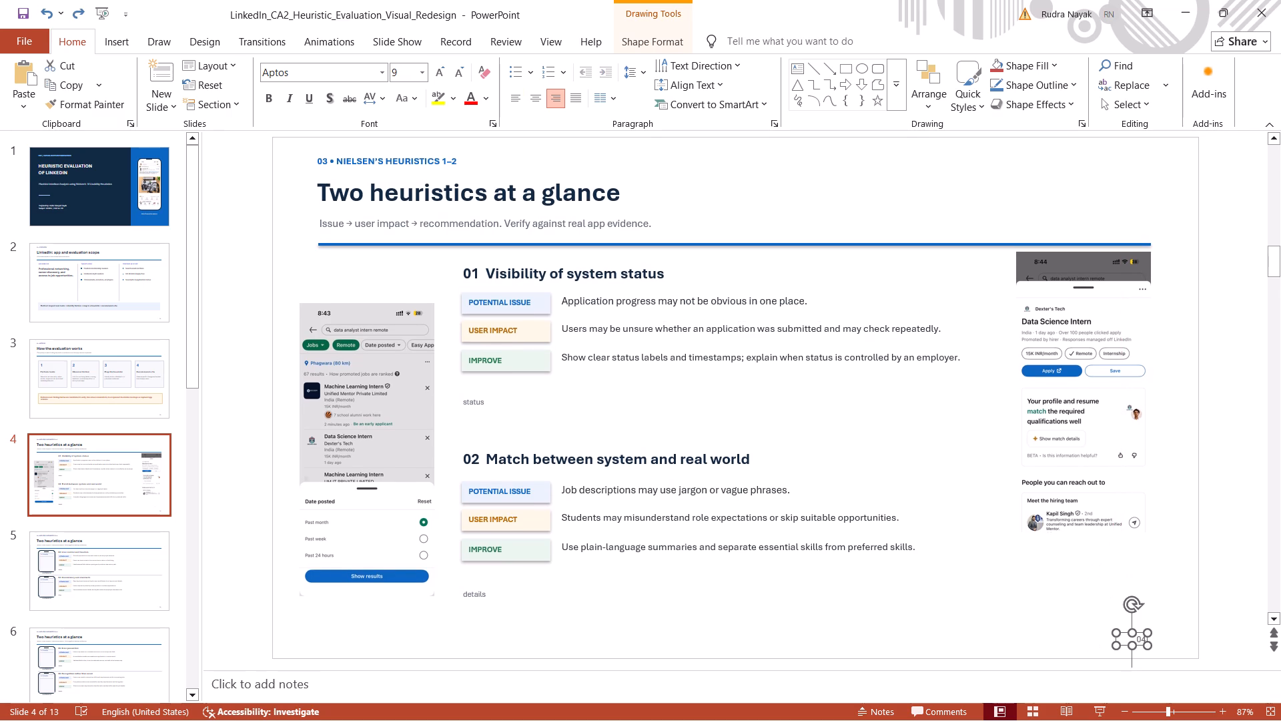
Duplicate the slide number 04 and place the copy beneath the job-details screenshot.
{"action": "key", "text": "ctrl+d"}
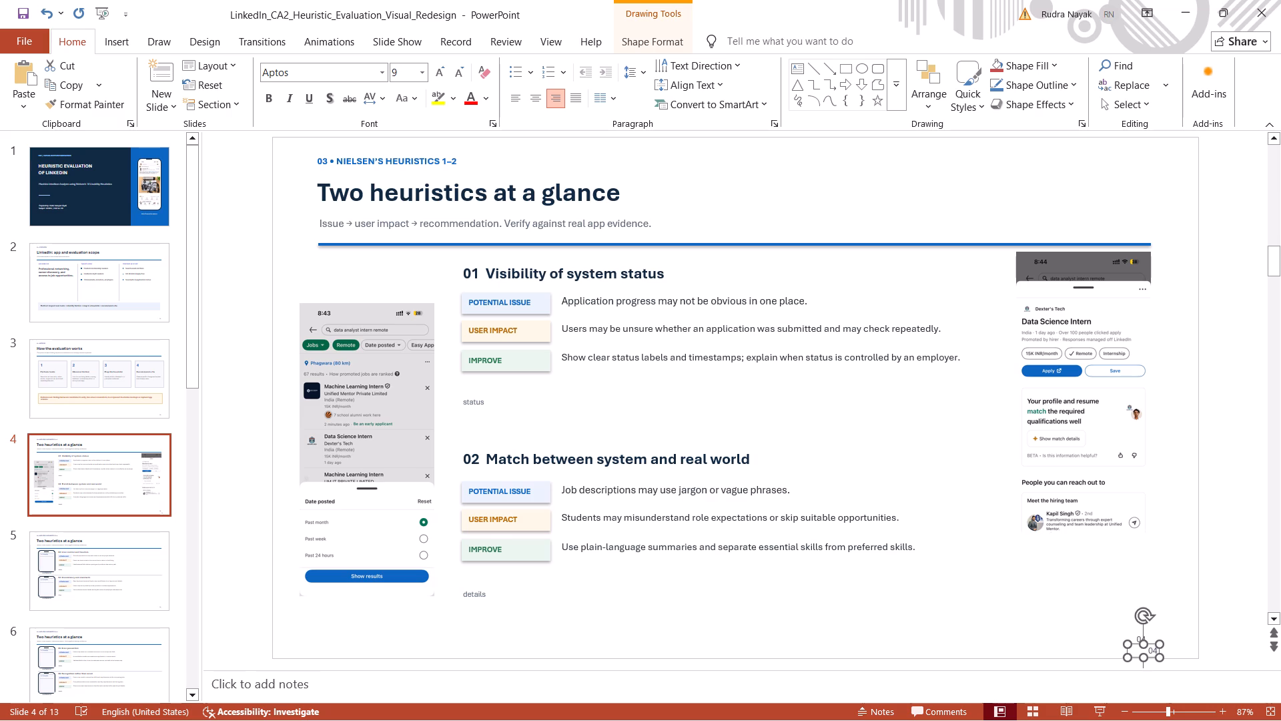
{"action": "left_click_drag", "start_coordinate": [1149, 652], "coordinate": [1114, 647]}
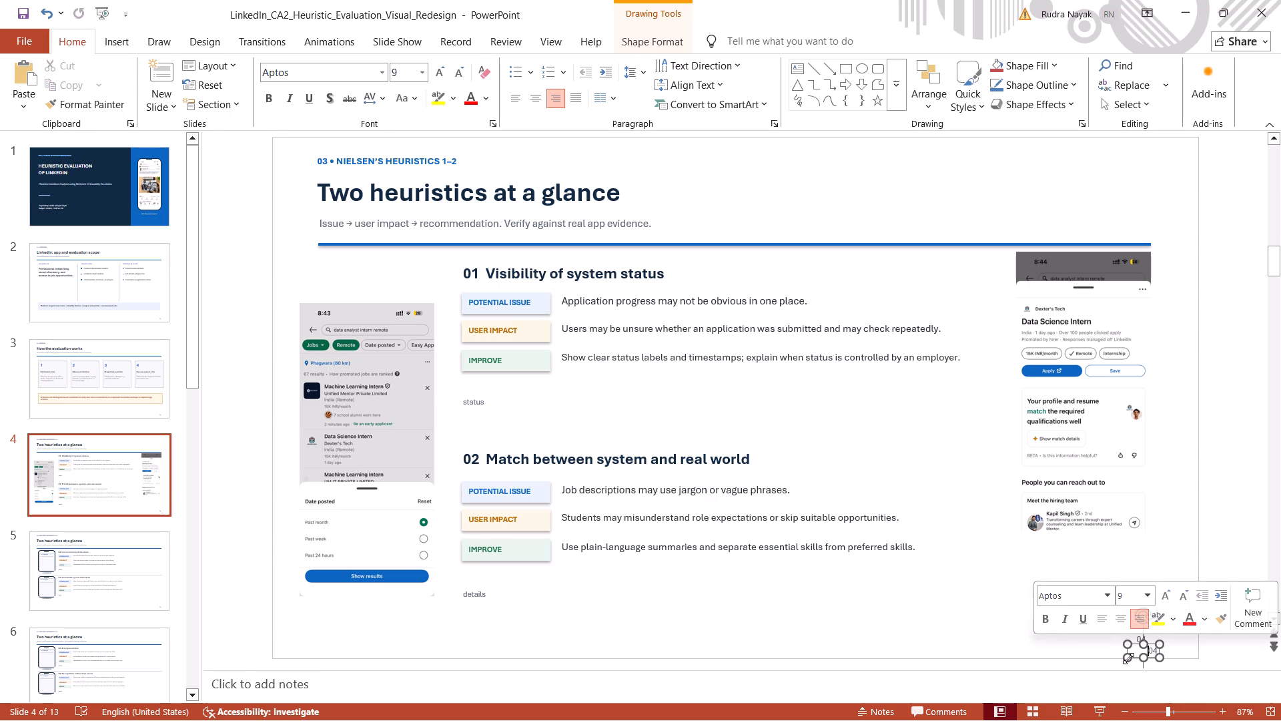
{"action": "left_click", "coordinate": [1132, 657]}
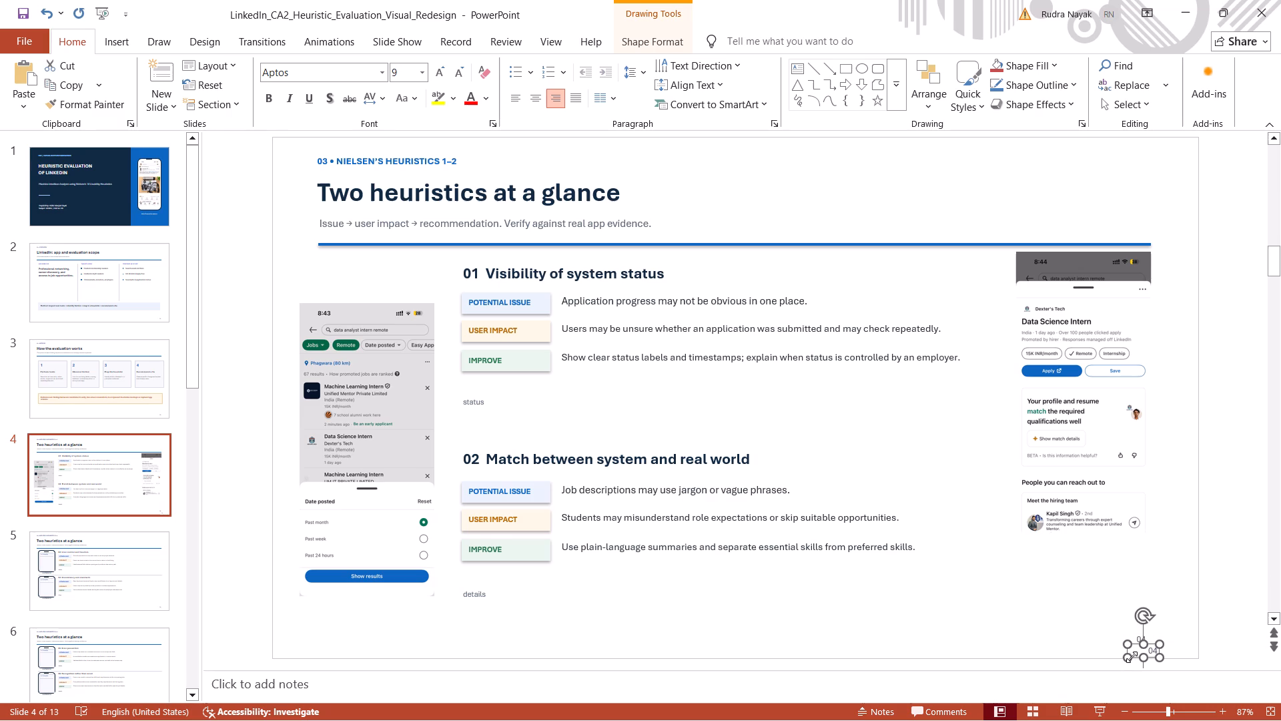
{"action": "left_click_drag", "start_coordinate": [1136, 657], "coordinate": [1065, 592]}
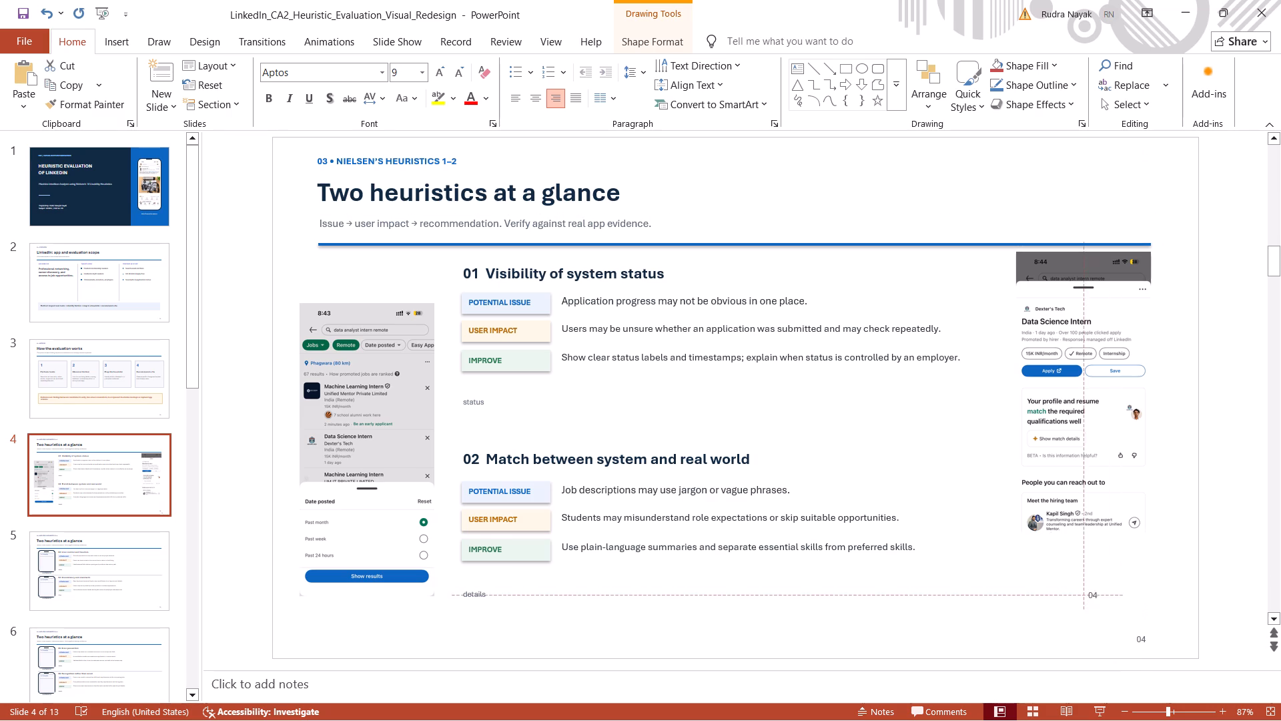
{"action": "left_click_drag", "start_coordinate": [1065, 592], "coordinate": [1058, 580]}
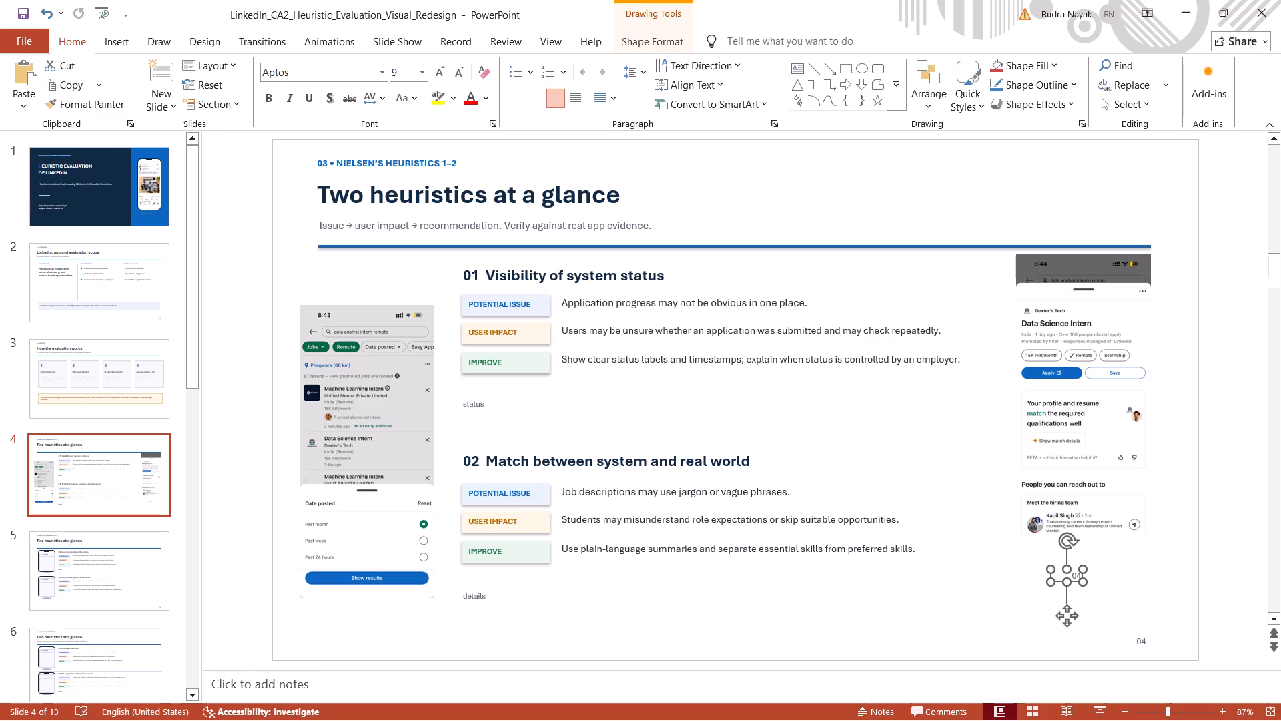
Replace the text of the duplicated number beneath the job-details screenshot with 01 at font size 14.
{"action": "triple_click", "coordinate": [1073, 576]}
{"action": "key", "text": "BackSpace"}
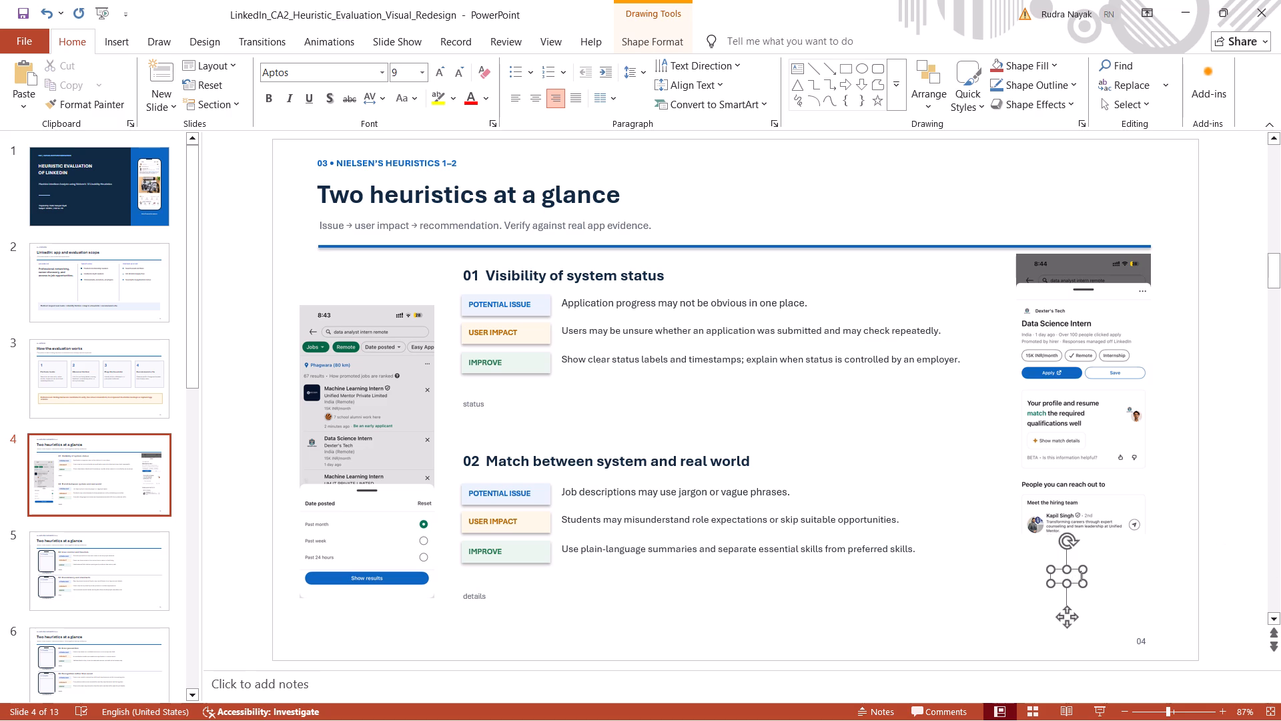
{"action": "left_click", "coordinate": [419, 67]}
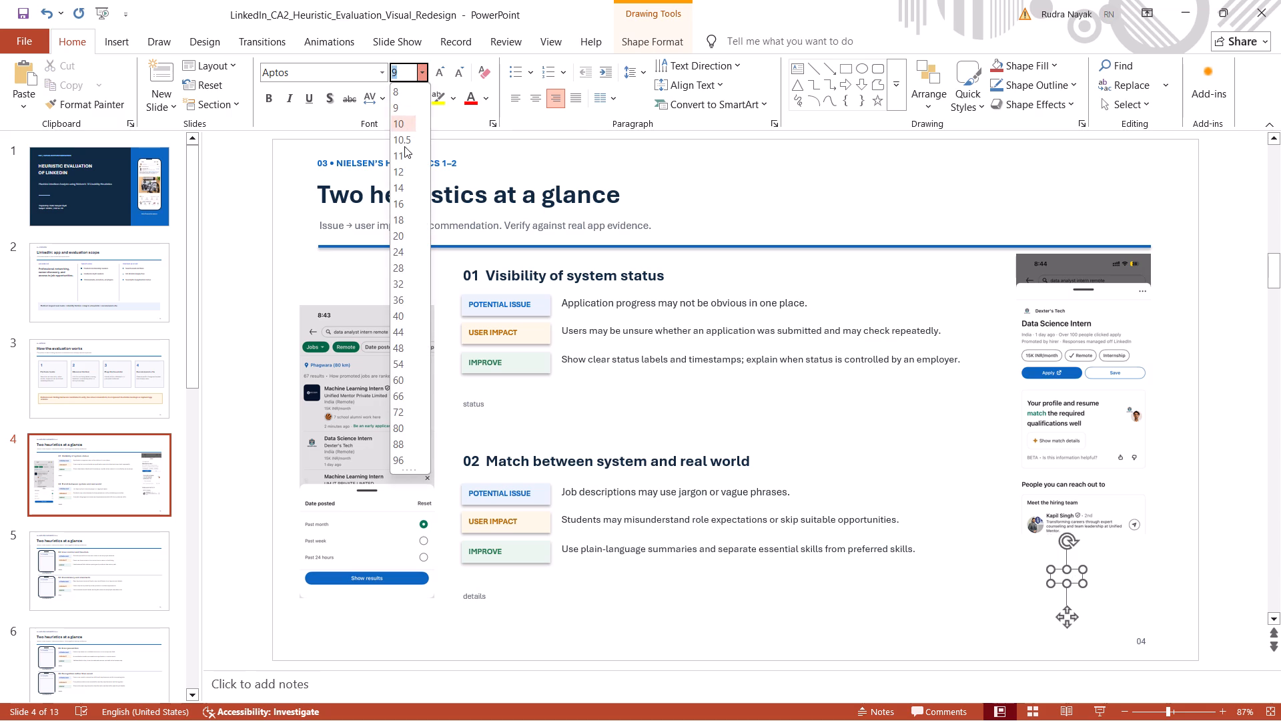
{"action": "left_click", "coordinate": [402, 181]}
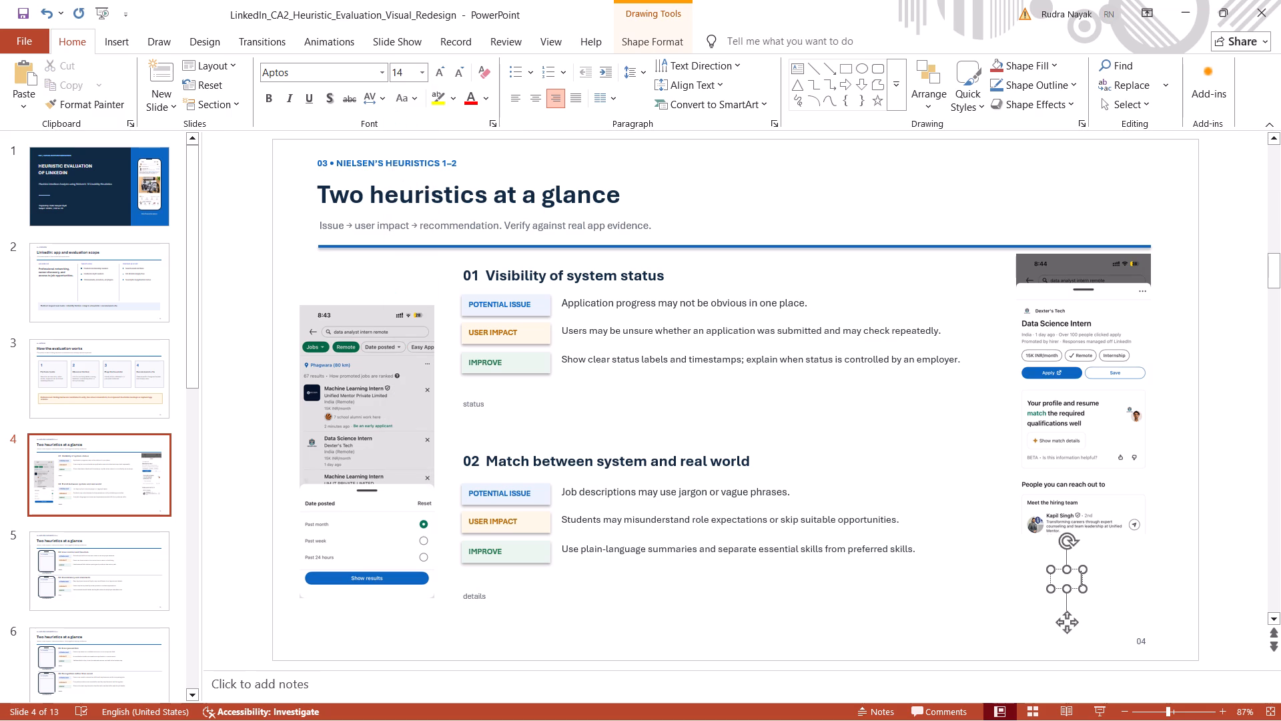
{"action": "key", "text": "Insert"}
{"action": "key", "text": "End"}
{"action": "type", "text": "01"}
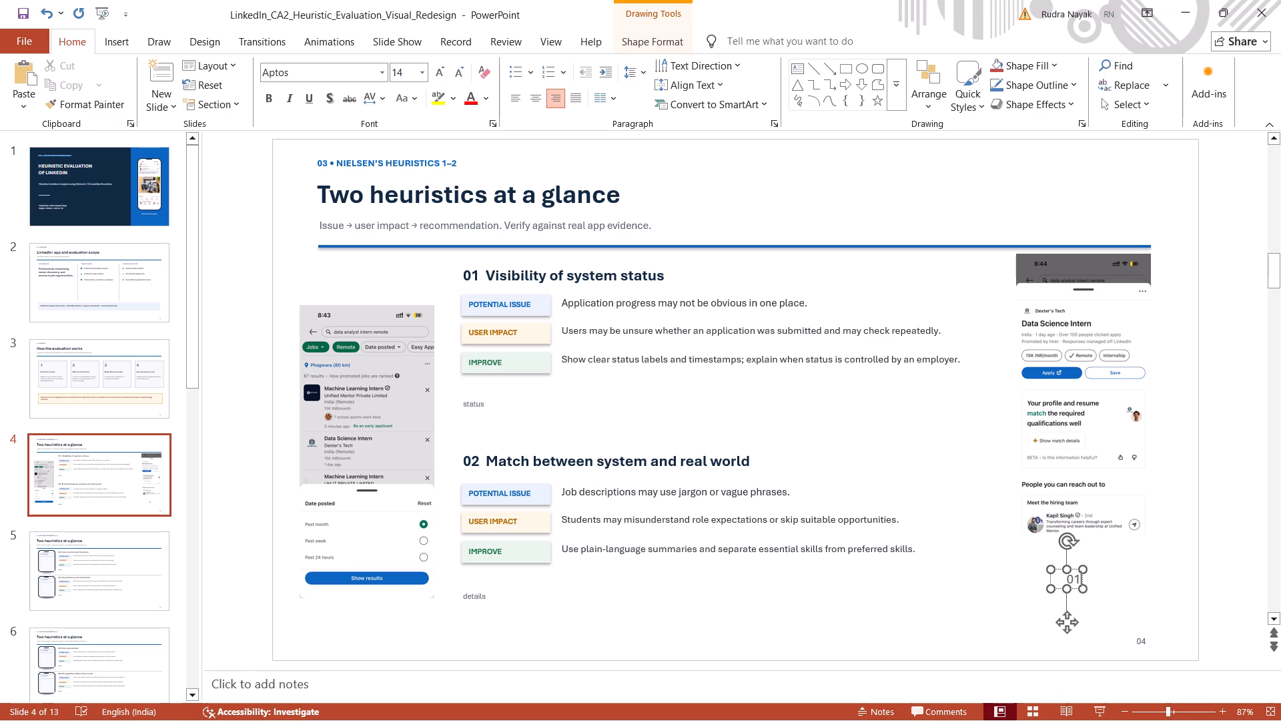
Make the 01 label beneath the job-details screenshot bold and black.
{"action": "triple_click", "coordinate": [1072, 580]}
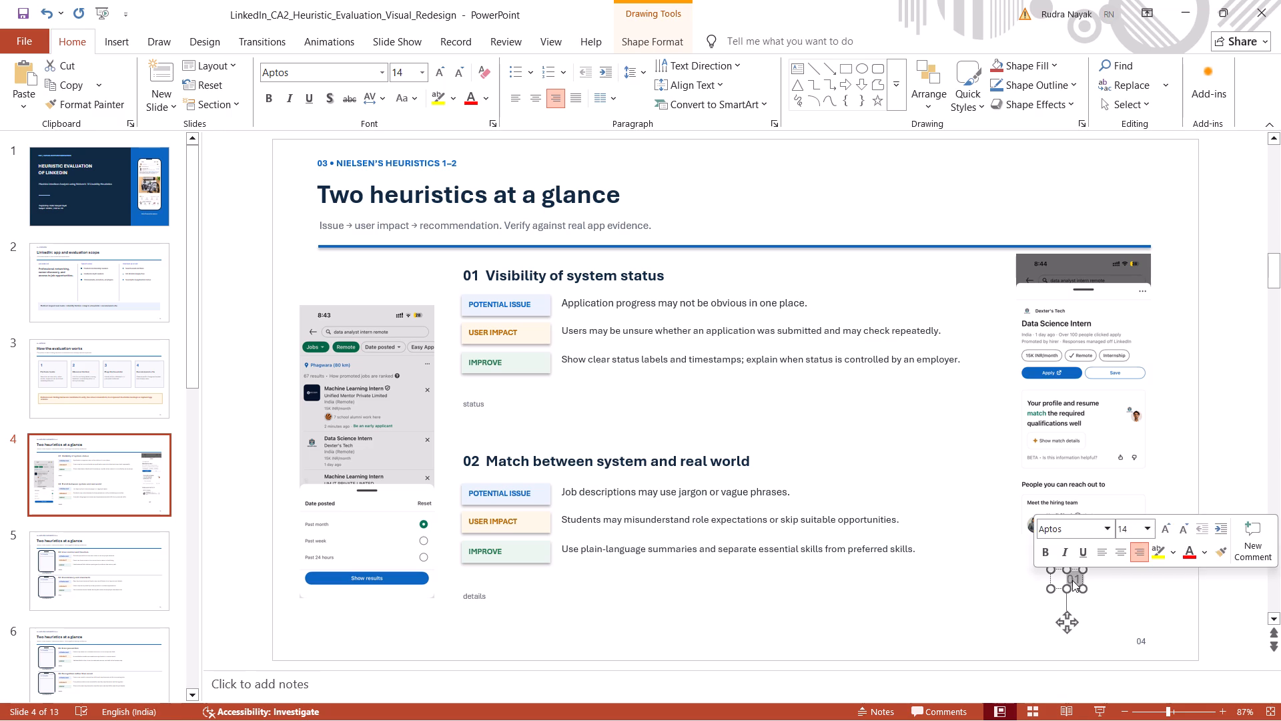
{"action": "left_click", "coordinate": [269, 102]}
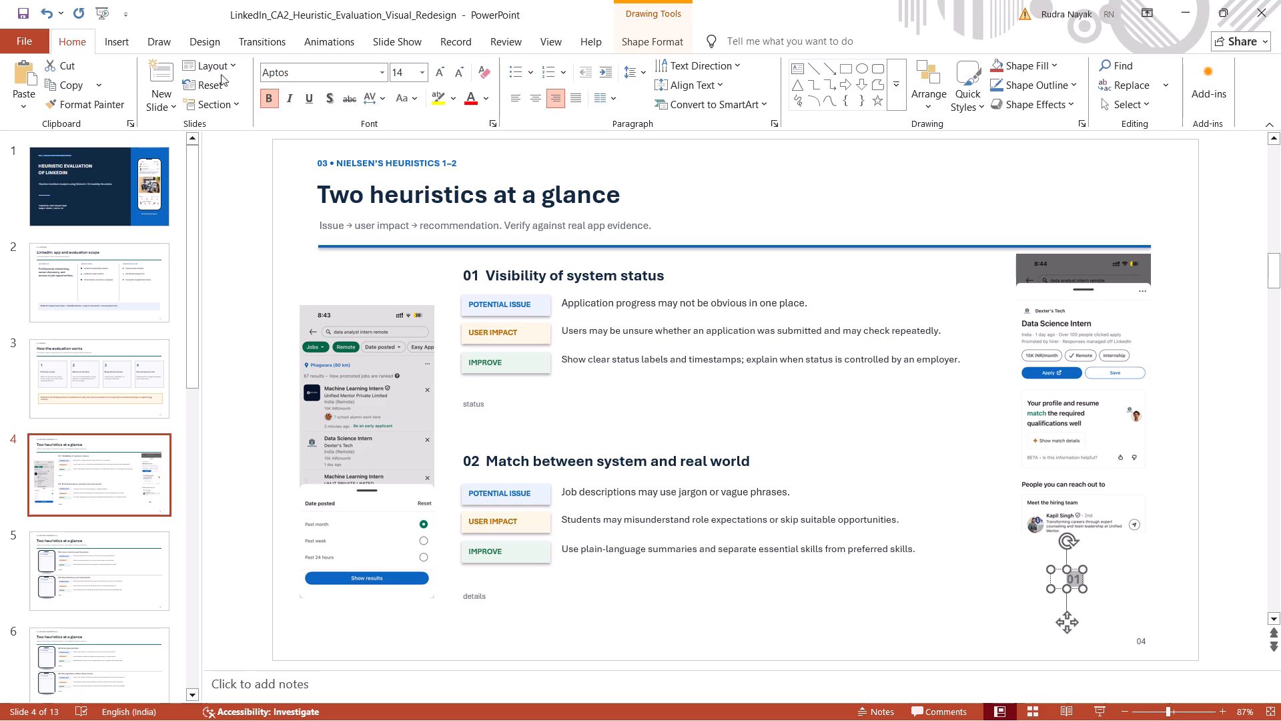
{"action": "left_click", "coordinate": [487, 103]}
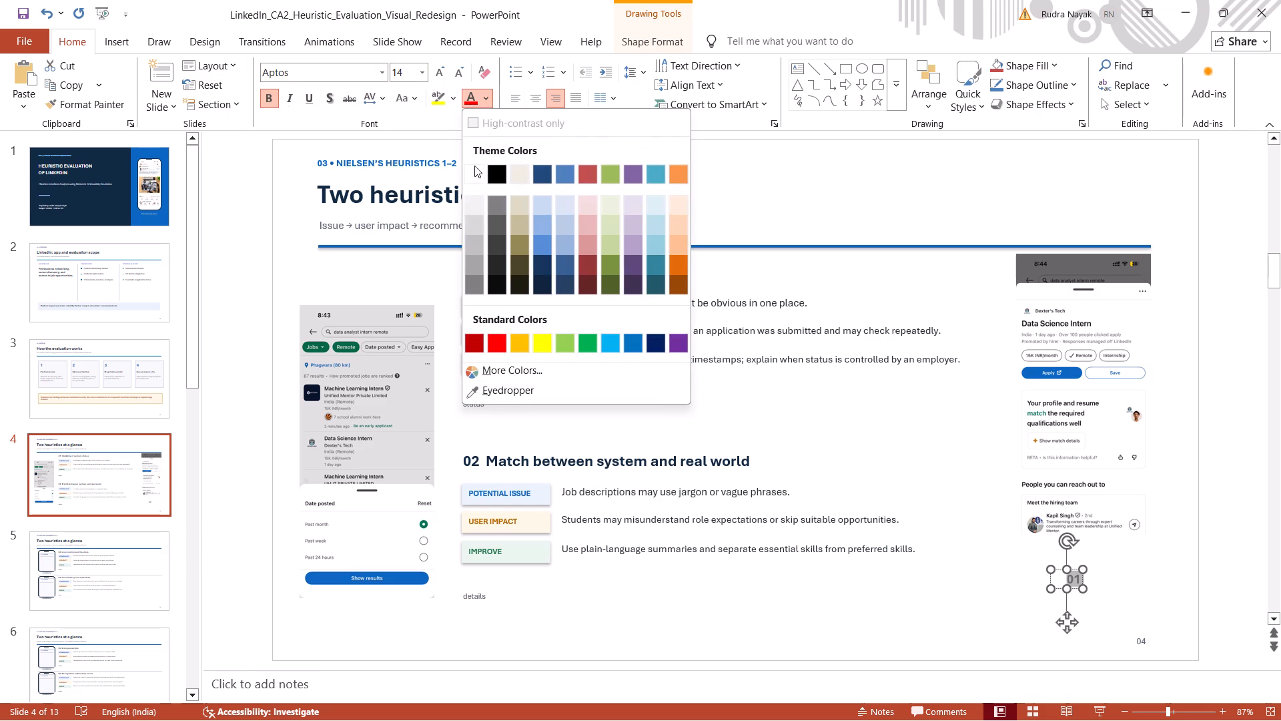
{"action": "left_click", "coordinate": [496, 180]}
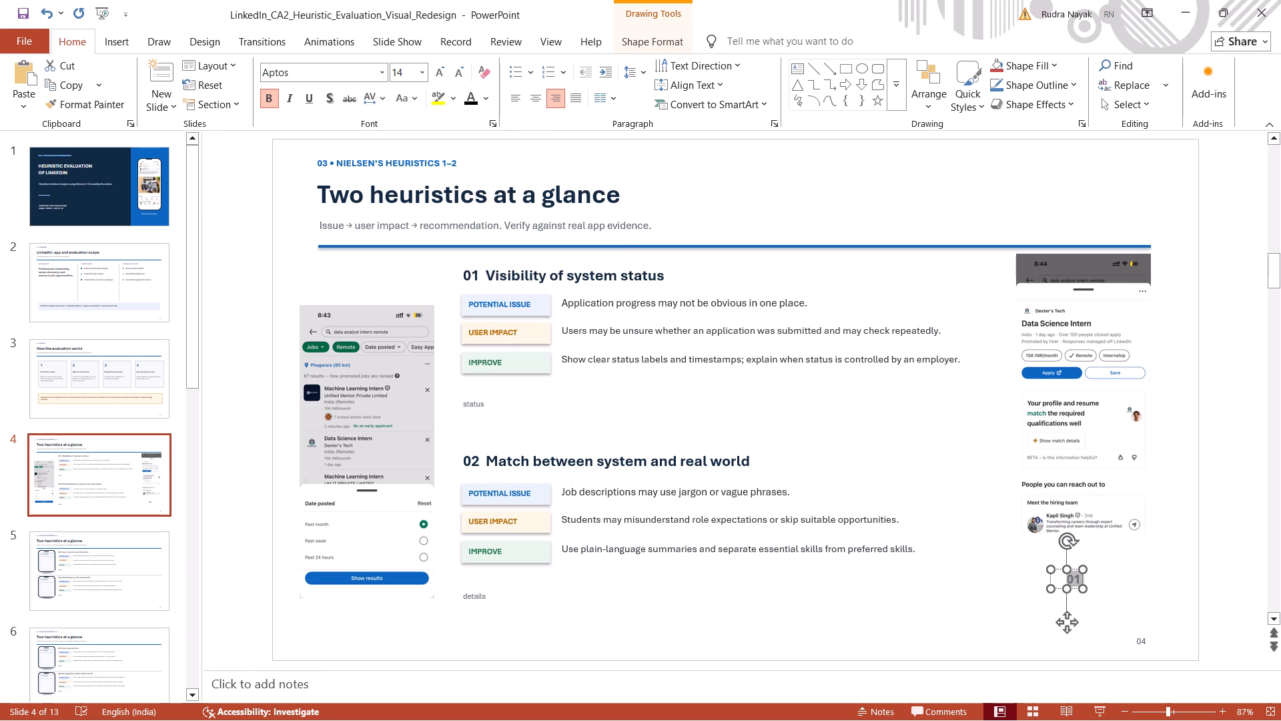
{"action": "left_click", "coordinate": [1068, 565]}
{"action": "double_click", "coordinate": [1077, 575]}
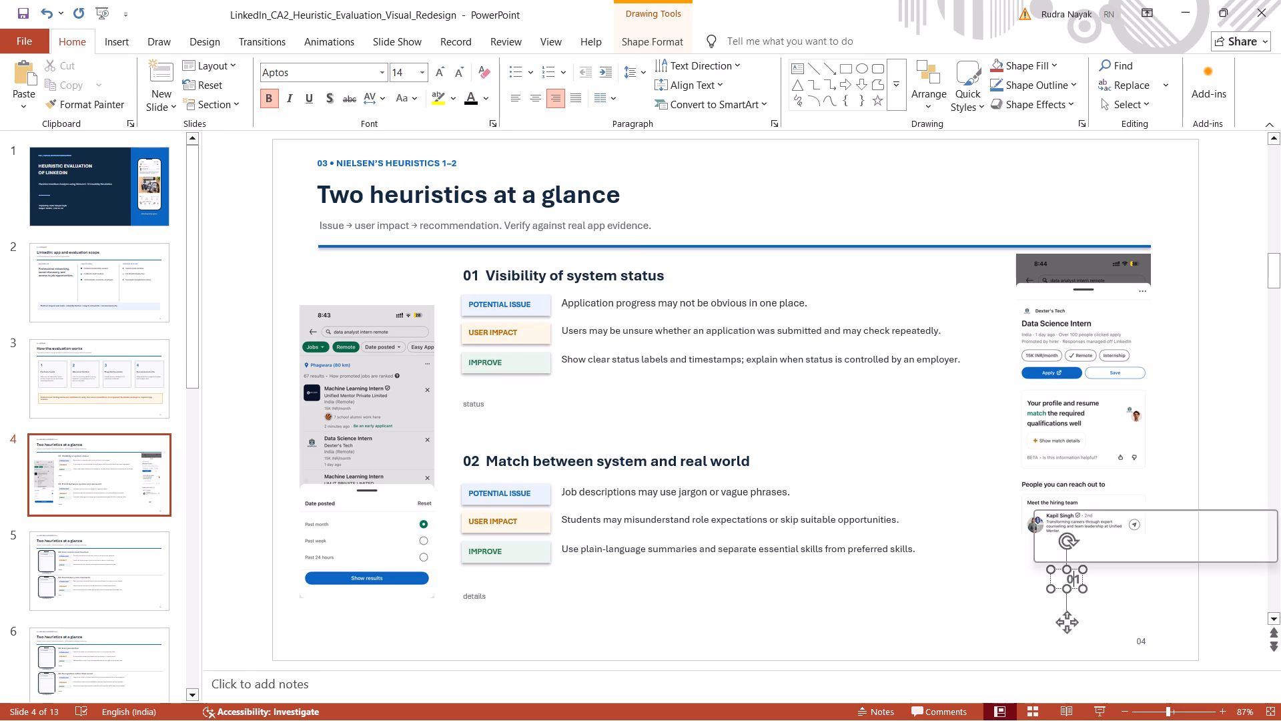
{"action": "left_click", "coordinate": [485, 99]}
{"action": "left_click", "coordinate": [479, 98]}
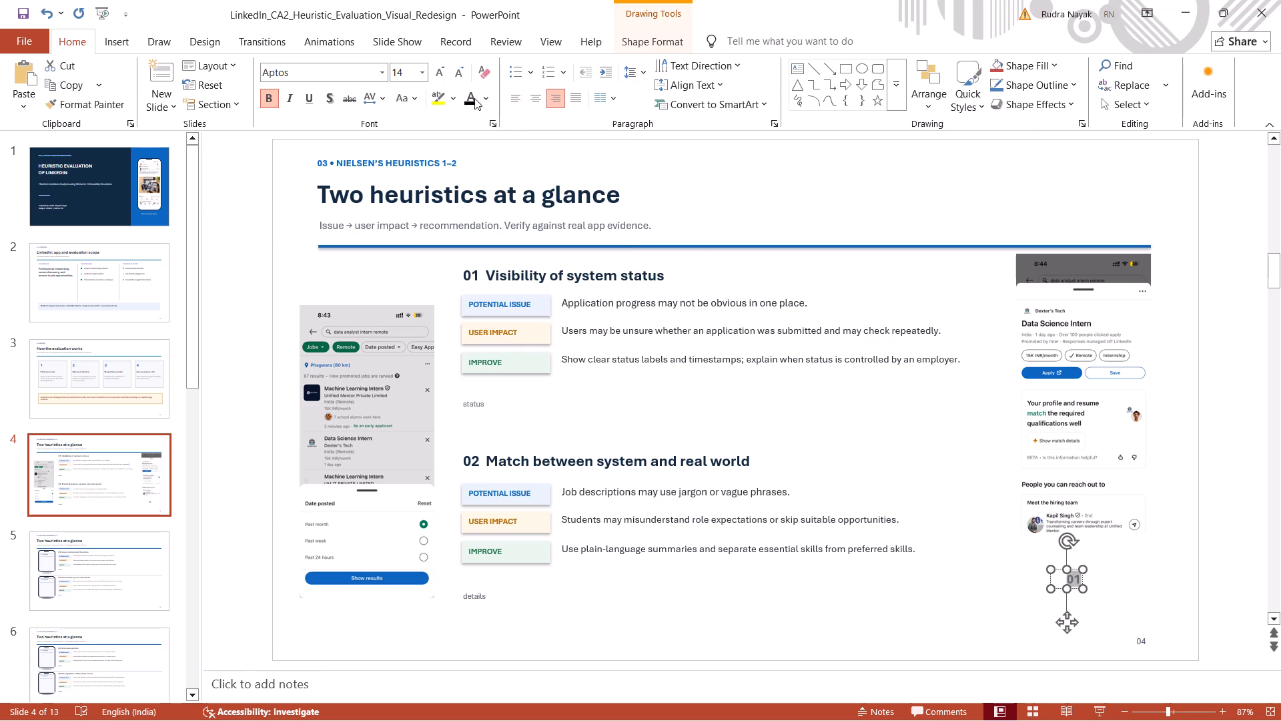
{"action": "left_click", "coordinate": [473, 98]}
{"action": "left_click", "coordinate": [484, 99]}
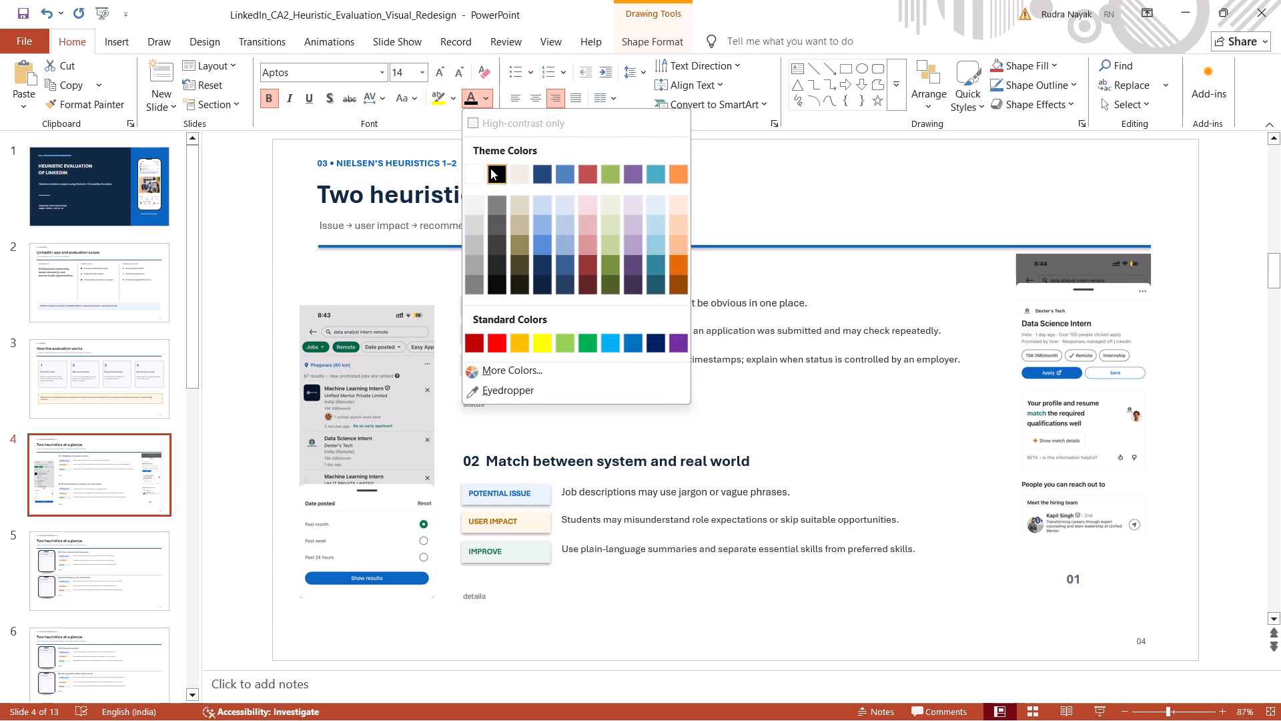
{"action": "left_click", "coordinate": [490, 168]}
{"action": "left_click", "coordinate": [1126, 577]}
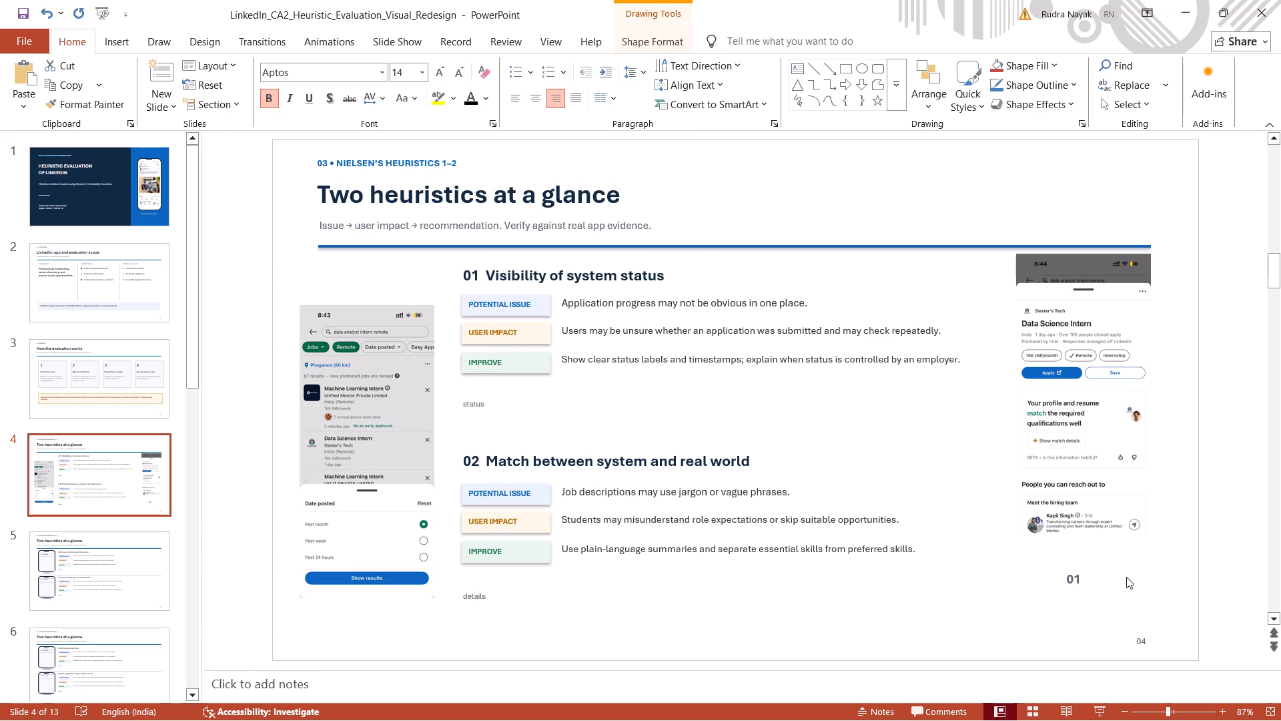
Move the 01 label up so it sits centred just below the job-details screenshot.
{"action": "left_click", "coordinate": [1074, 579]}
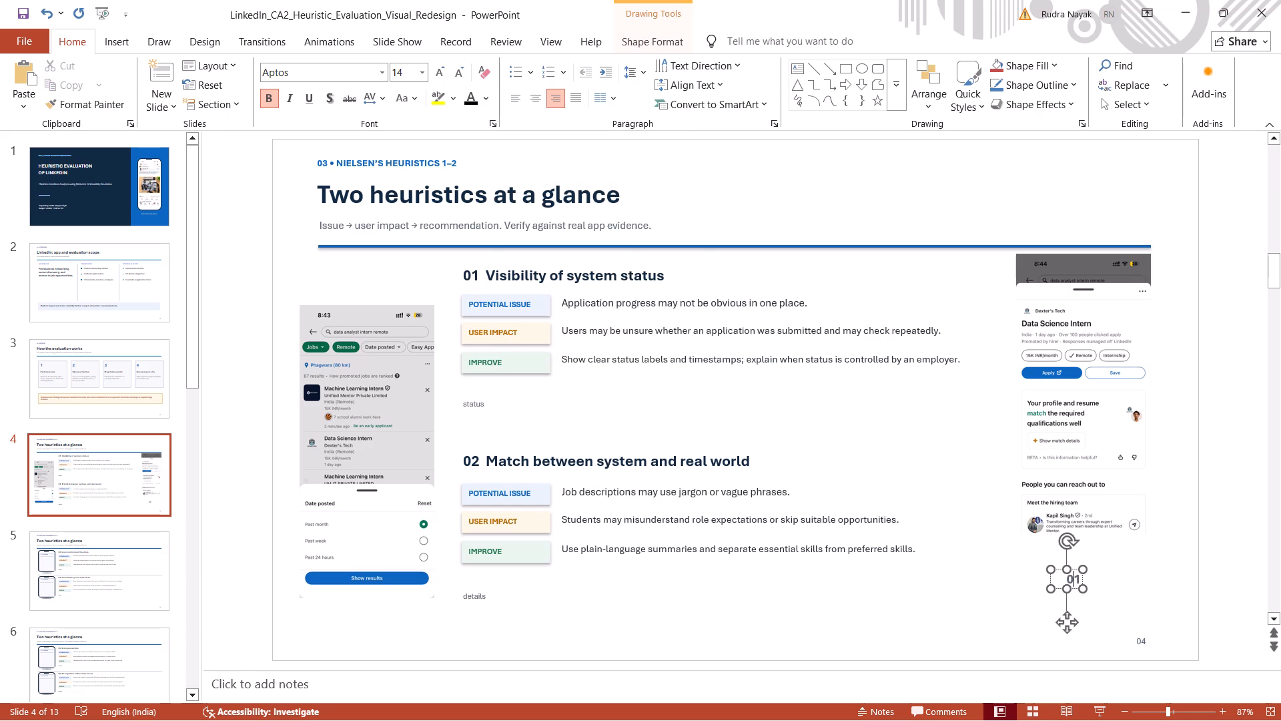
{"action": "left_click_drag", "start_coordinate": [1068, 622], "coordinate": [1080, 609]}
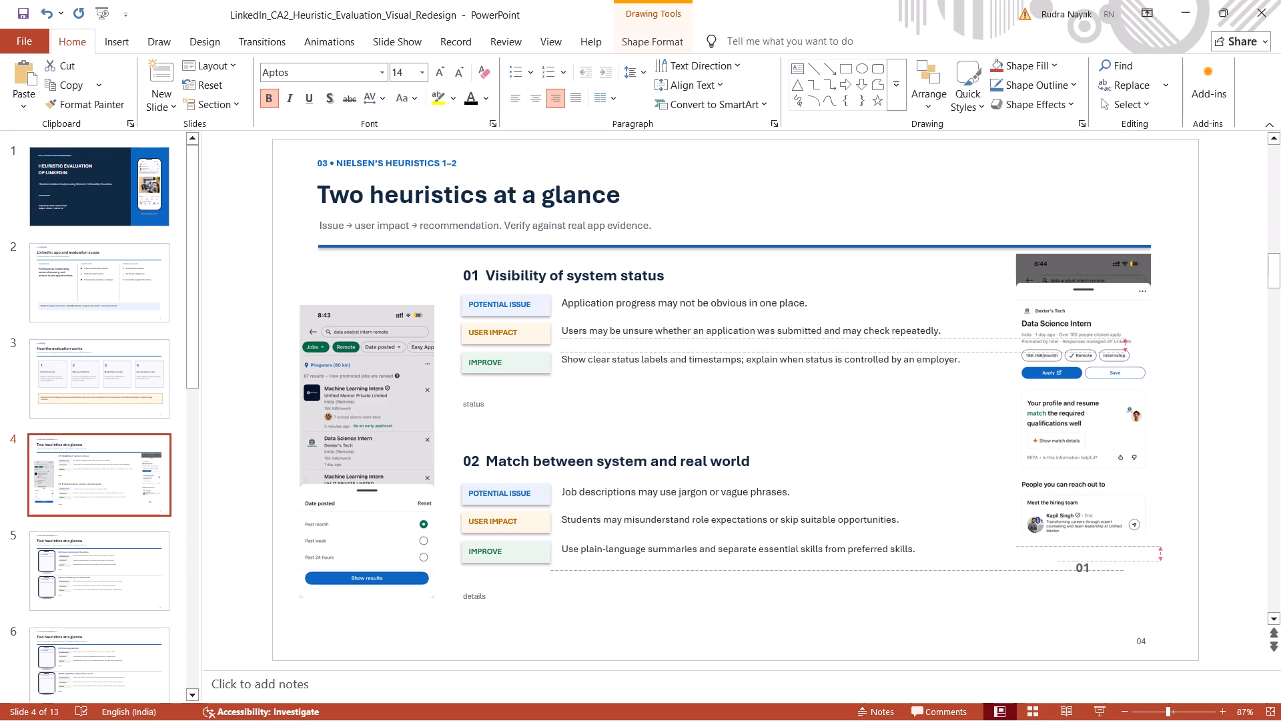
{"action": "left_click_drag", "start_coordinate": [1080, 609], "coordinate": [1078, 598]}
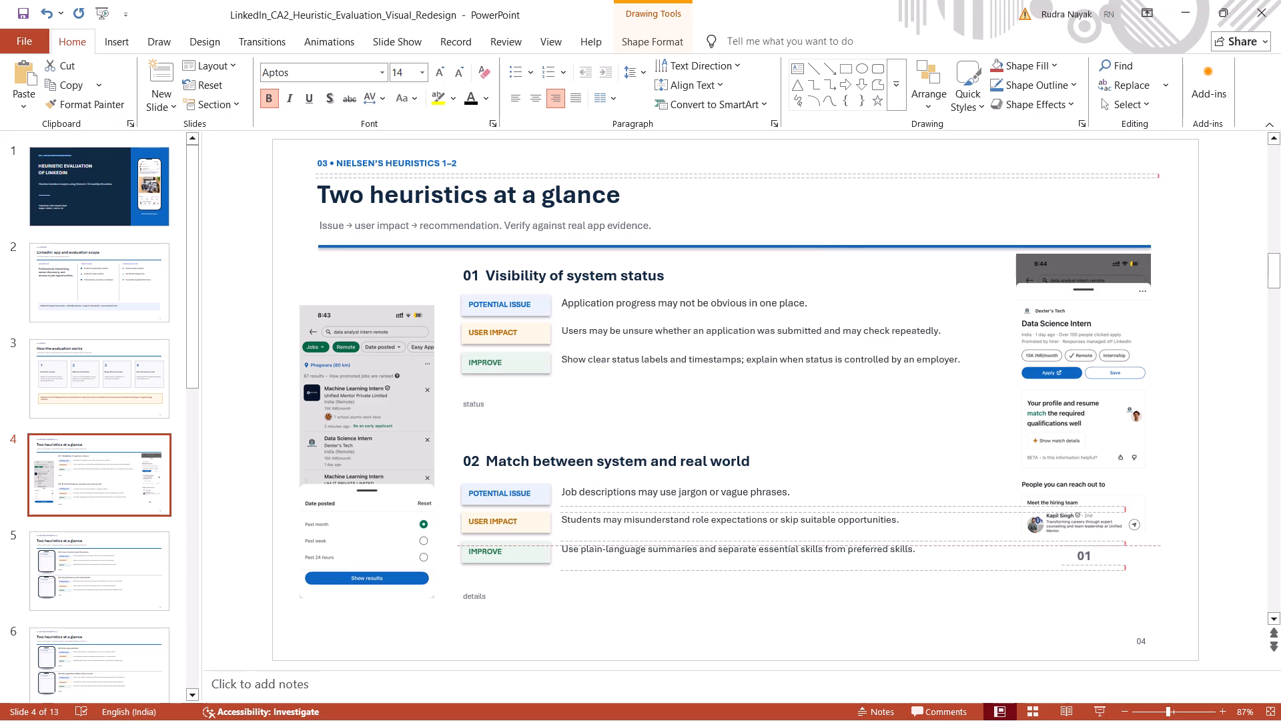
{"action": "left_click_drag", "start_coordinate": [1078, 598], "coordinate": [1072, 597]}
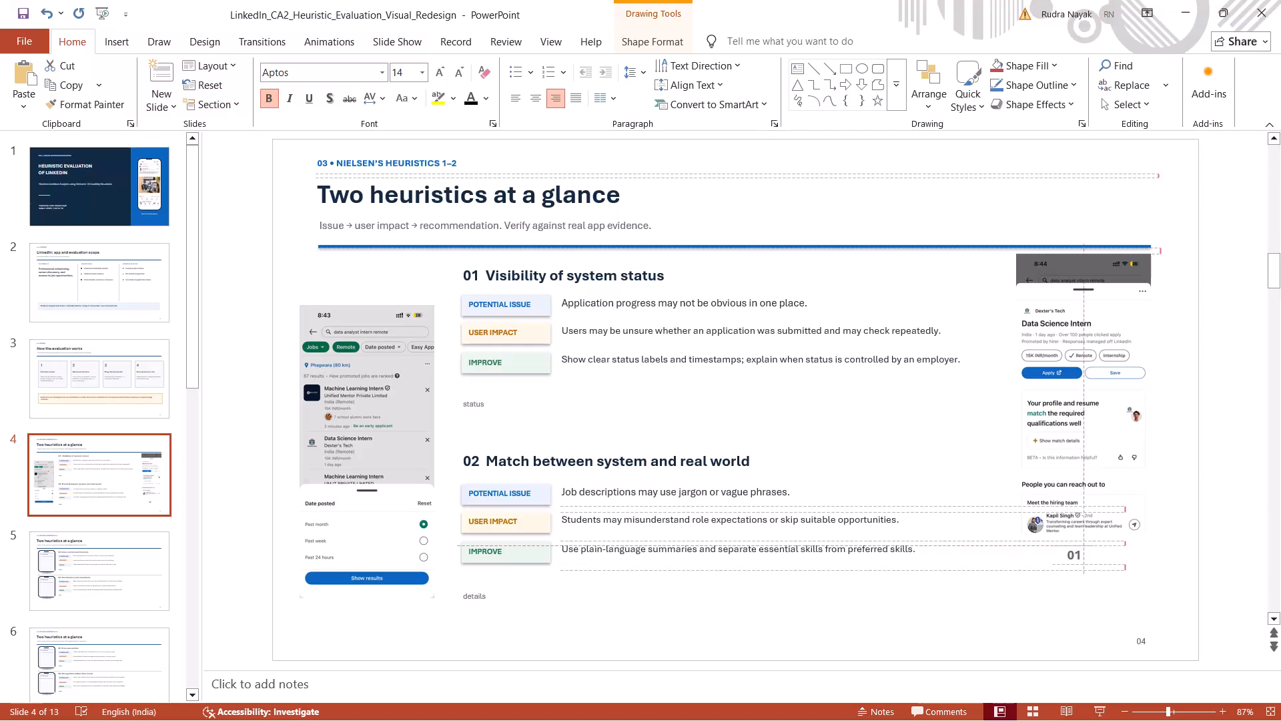
{"action": "left_click_drag", "start_coordinate": [1072, 597], "coordinate": [1076, 597]}
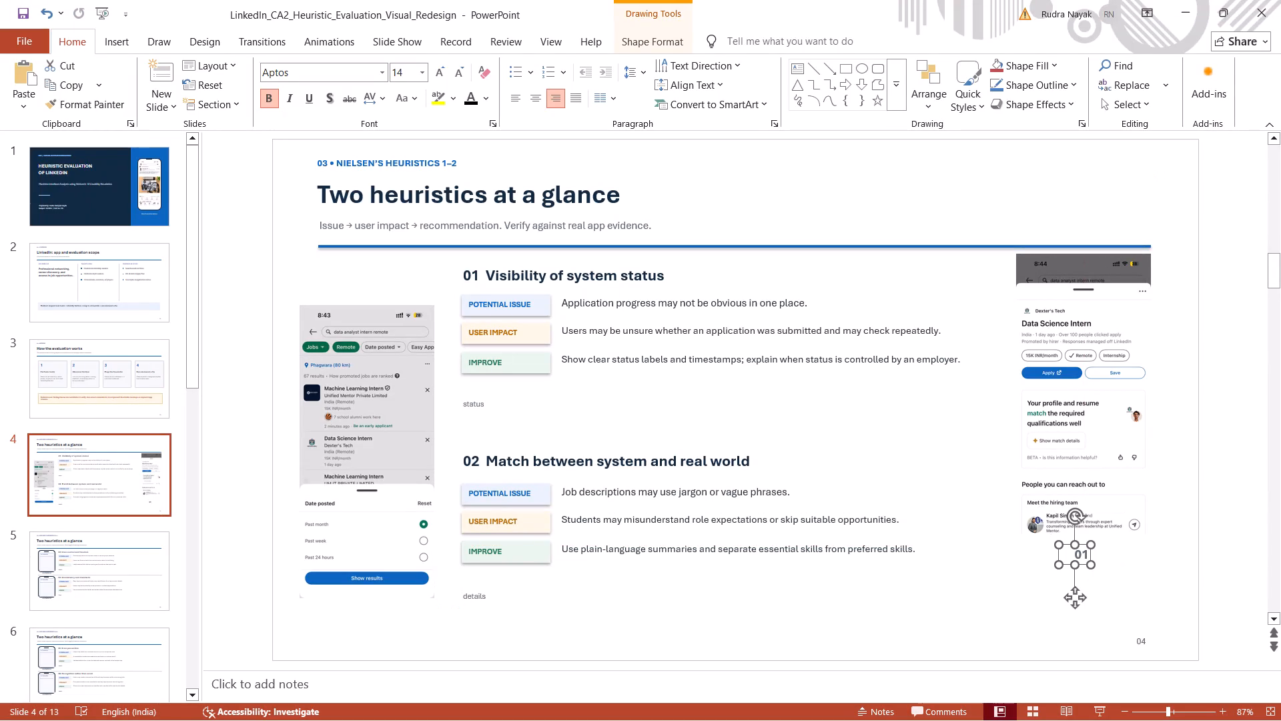
Duplicate the 01 label, place the copy centred beneath the job-search screenshot and change its text to 02.
{"action": "key", "text": "ctrl+d"}
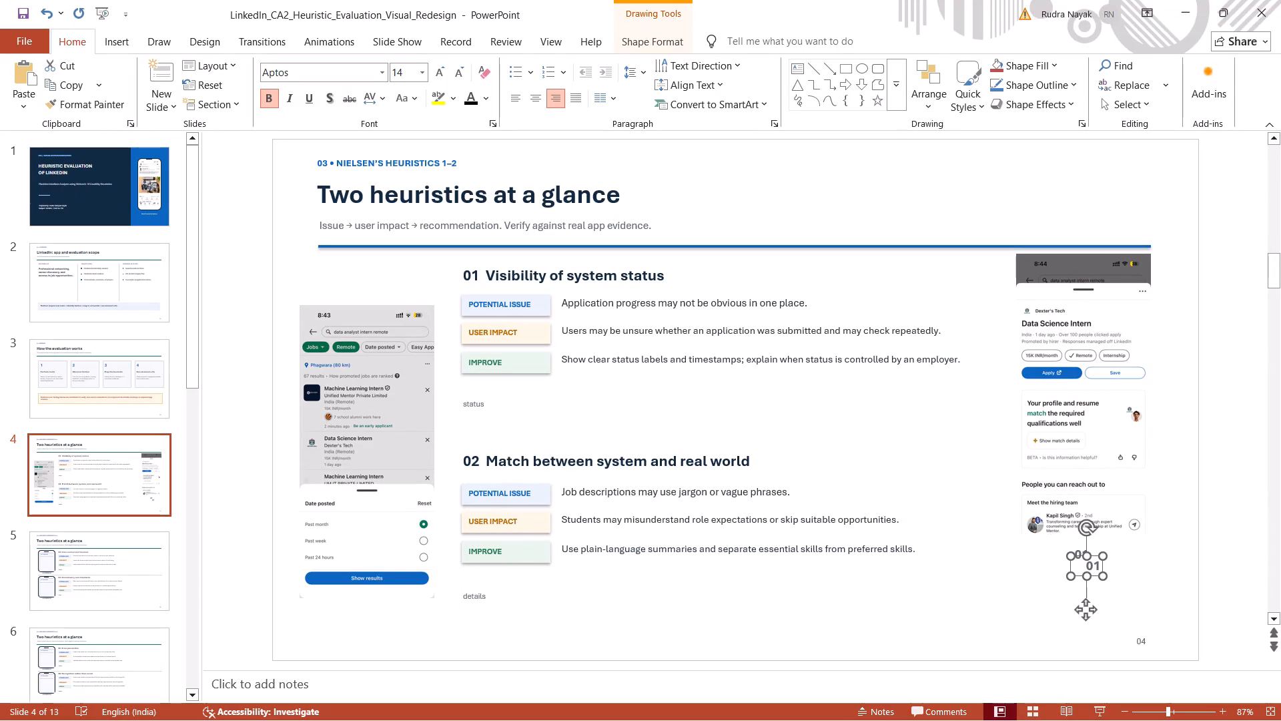
{"action": "left_click_drag", "start_coordinate": [1083, 605], "coordinate": [352, 650]}
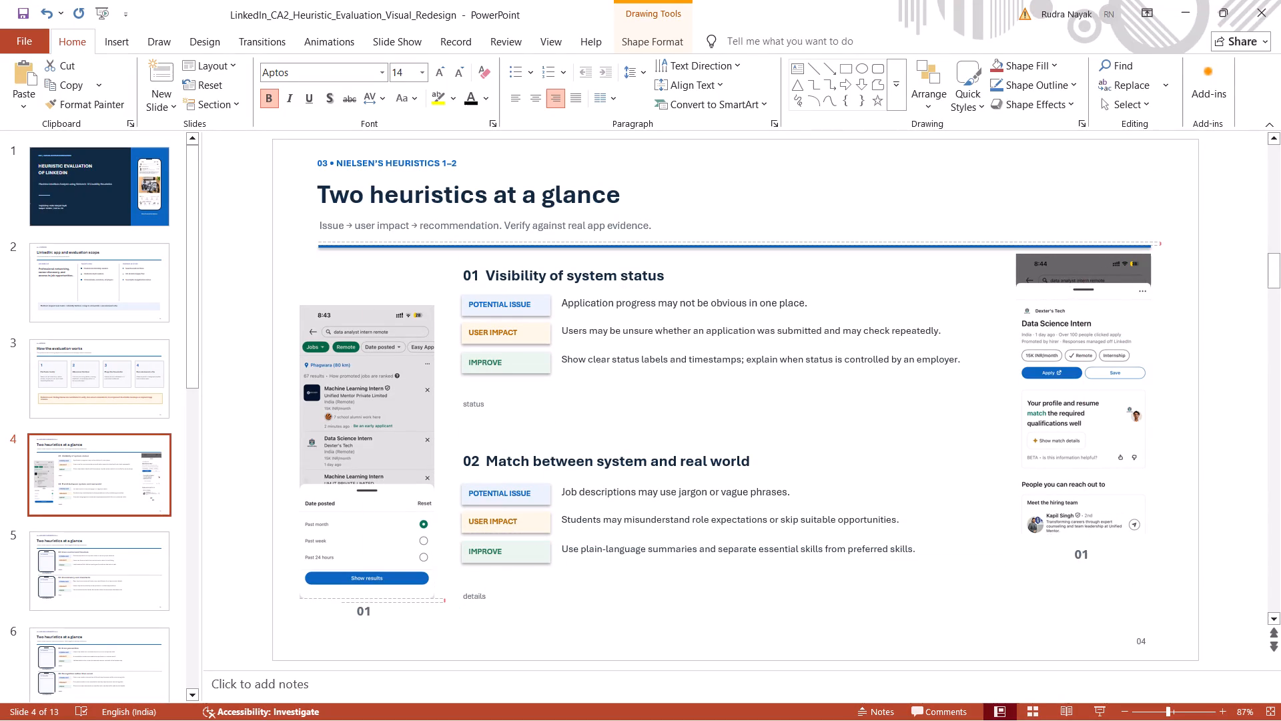
{"action": "left_click_drag", "start_coordinate": [352, 650], "coordinate": [348, 648]}
{"action": "left_click", "coordinate": [354, 603]}
{"action": "key", "text": "Right"}
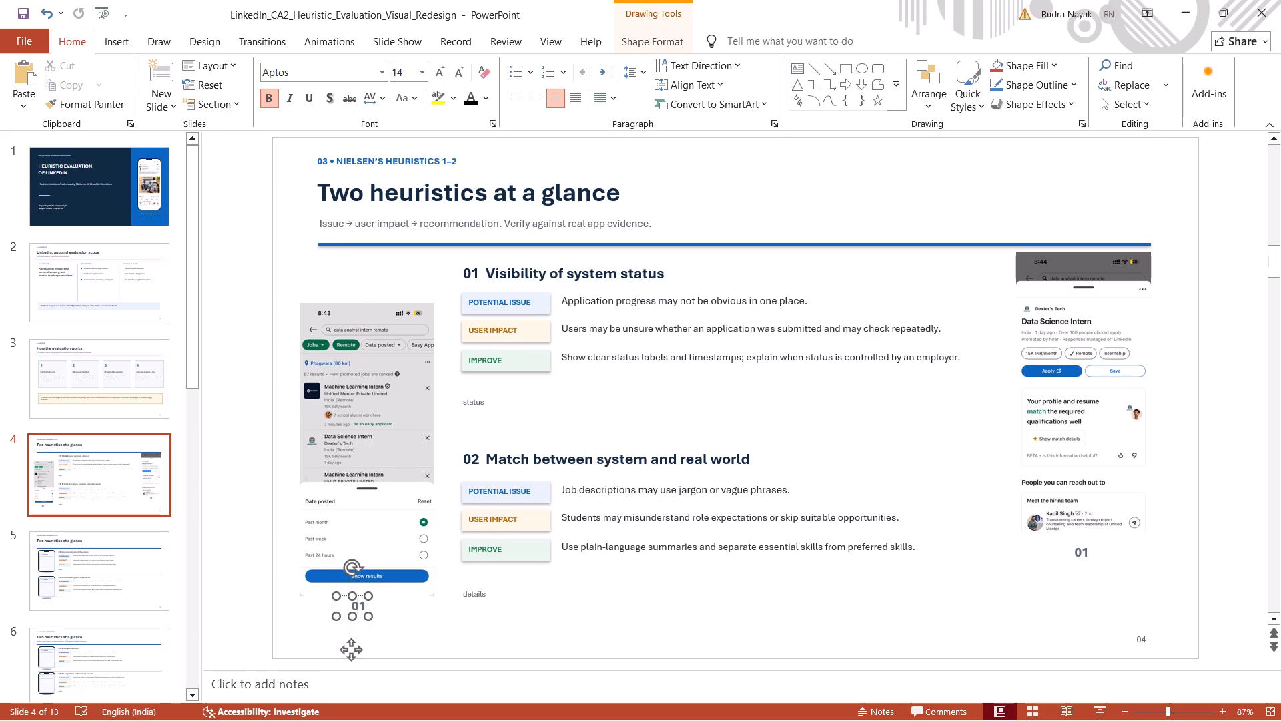
{"action": "key", "text": "Right"}
{"action": "key", "text": "BackSpace"}
{"action": "key", "text": "2"}
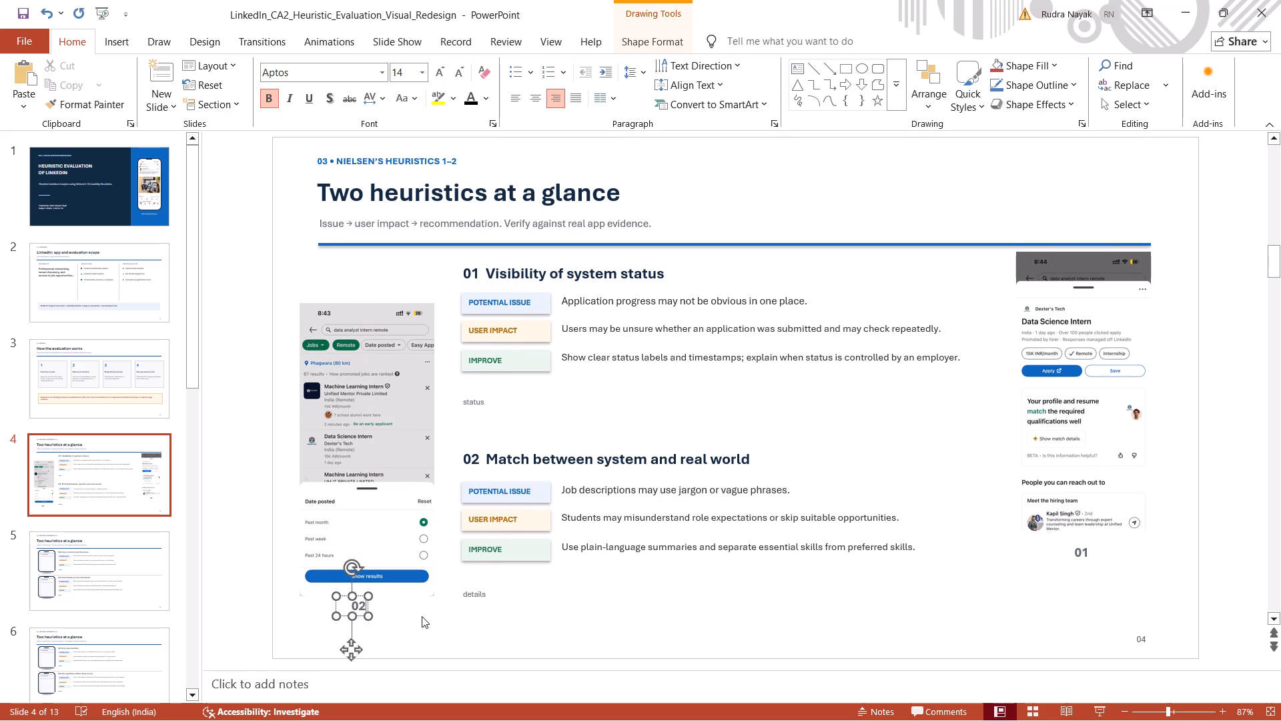
{"action": "left_click", "coordinate": [426, 616]}
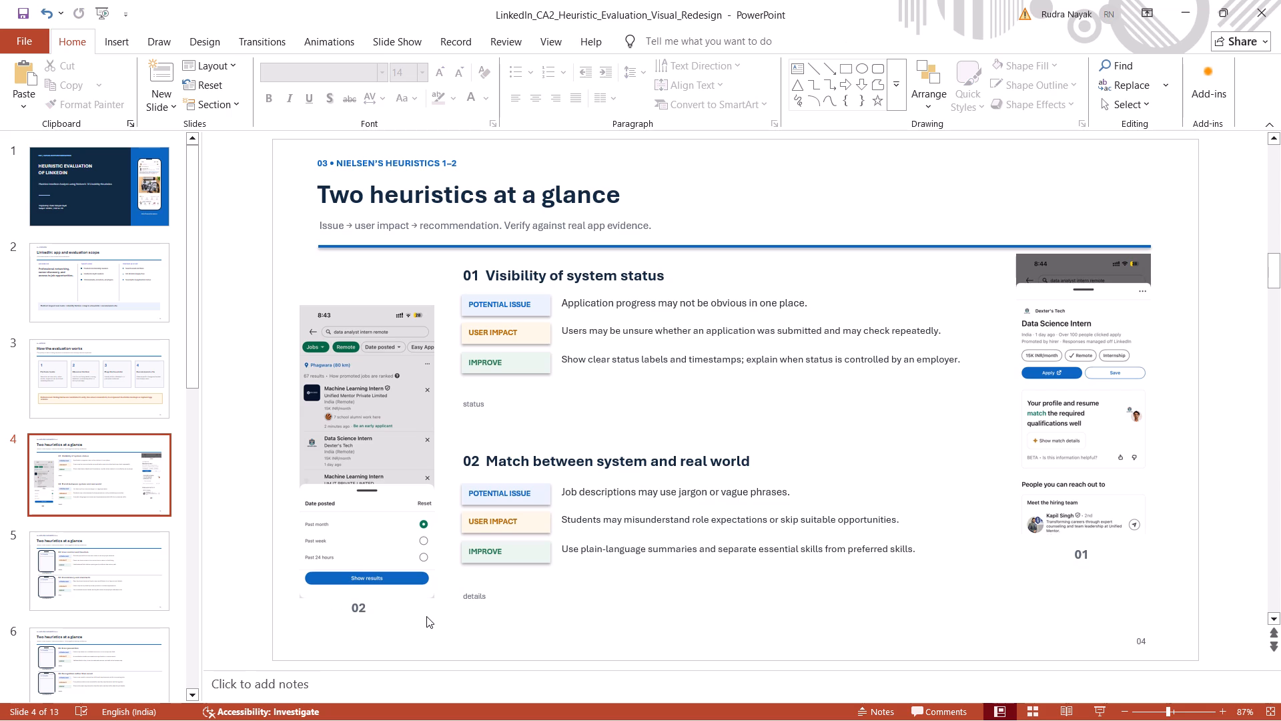
On slide 5, delete the screen panel, divider line, LinkedIn label and phone outline of the mockup beside 03 User control and freedom.
{"action": "key", "text": "Down"}
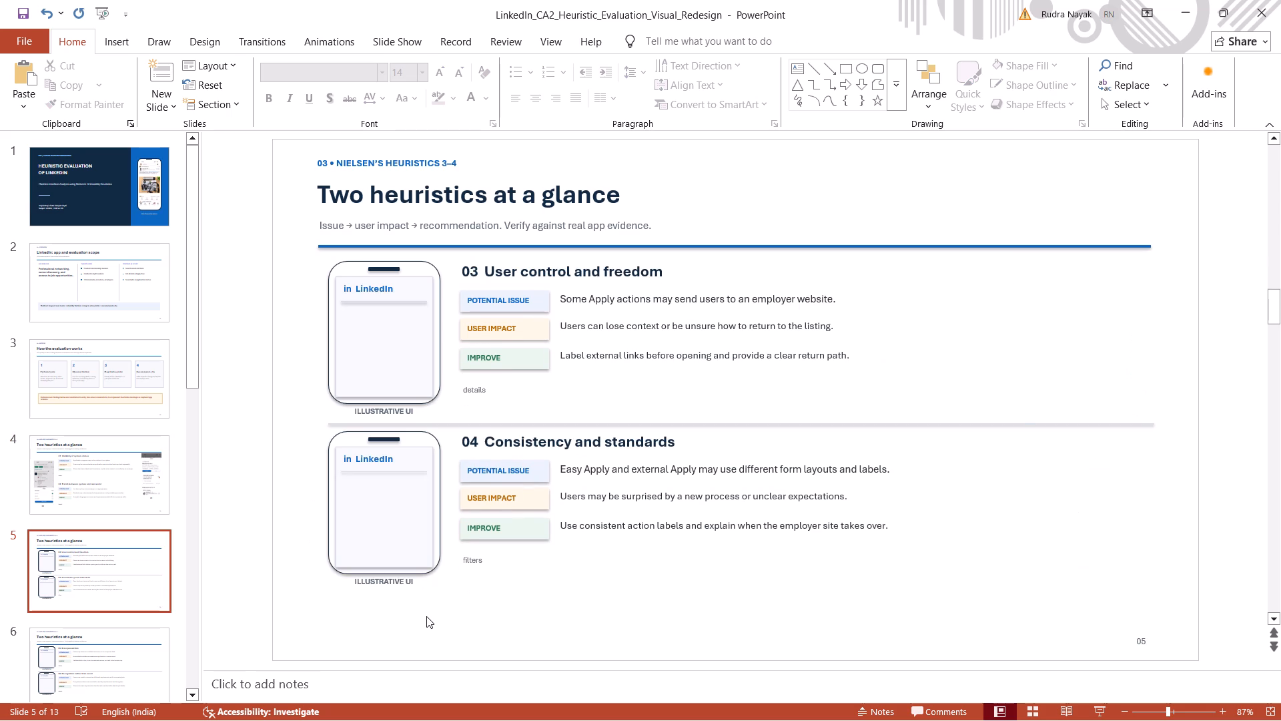
{"action": "key", "text": "Down"}
{"action": "left_click", "coordinate": [408, 330]}
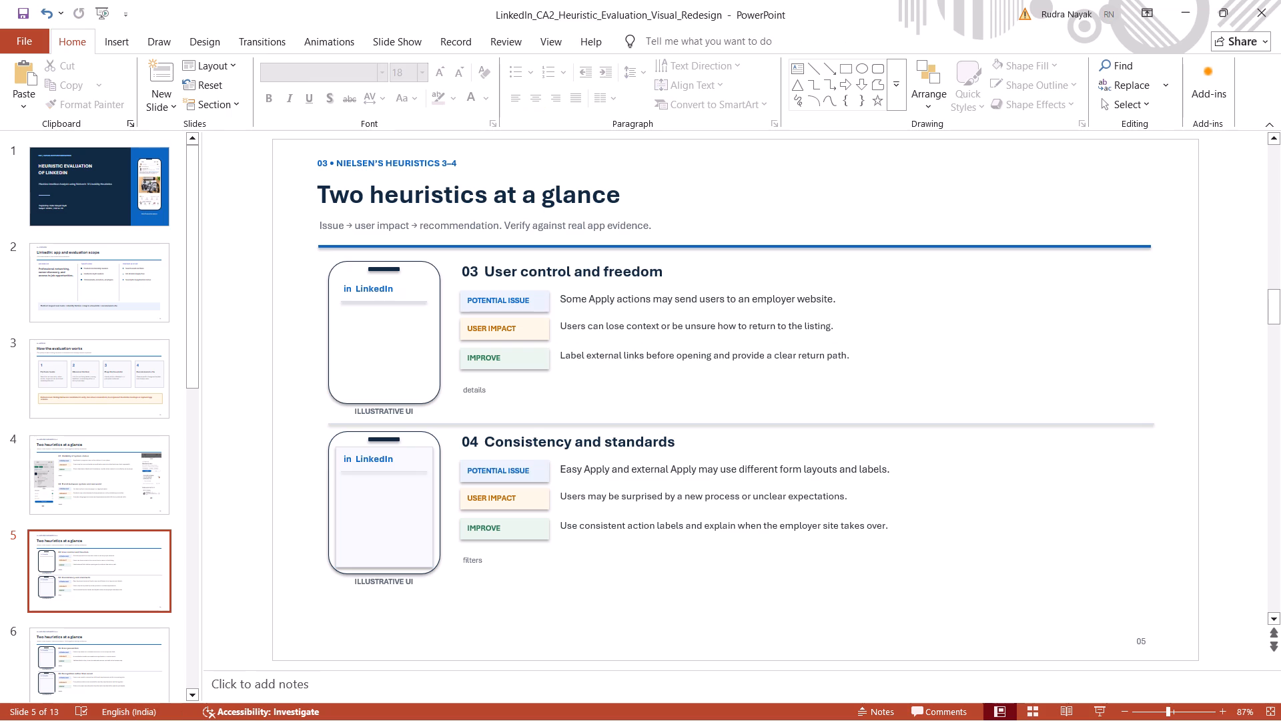
{"action": "left_click", "coordinate": [394, 302]}
{"action": "key", "text": "Delete"}
{"action": "left_click", "coordinate": [383, 294]}
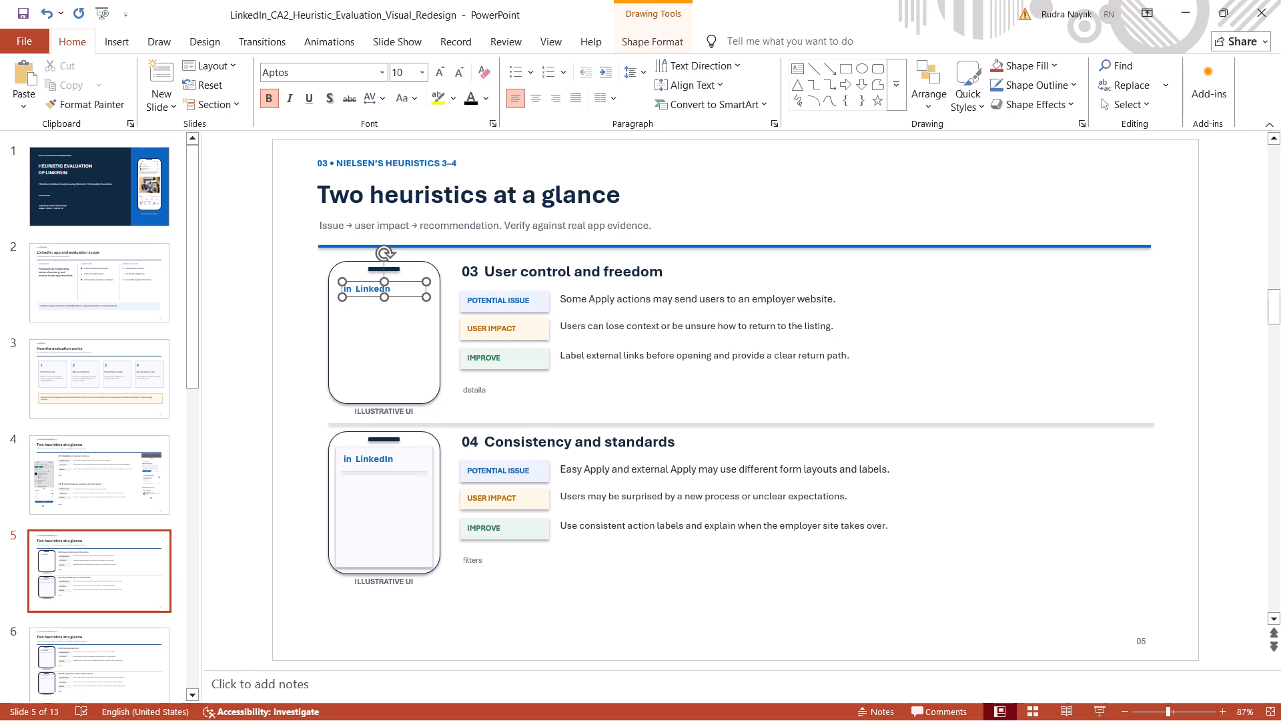
{"action": "left_click", "coordinate": [408, 294]}
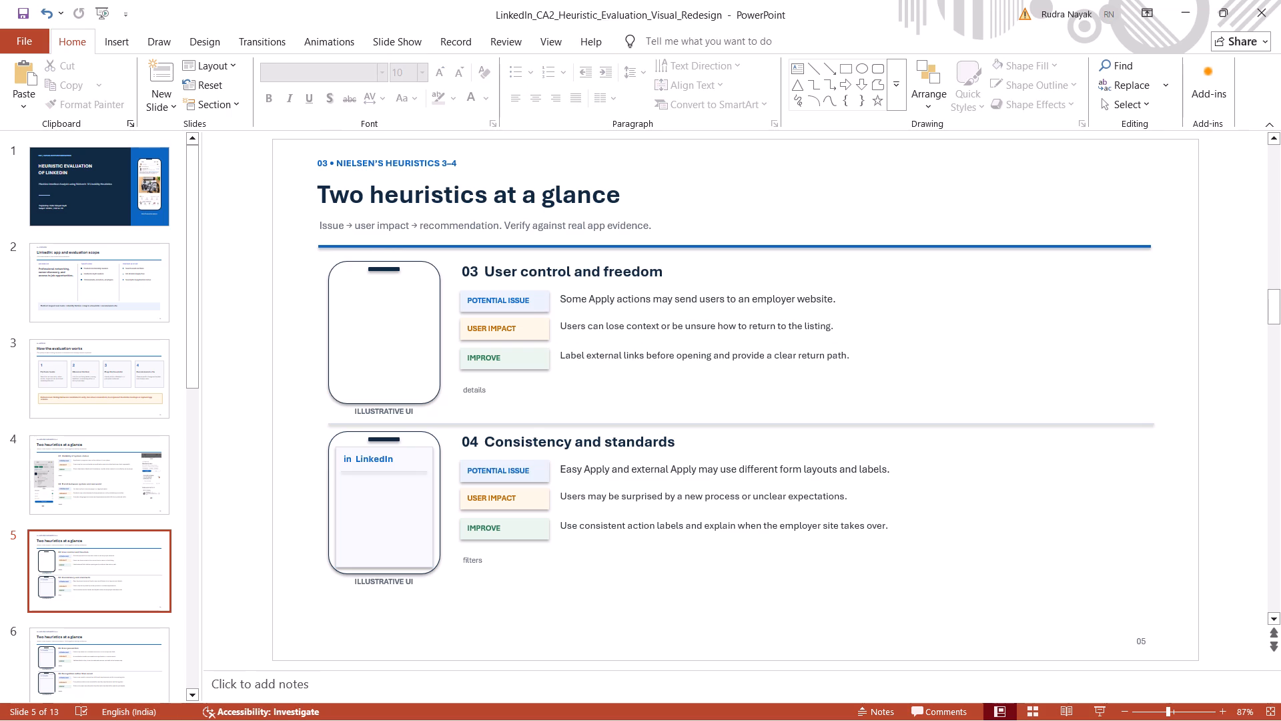
{"action": "left_click", "coordinate": [414, 336]}
{"action": "key", "text": "Delete"}
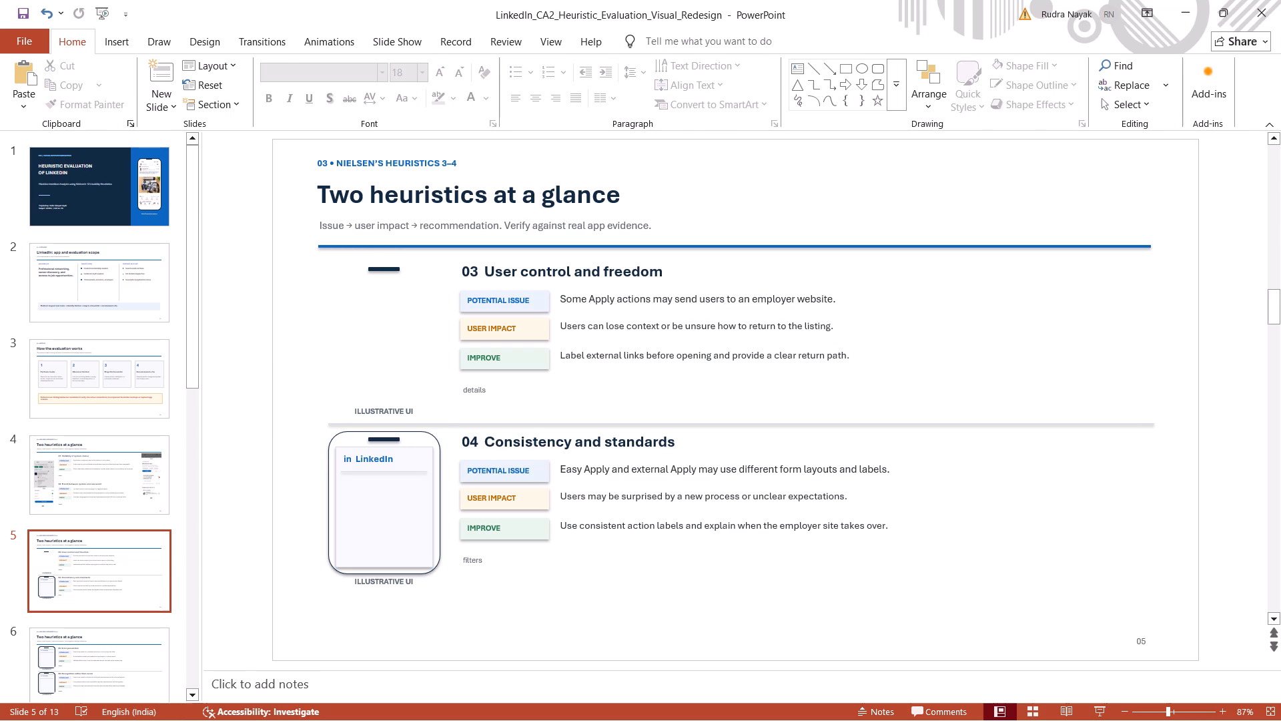
Delete the ILLUSTRATIVE UI caption and the leftover dark notch bar of the heuristic 03 mockup.
{"action": "left_click", "coordinate": [404, 409]}
{"action": "key", "text": "Delete"}
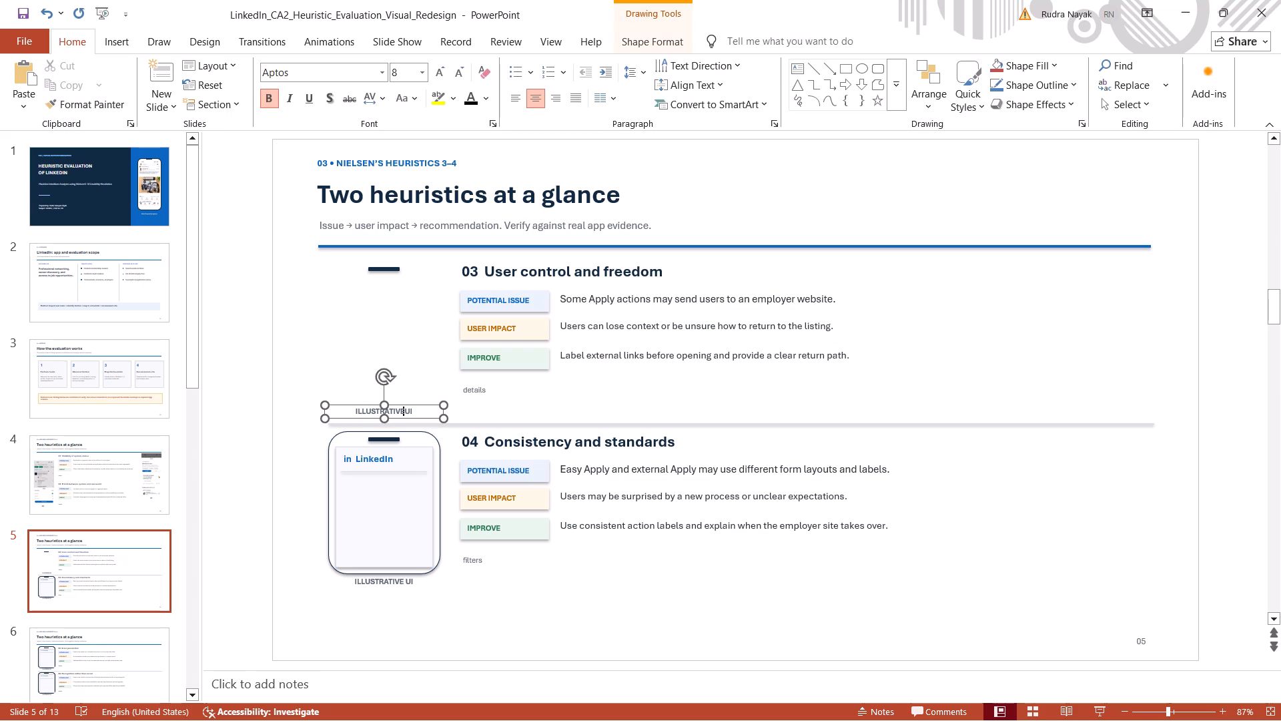
{"action": "left_click", "coordinate": [424, 417]}
{"action": "key", "text": "Delete"}
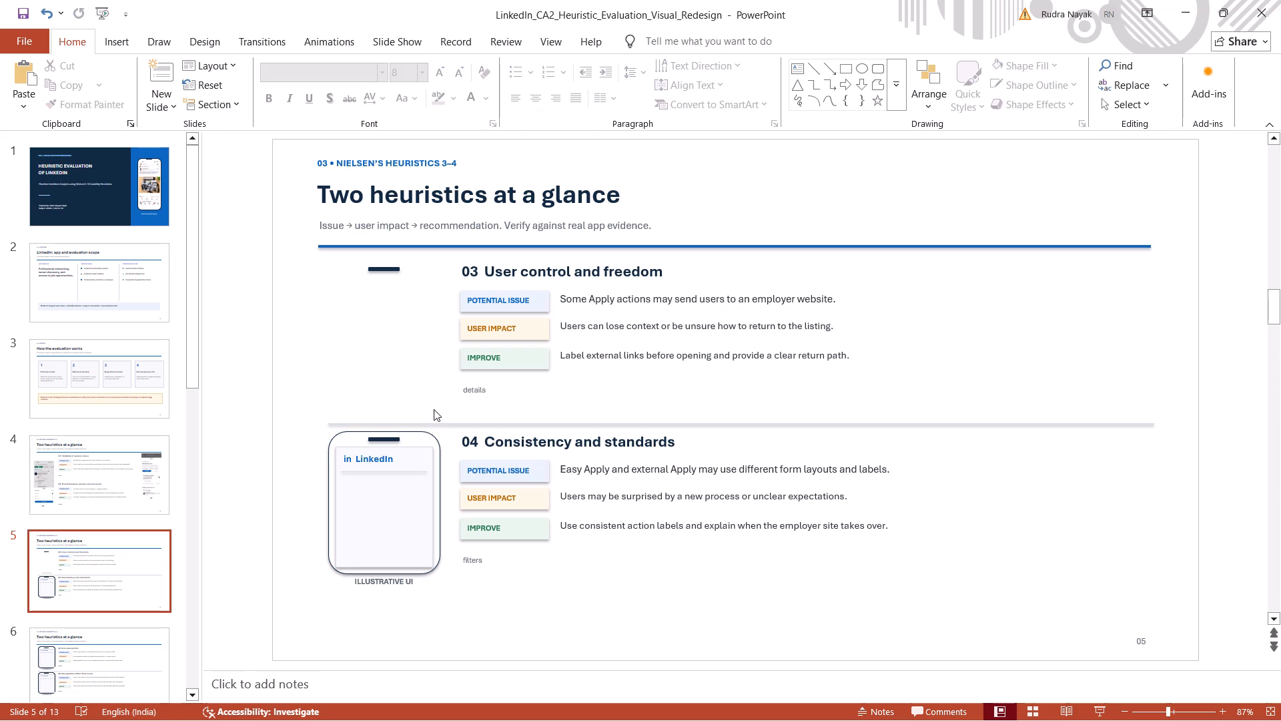
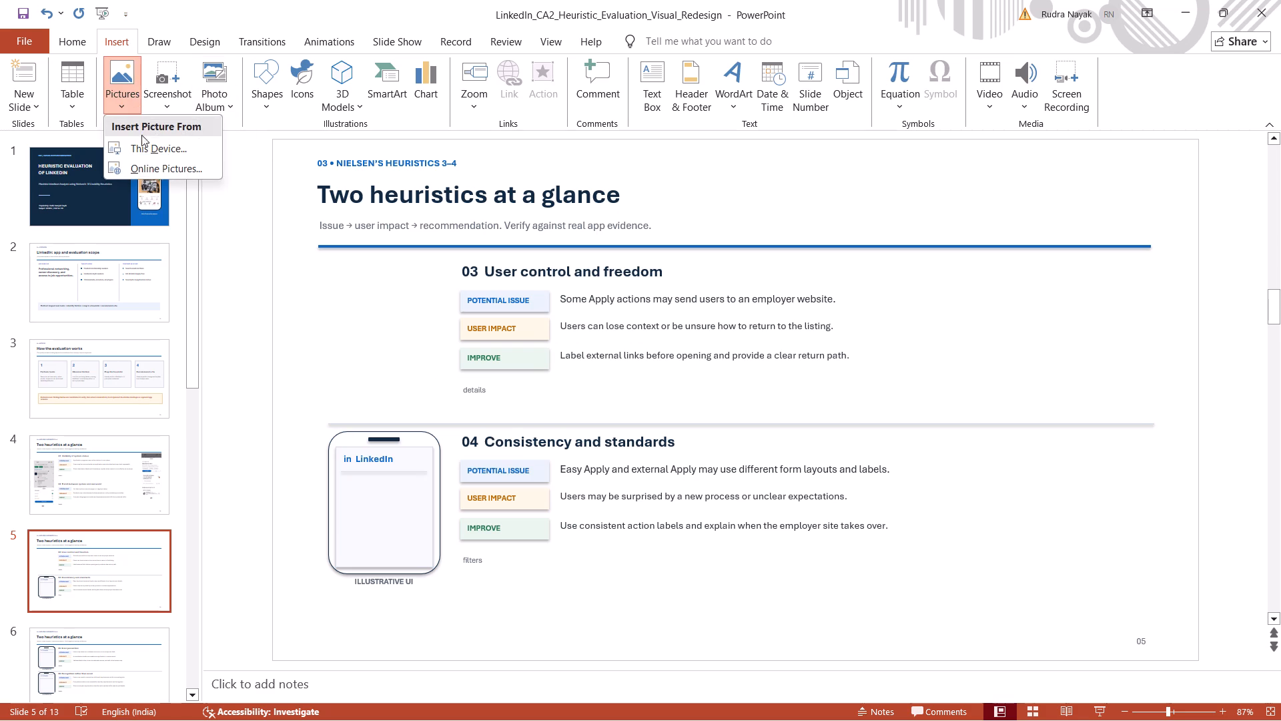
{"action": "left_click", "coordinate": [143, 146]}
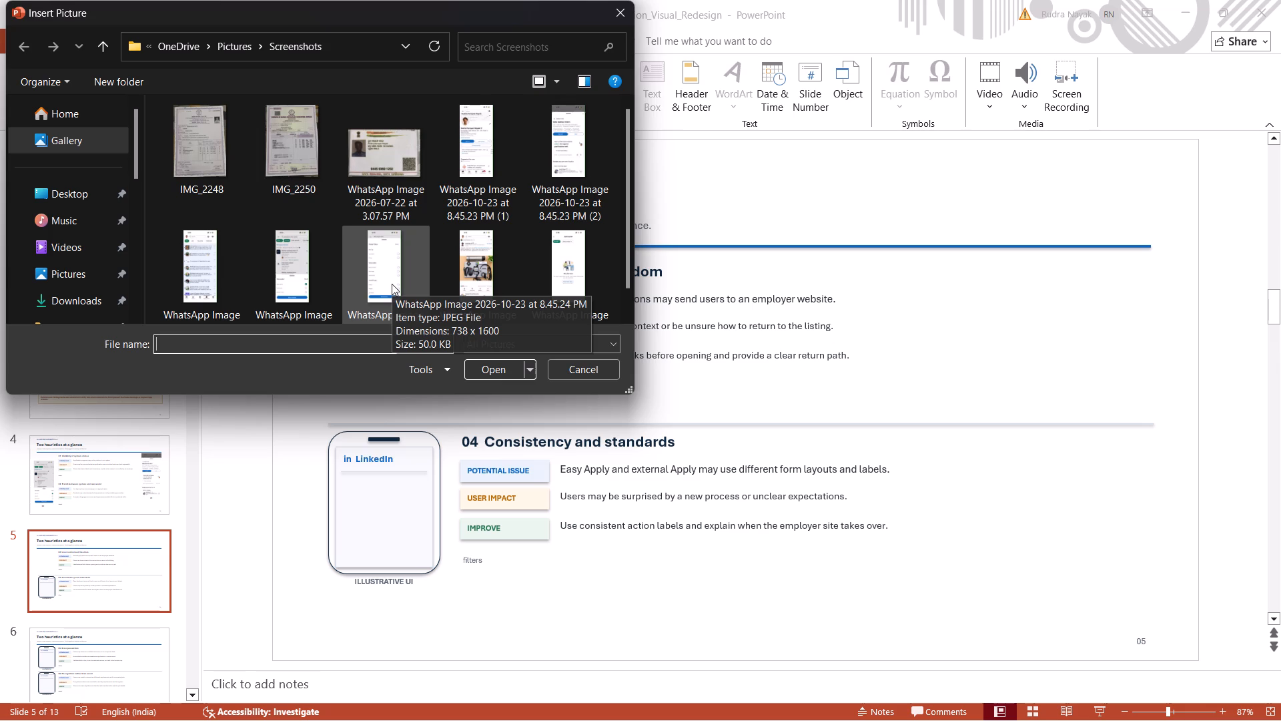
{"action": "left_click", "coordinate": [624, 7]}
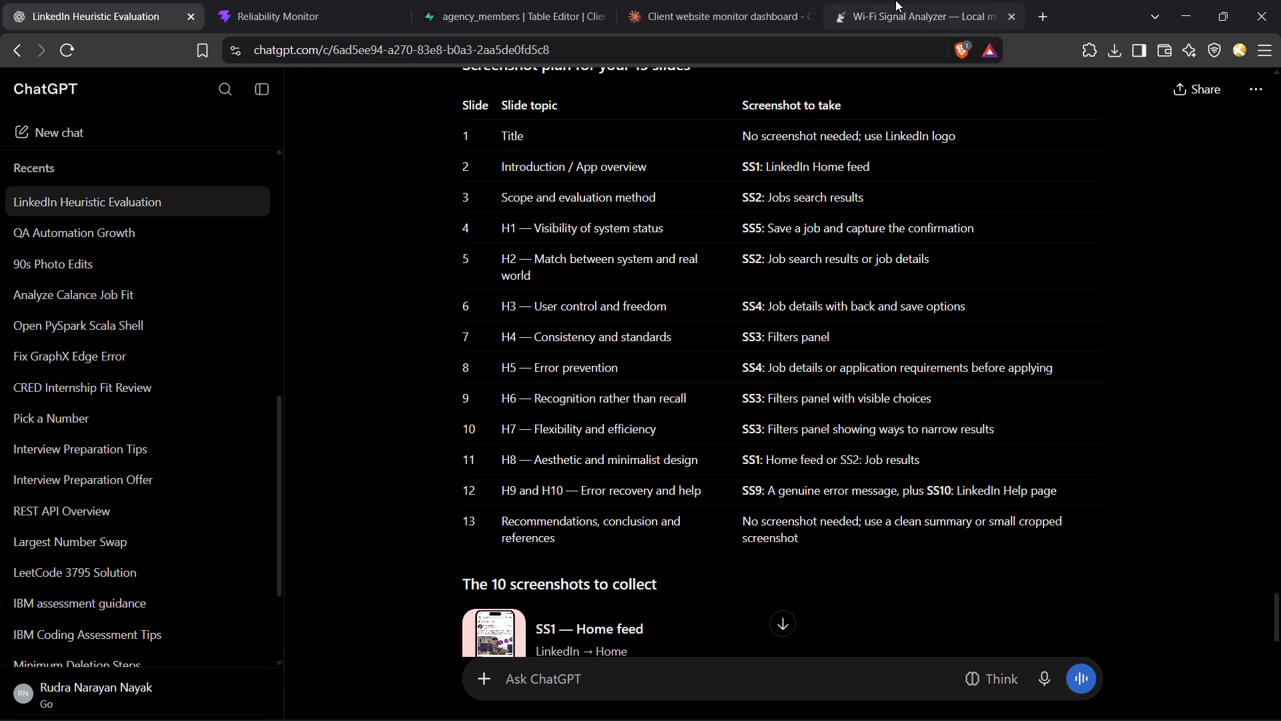
Switch to the Brave browser and open a new tab.
{"action": "left_click", "coordinate": [1039, 16]}
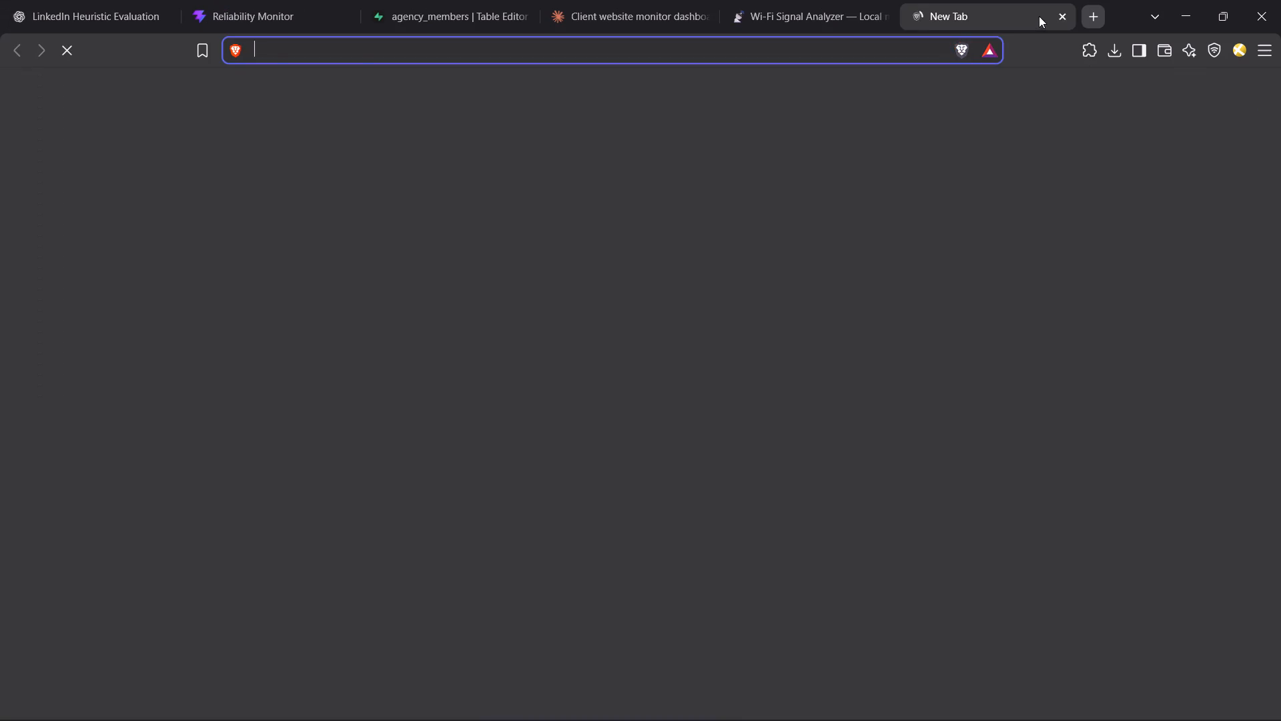
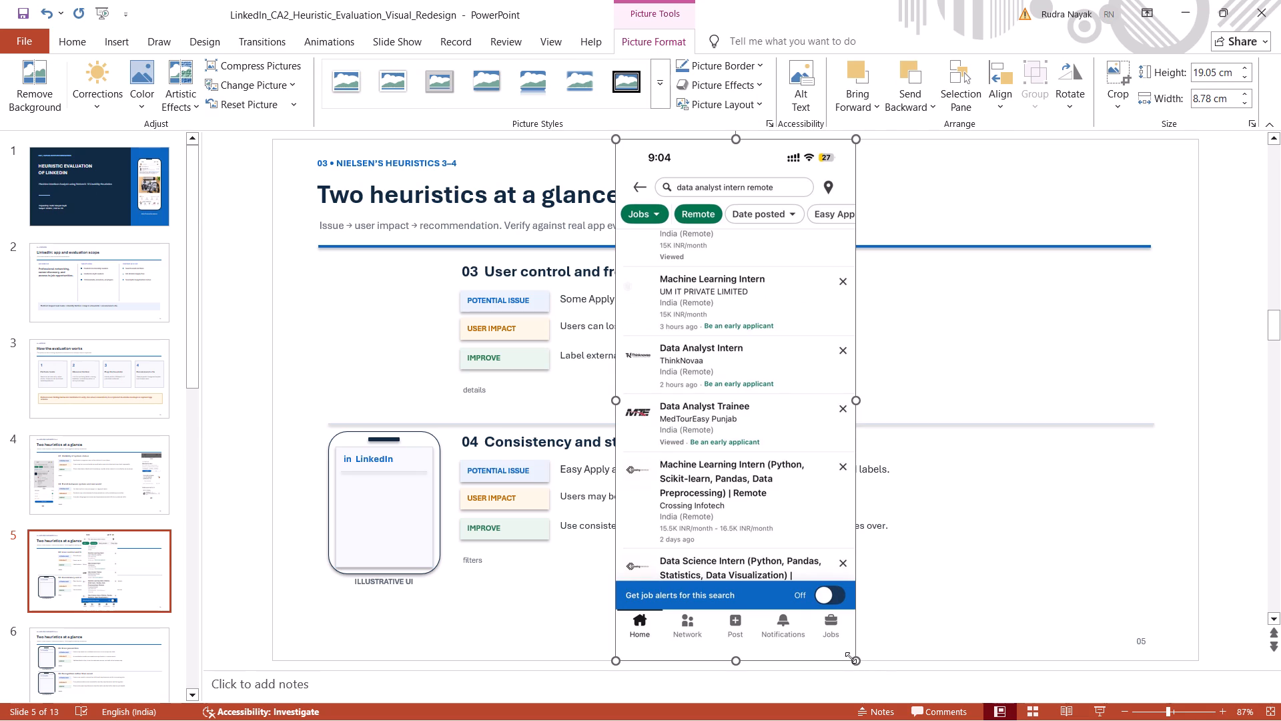
Shrink the job search screenshot to about 5.92 cm by 2.73 cm and place it beside heuristic 03.
{"action": "left_click_drag", "start_coordinate": [852, 658], "coordinate": [683, 356]}
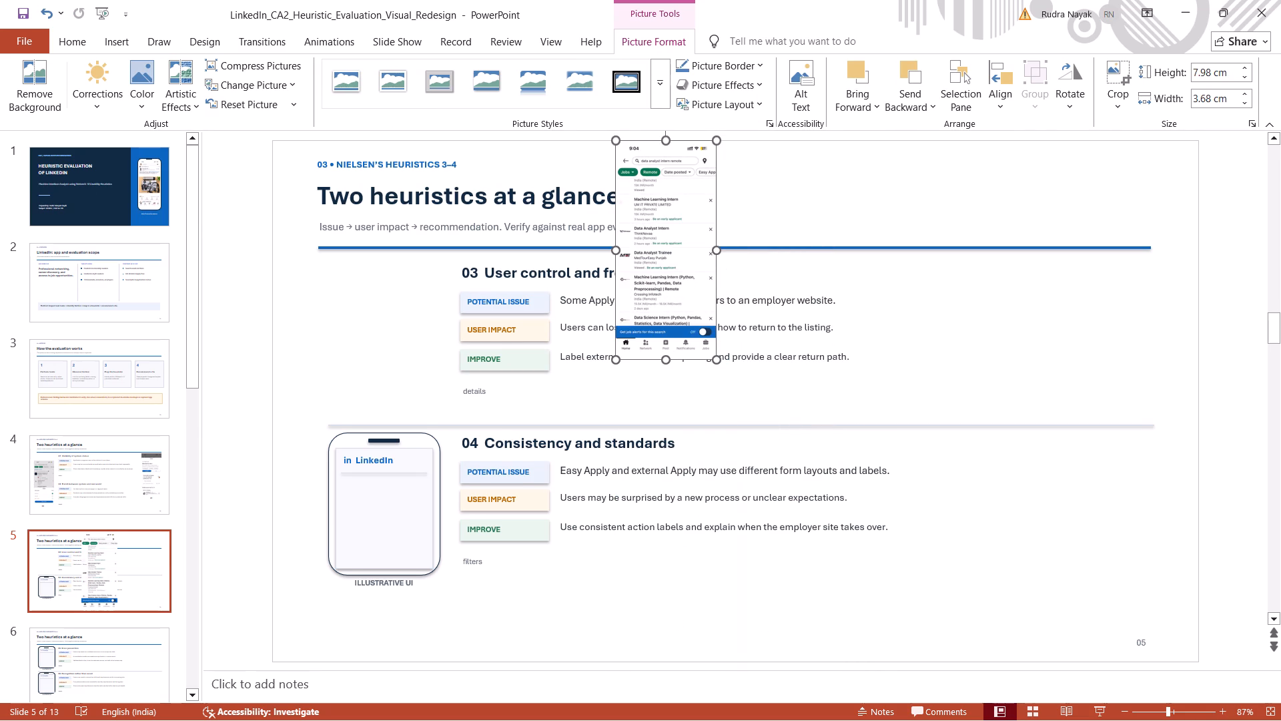
{"action": "left_click_drag", "start_coordinate": [659, 241], "coordinate": [366, 322]}
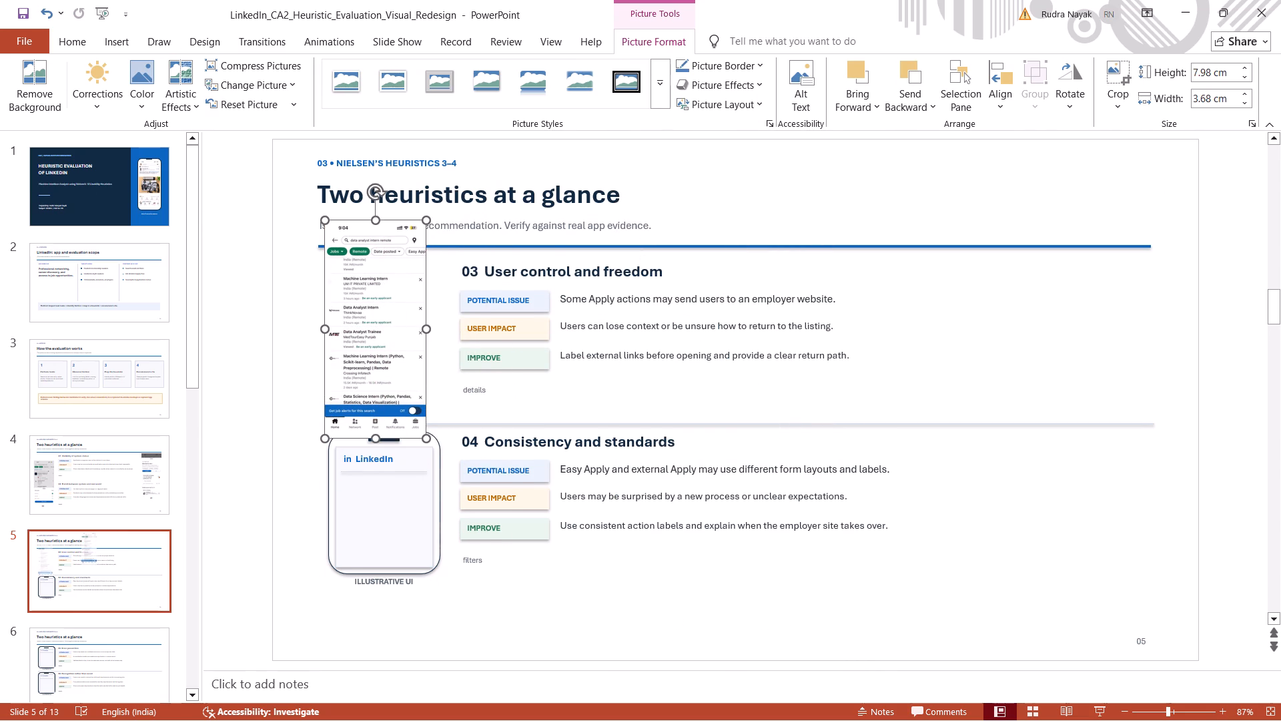
{"action": "left_click_drag", "start_coordinate": [425, 439], "coordinate": [400, 373]}
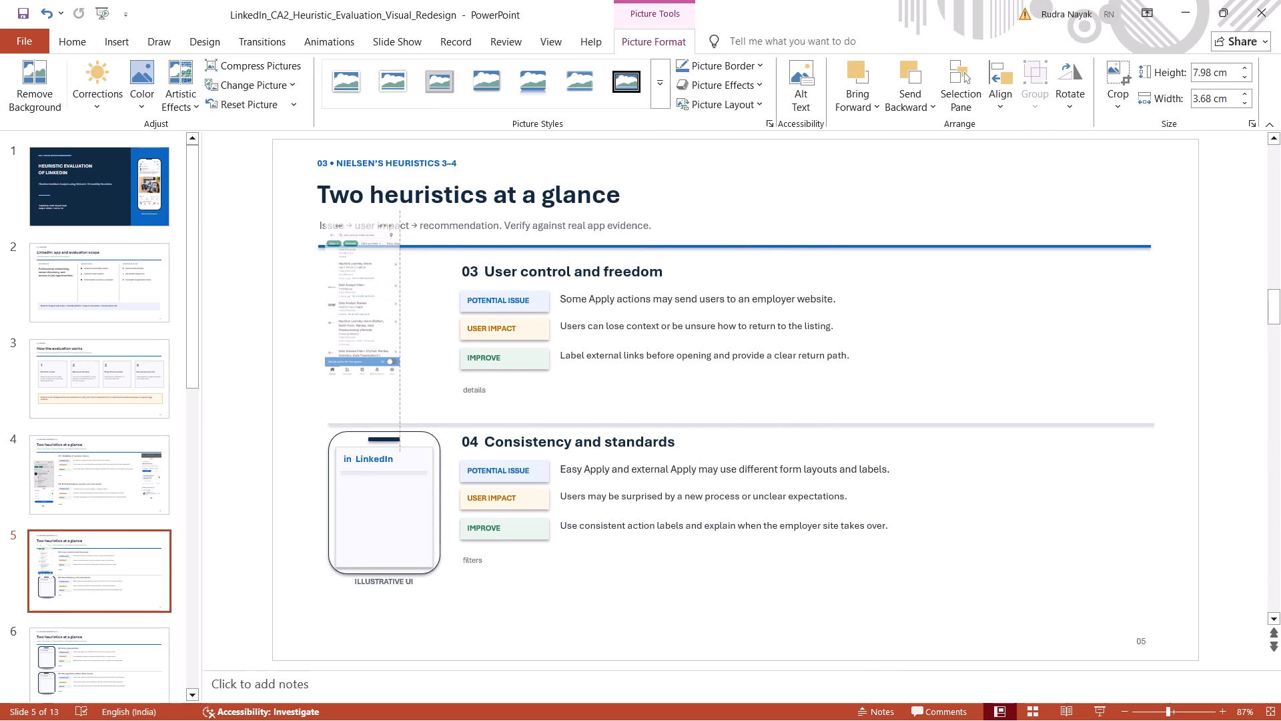
{"action": "left_click_drag", "start_coordinate": [400, 373], "coordinate": [400, 375]}
{"action": "left_click_drag", "start_coordinate": [376, 316], "coordinate": [368, 354]}
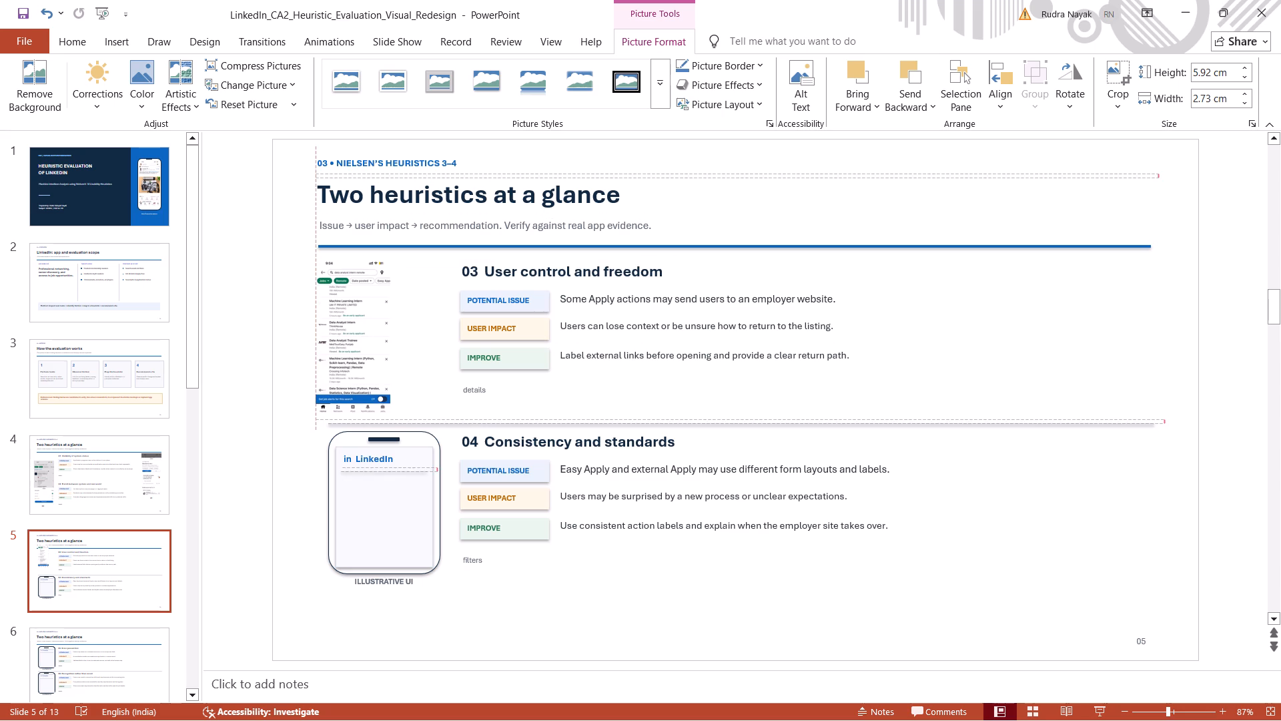
{"action": "left_click_drag", "start_coordinate": [368, 354], "coordinate": [380, 350]}
Delete every part of the phone mockup beside heuristic 04, including its LinkedIn label and the ILLUSTRATIVE UI caption.
{"action": "left_click", "coordinate": [424, 497]}
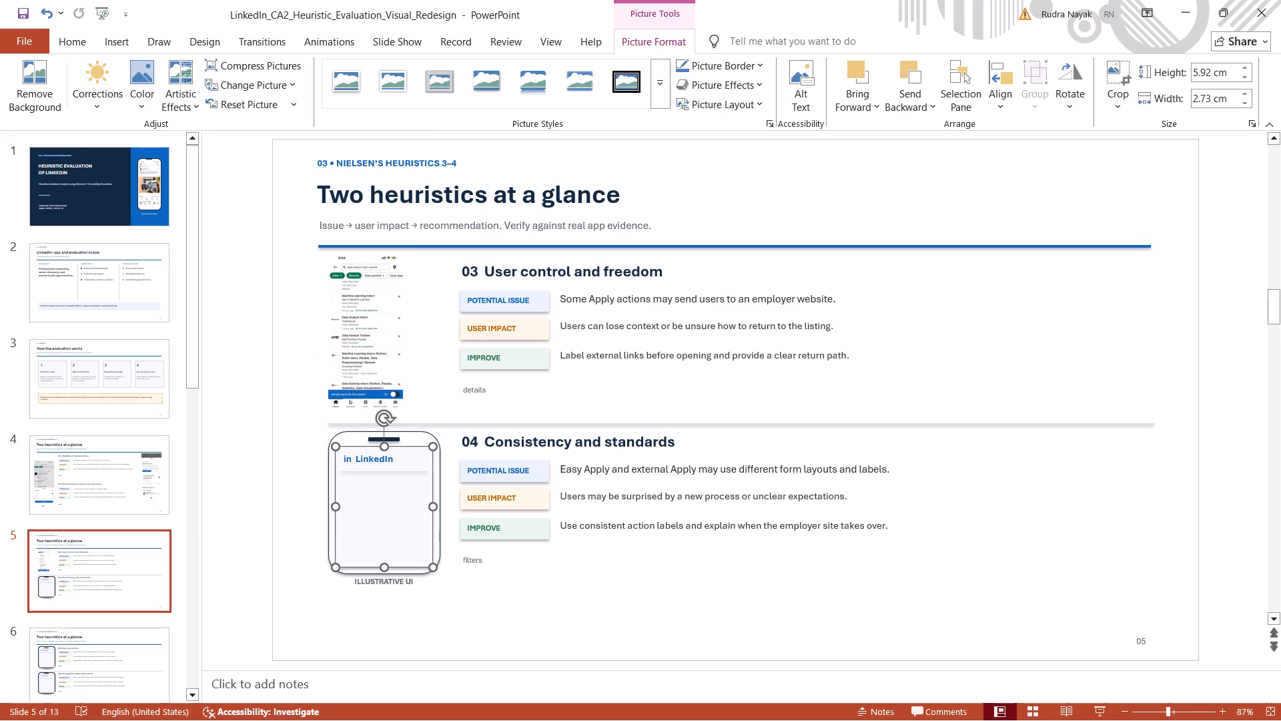
{"action": "key", "text": "Delete"}
{"action": "left_click", "coordinate": [424, 497]}
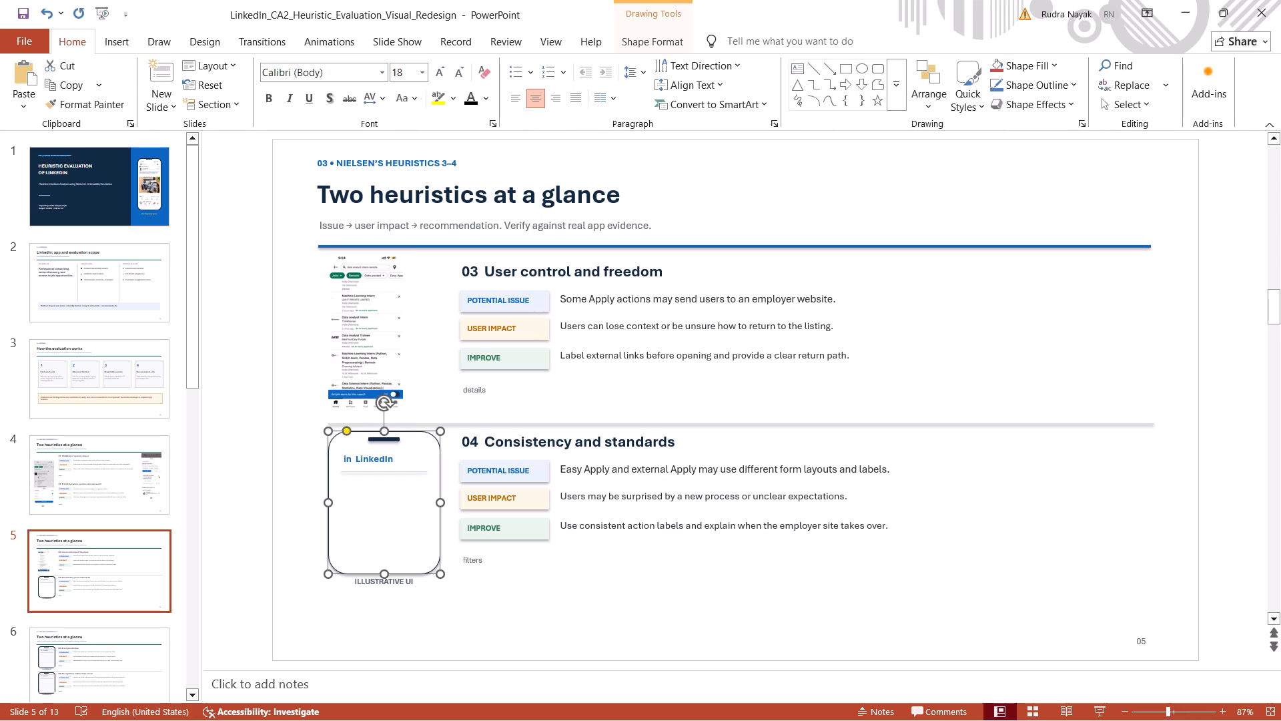
{"action": "key", "text": "Delete"}
{"action": "left_click", "coordinate": [404, 476]}
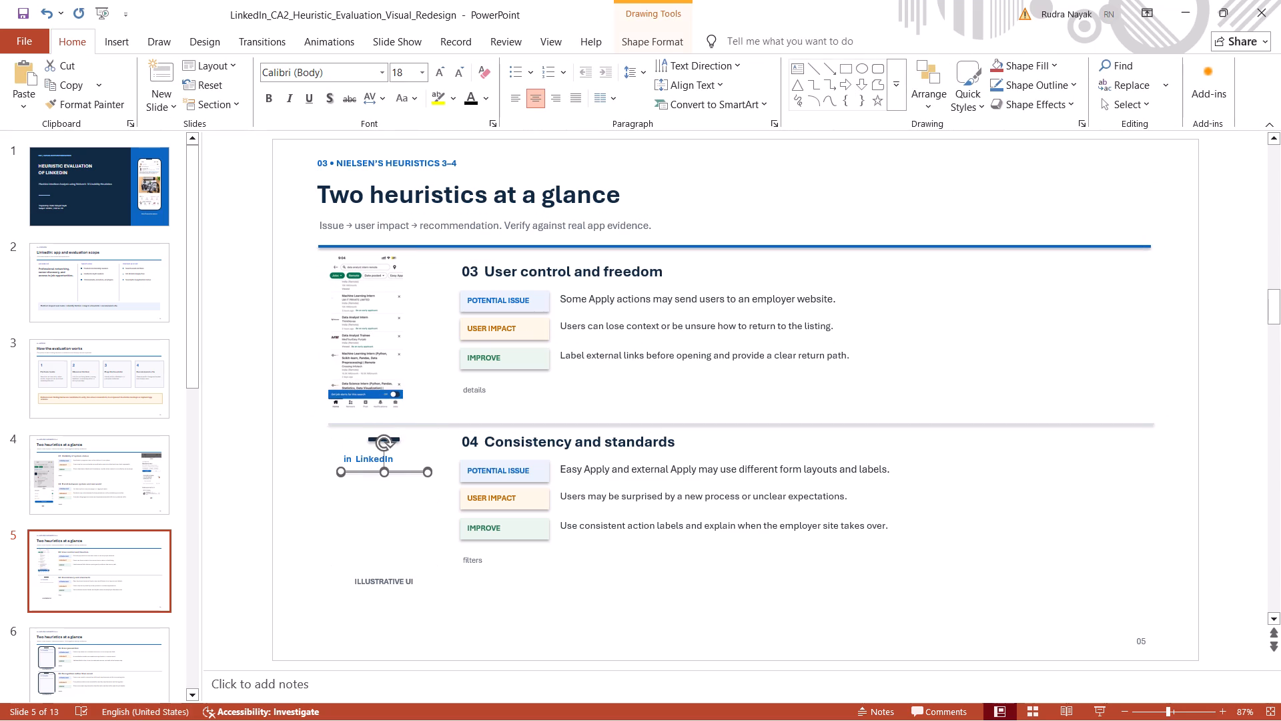
{"action": "key", "text": "Delete"}
{"action": "left_click", "coordinate": [397, 434]}
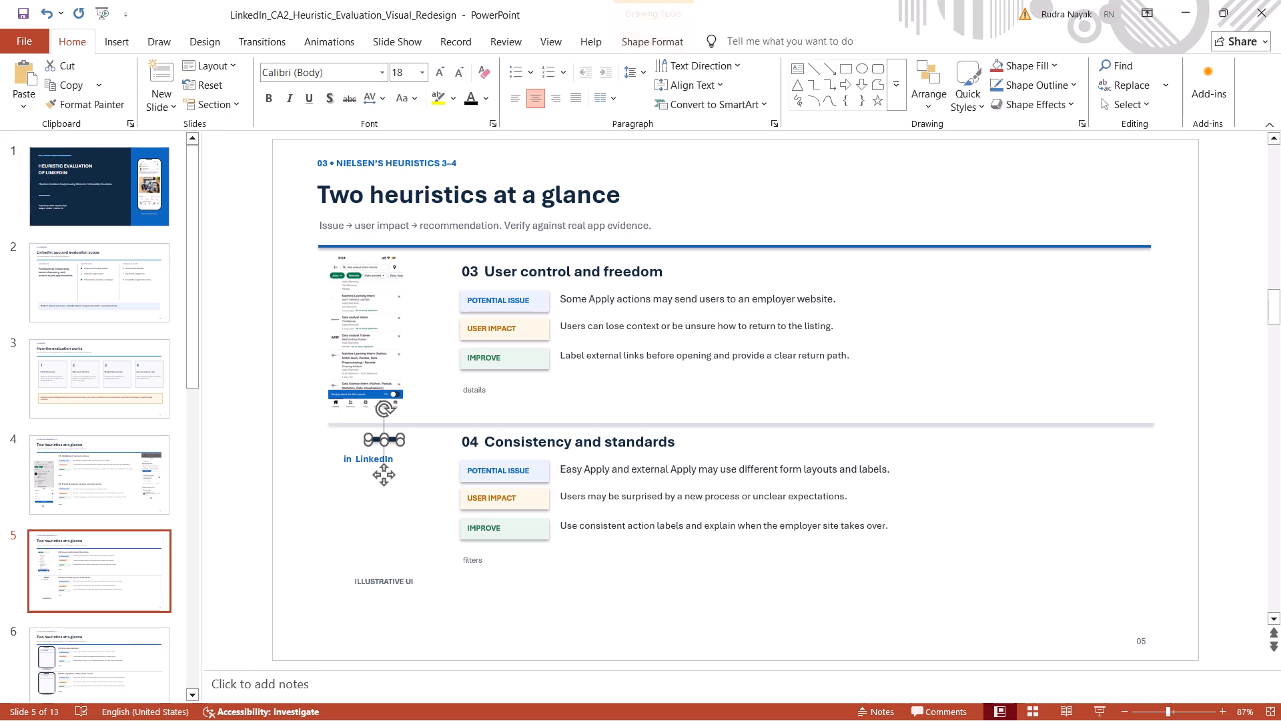
{"action": "key", "text": "Delete"}
{"action": "left_click", "coordinate": [382, 460]}
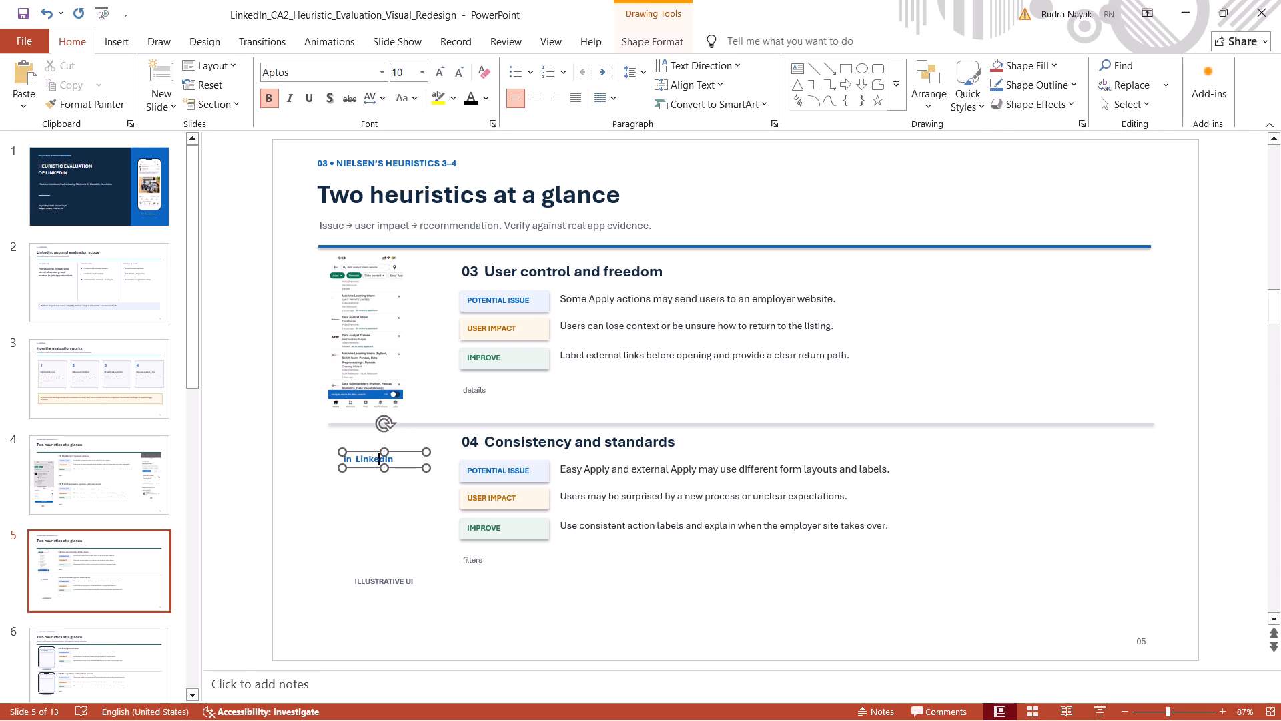
{"action": "key", "text": "Delete"}
{"action": "left_click", "coordinate": [412, 467]}
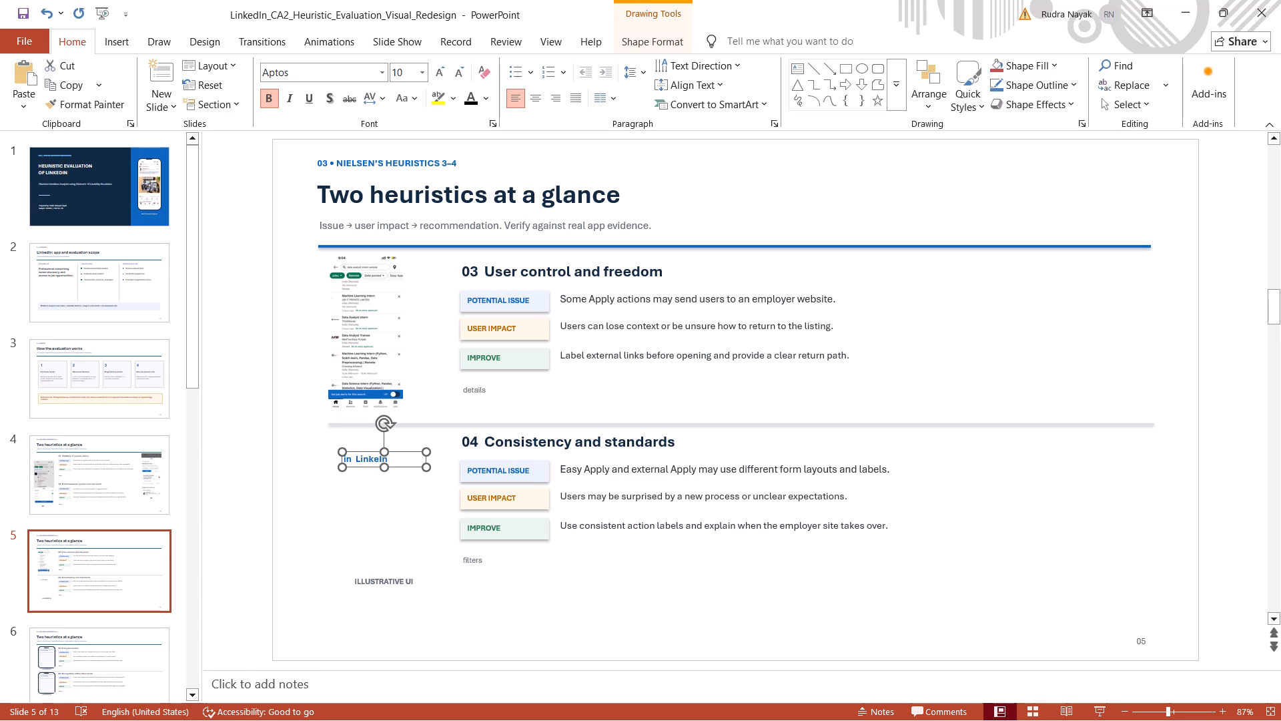
{"action": "key", "text": "Delete"}
{"action": "left_click", "coordinate": [404, 575]}
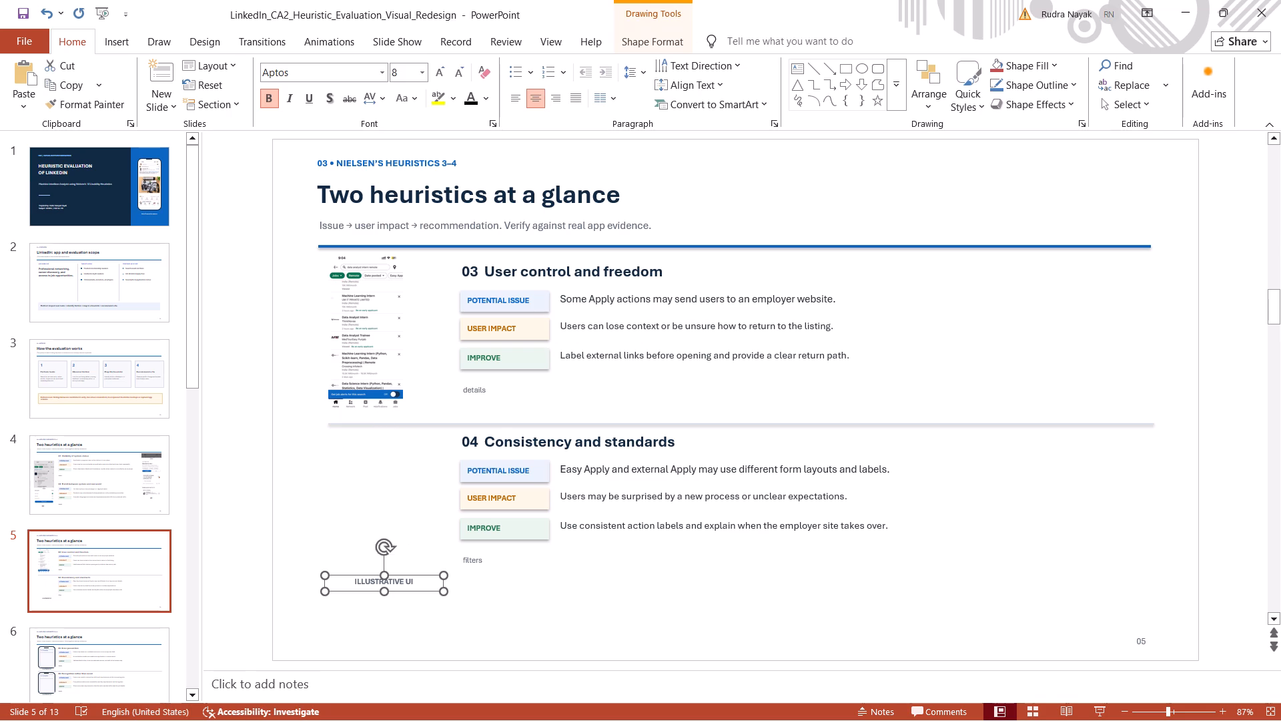
{"action": "key", "text": "Delete"}
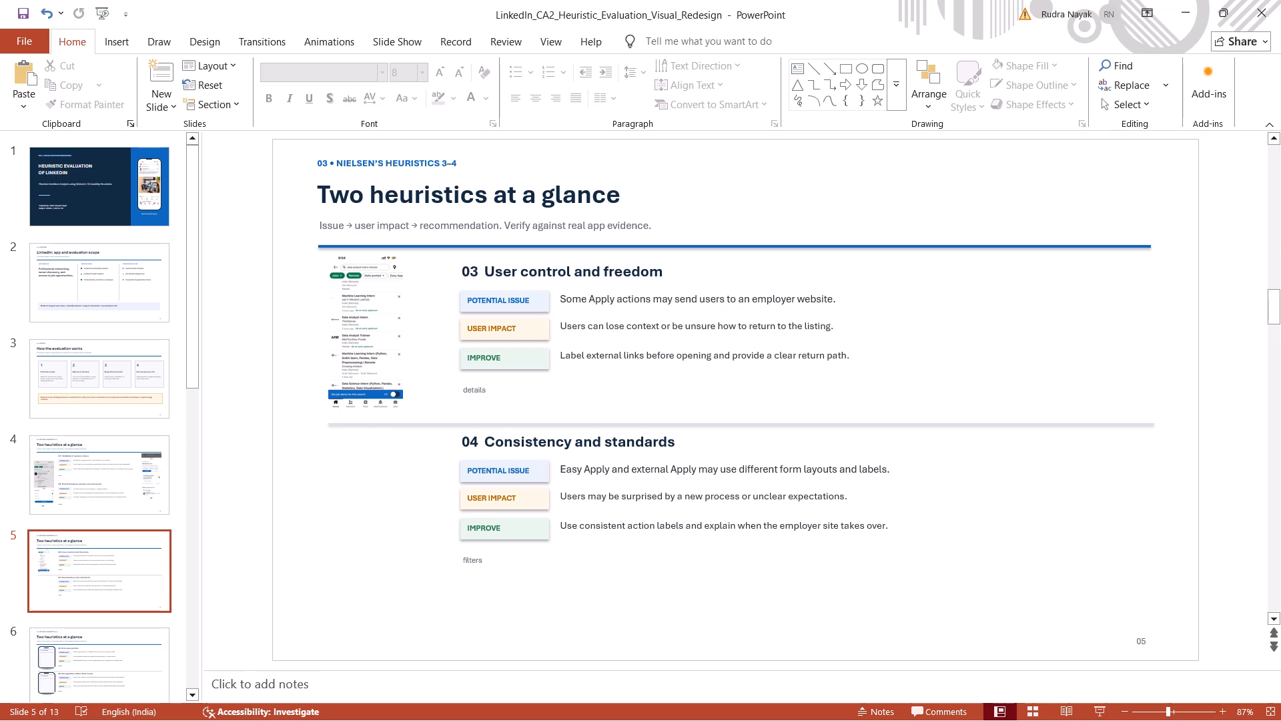
Move the whole heuristic 04 text block and the divider line above it down to give heuristic 03 more room.
{"action": "left_click_drag", "start_coordinate": [424, 441], "coordinate": [953, 544]}
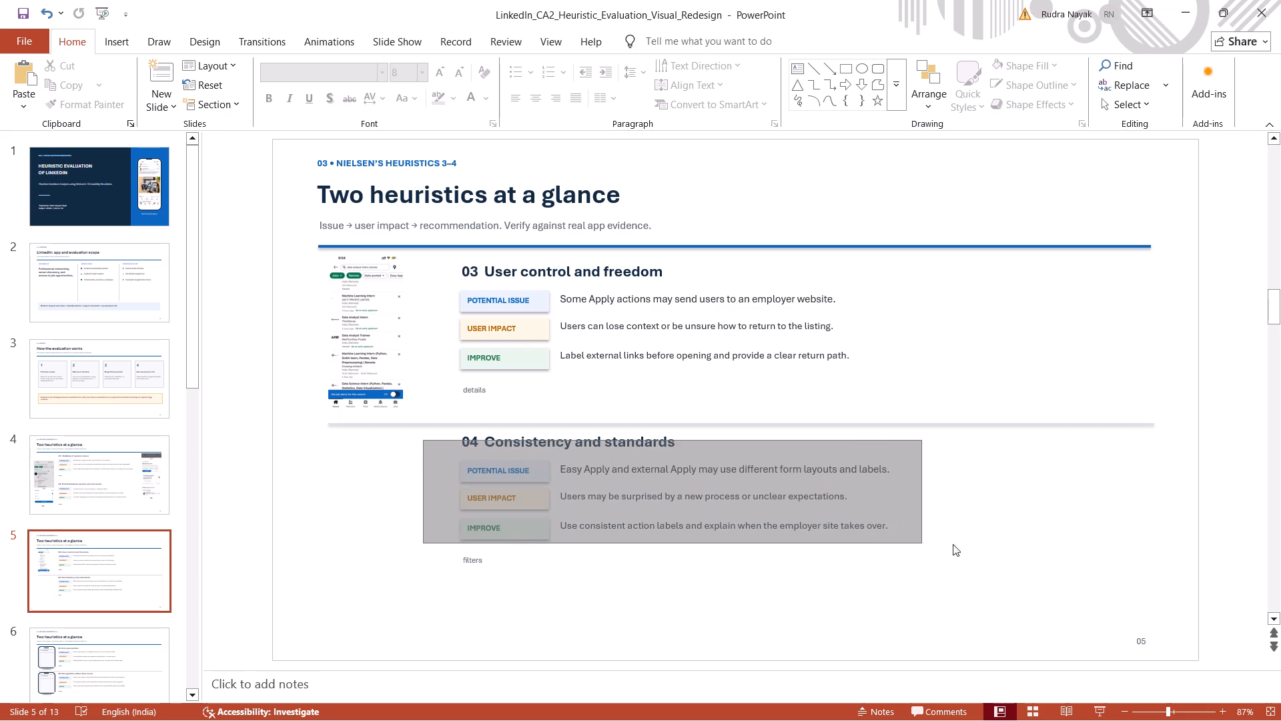
{"action": "left_click_drag", "start_coordinate": [953, 544], "coordinate": [1210, 585]}
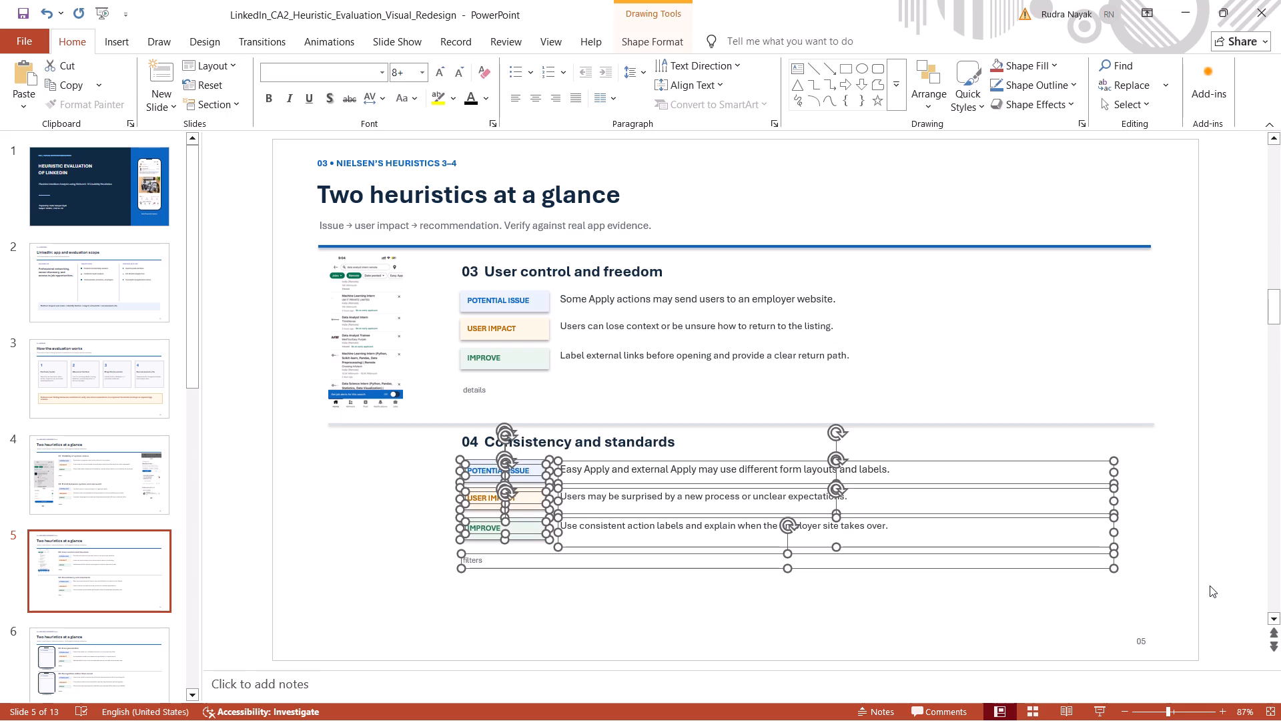
{"action": "left_click", "coordinate": [632, 443], "text": "shift"}
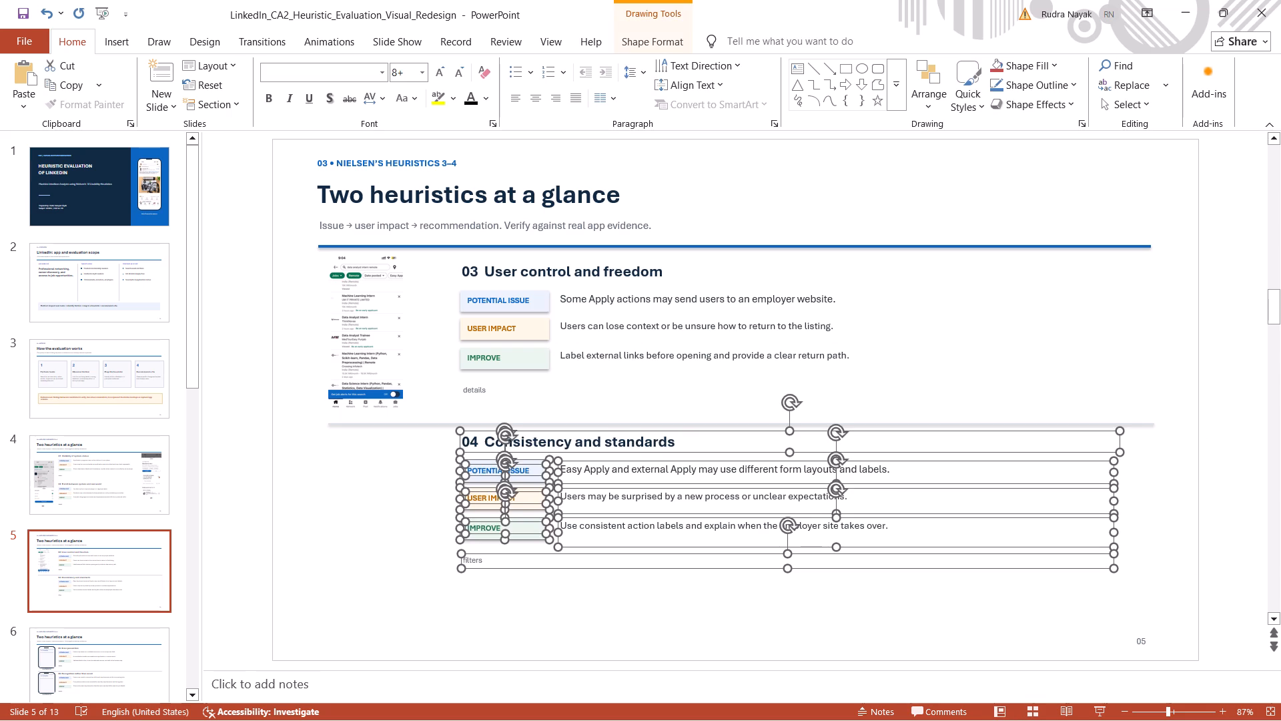
{"action": "left_click_drag", "start_coordinate": [703, 486], "coordinate": [703, 541]}
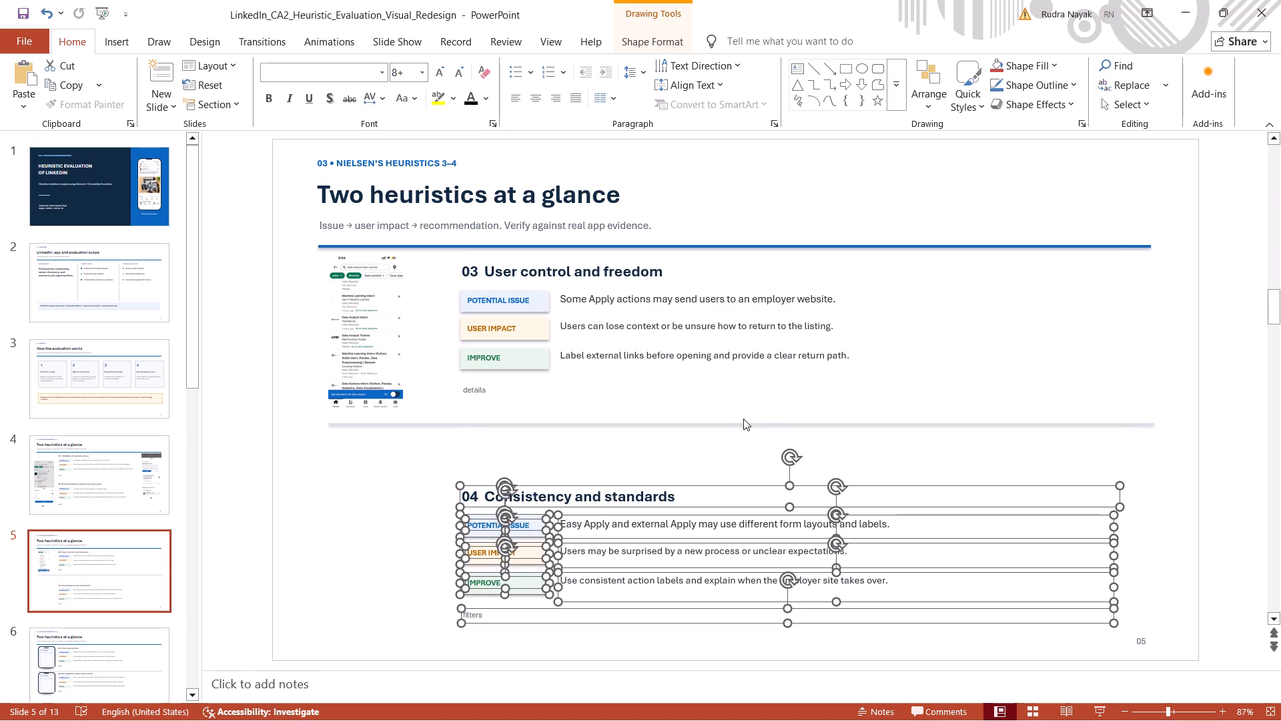
{"action": "left_click", "coordinate": [743, 419]}
{"action": "left_click_drag", "start_coordinate": [744, 430], "coordinate": [739, 456]}
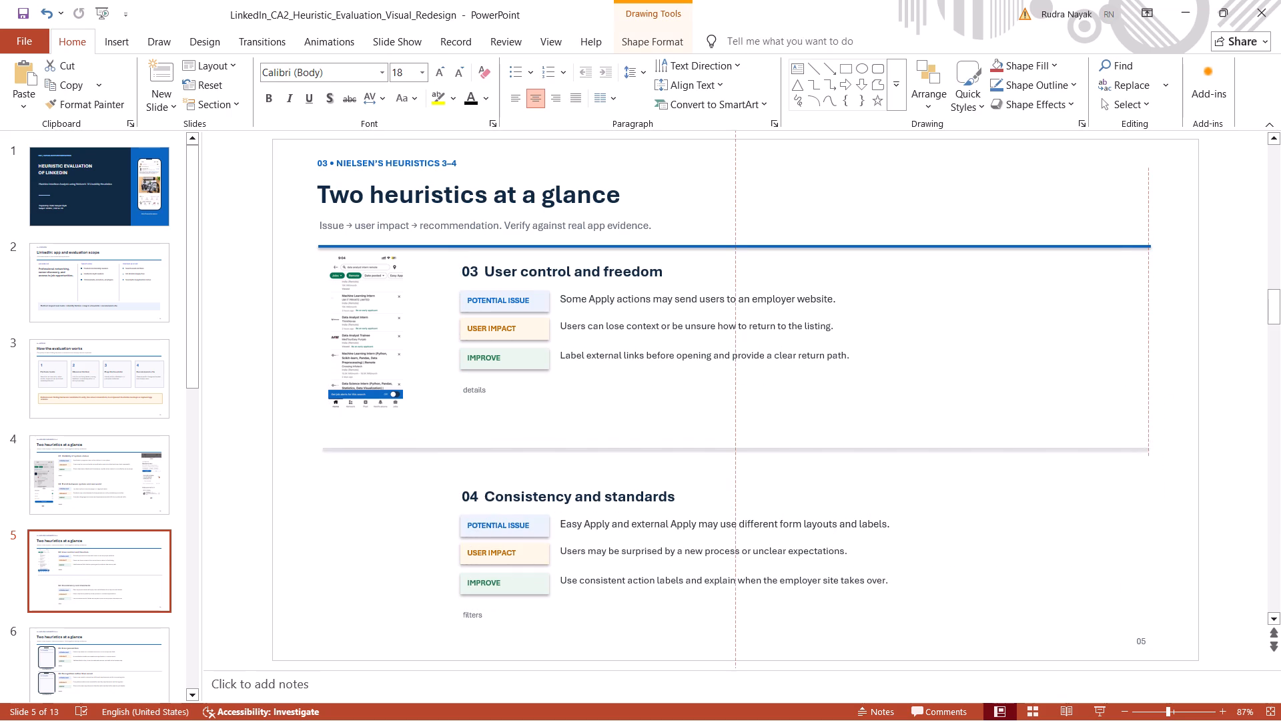
{"action": "left_click_drag", "start_coordinate": [739, 456], "coordinate": [739, 469]}
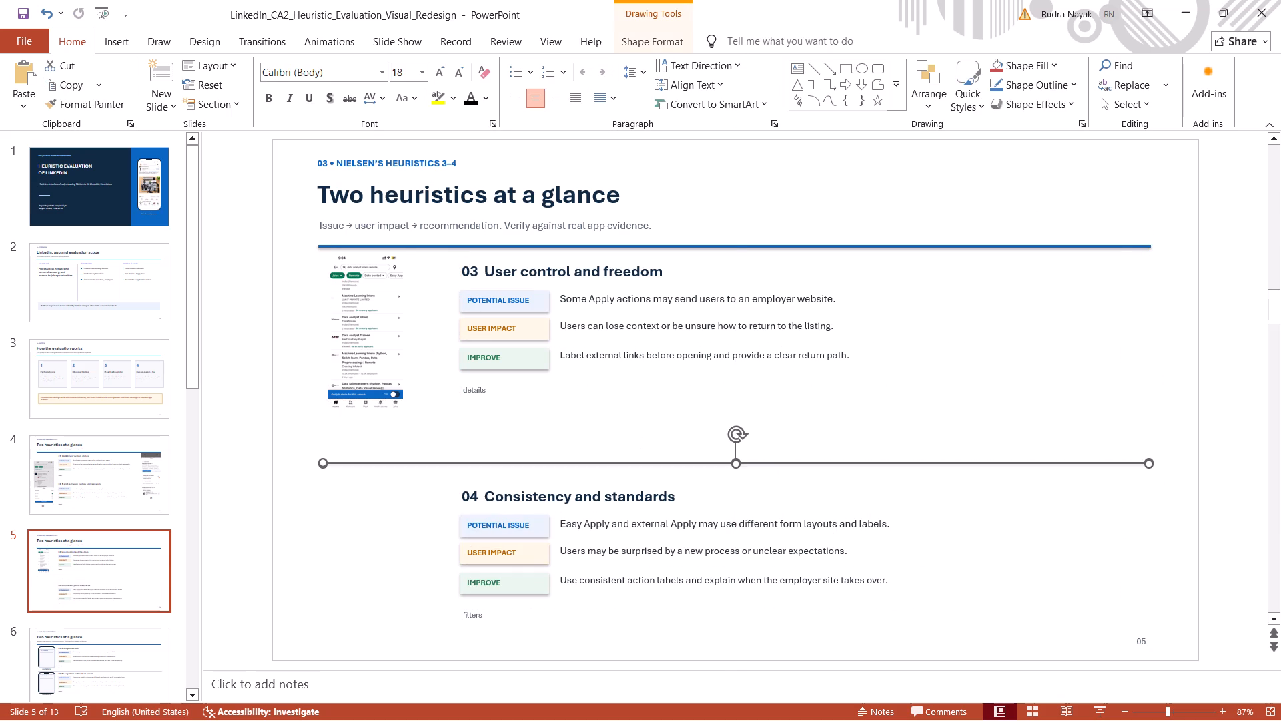
Enlarge the job search screenshot to fill the height above the divider, widen it slightly, and align it with the title's left edge.
{"action": "left_click", "coordinate": [342, 328]}
{"action": "double_click", "coordinate": [402, 421]}
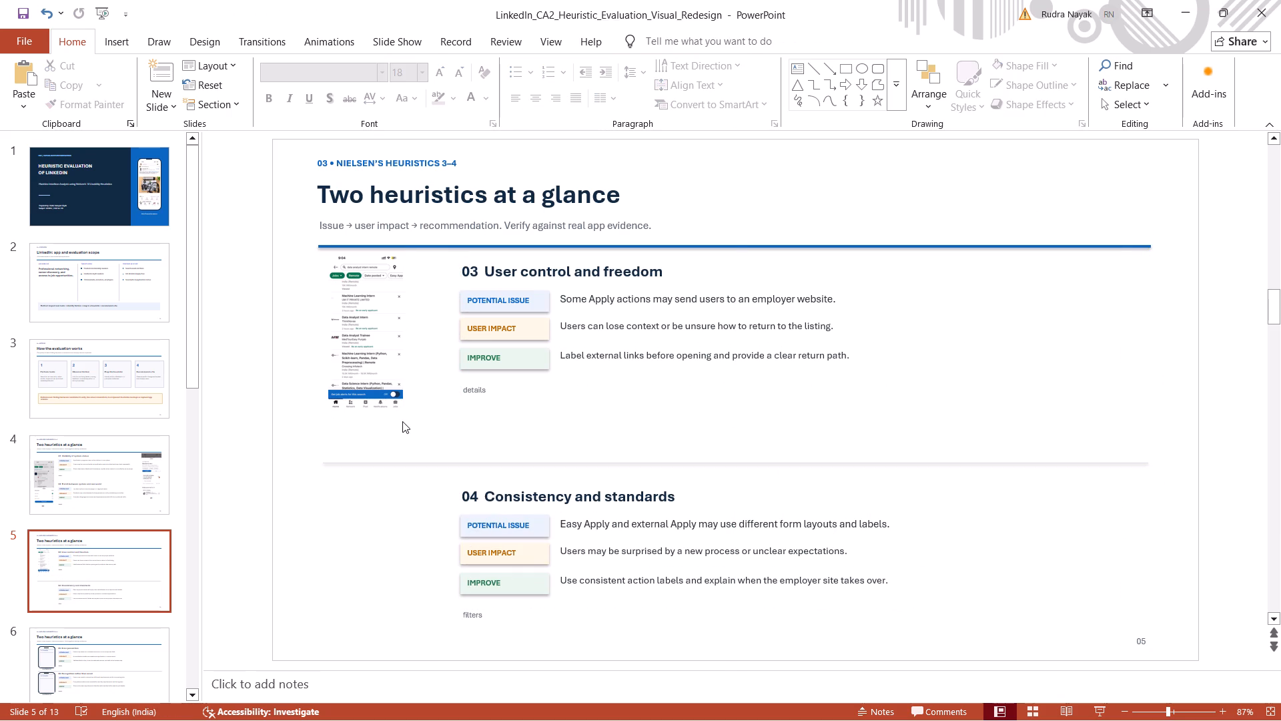
{"action": "left_click", "coordinate": [402, 410]}
{"action": "left_click", "coordinate": [402, 410]}
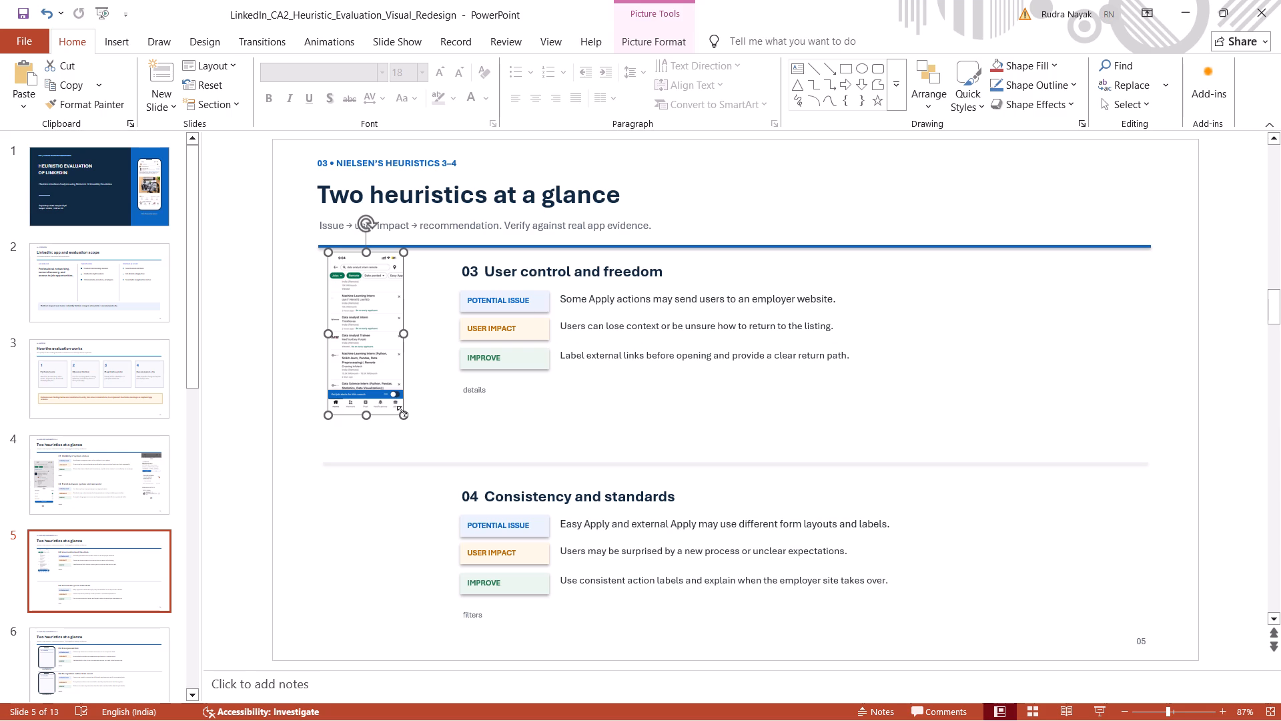
{"action": "left_click_drag", "start_coordinate": [402, 413], "coordinate": [425, 417]}
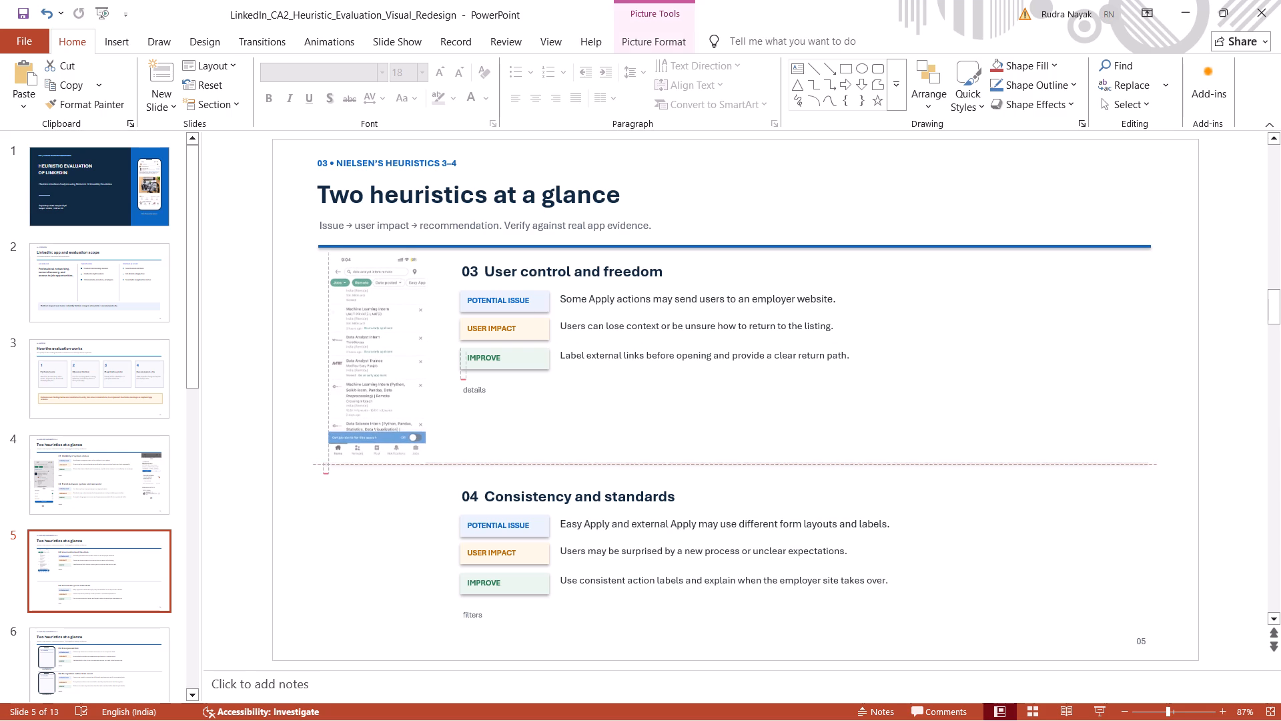
{"action": "left_click_drag", "start_coordinate": [425, 417], "coordinate": [422, 415]}
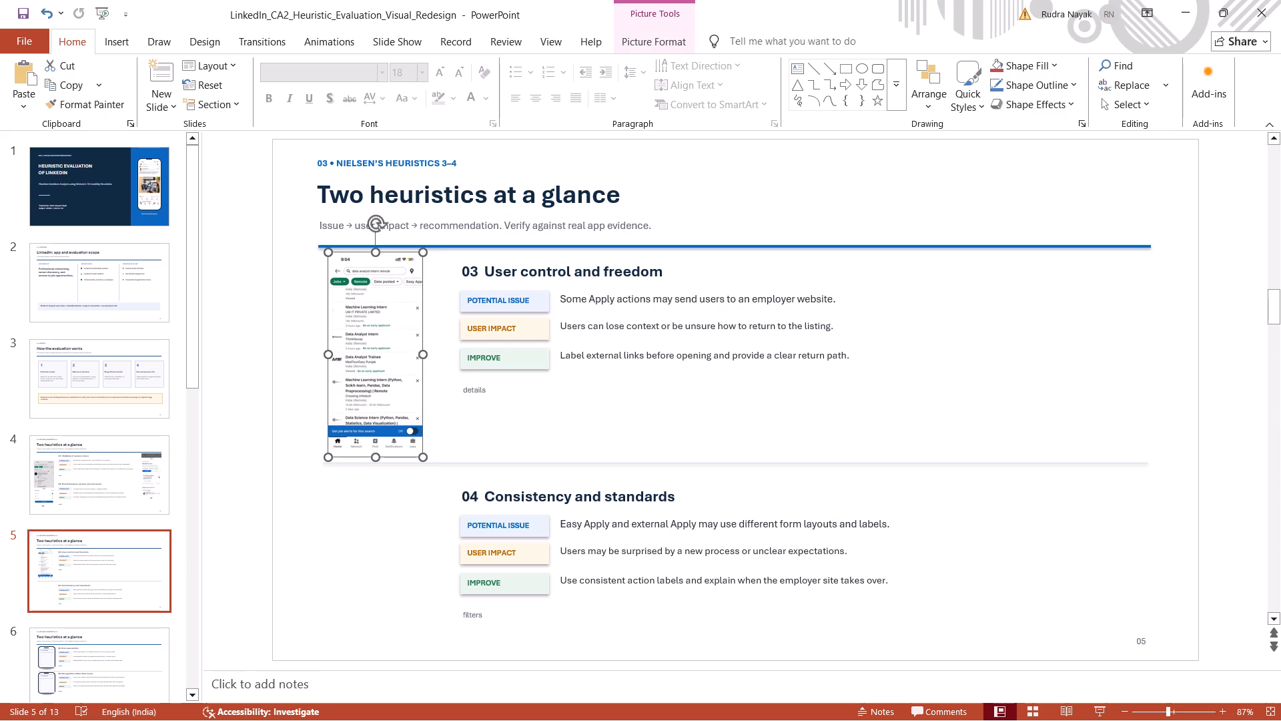
{"action": "left_click_drag", "start_coordinate": [424, 353], "coordinate": [436, 353]}
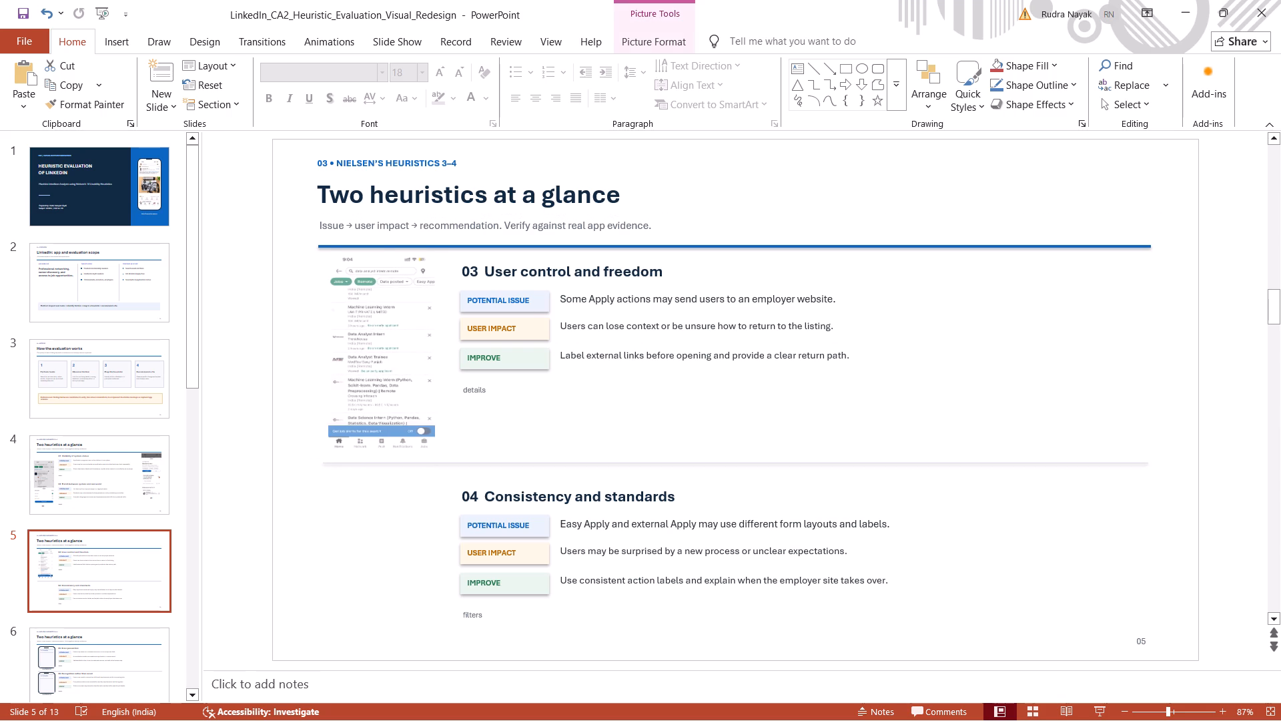
{"action": "left_click_drag", "start_coordinate": [436, 353], "coordinate": [435, 353]}
{"action": "left_click_drag", "start_coordinate": [388, 359], "coordinate": [374, 359]}
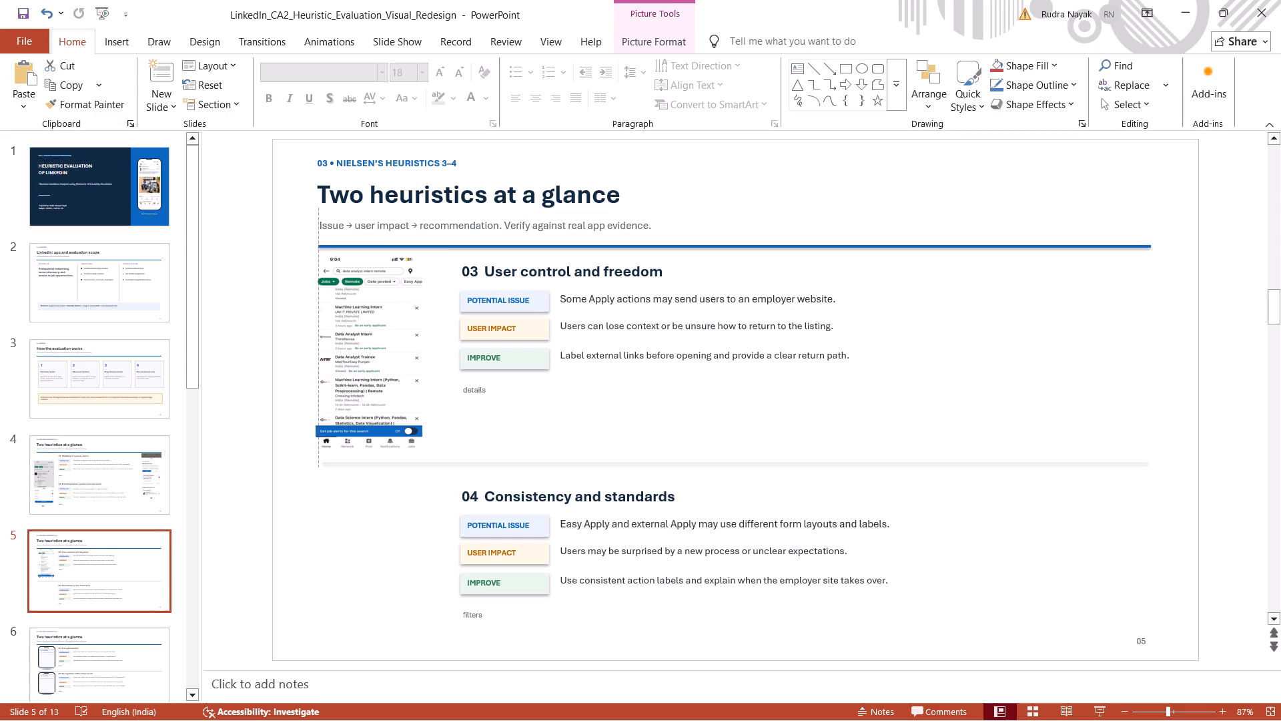
{"action": "left_click_drag", "start_coordinate": [374, 359], "coordinate": [375, 359]}
{"action": "left_click", "coordinate": [614, 426]}
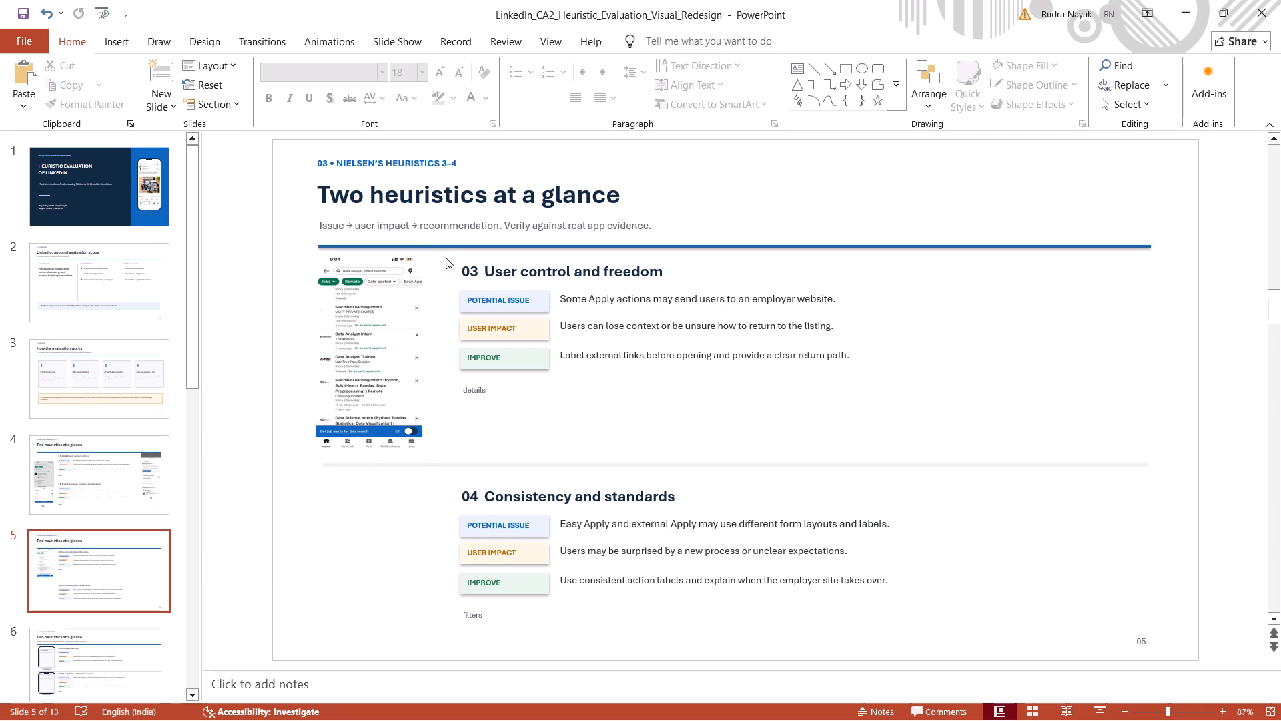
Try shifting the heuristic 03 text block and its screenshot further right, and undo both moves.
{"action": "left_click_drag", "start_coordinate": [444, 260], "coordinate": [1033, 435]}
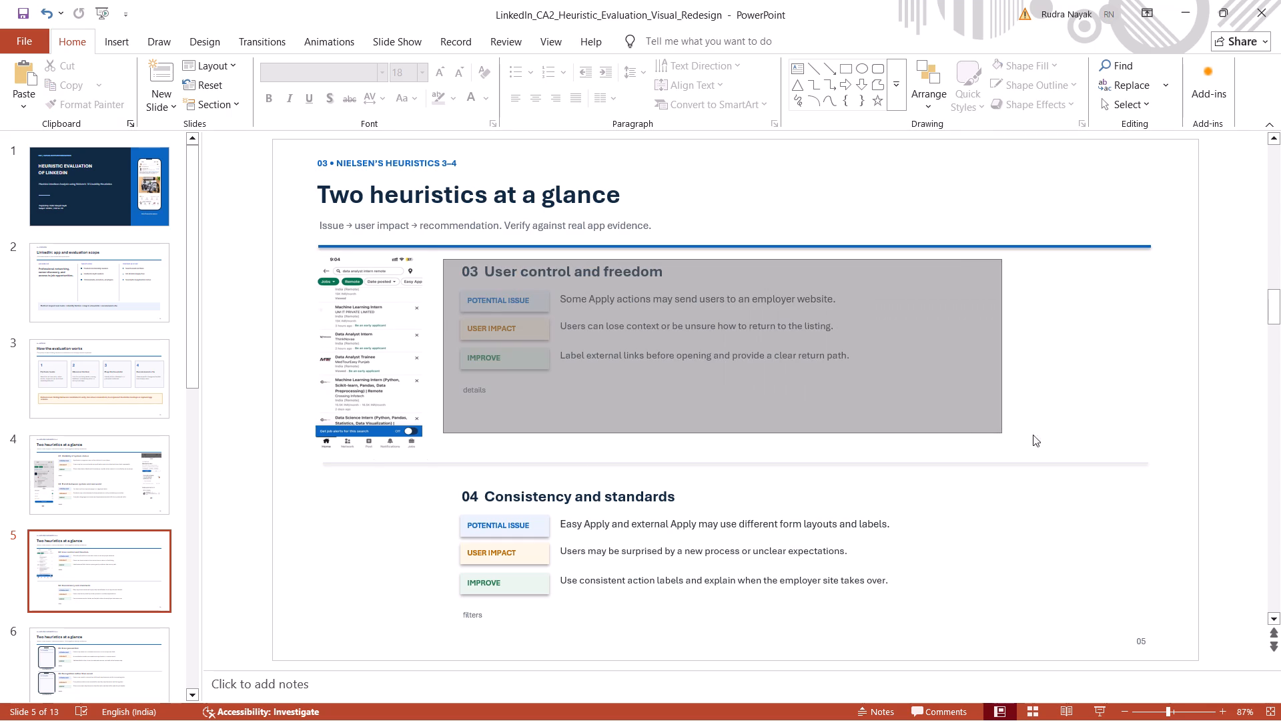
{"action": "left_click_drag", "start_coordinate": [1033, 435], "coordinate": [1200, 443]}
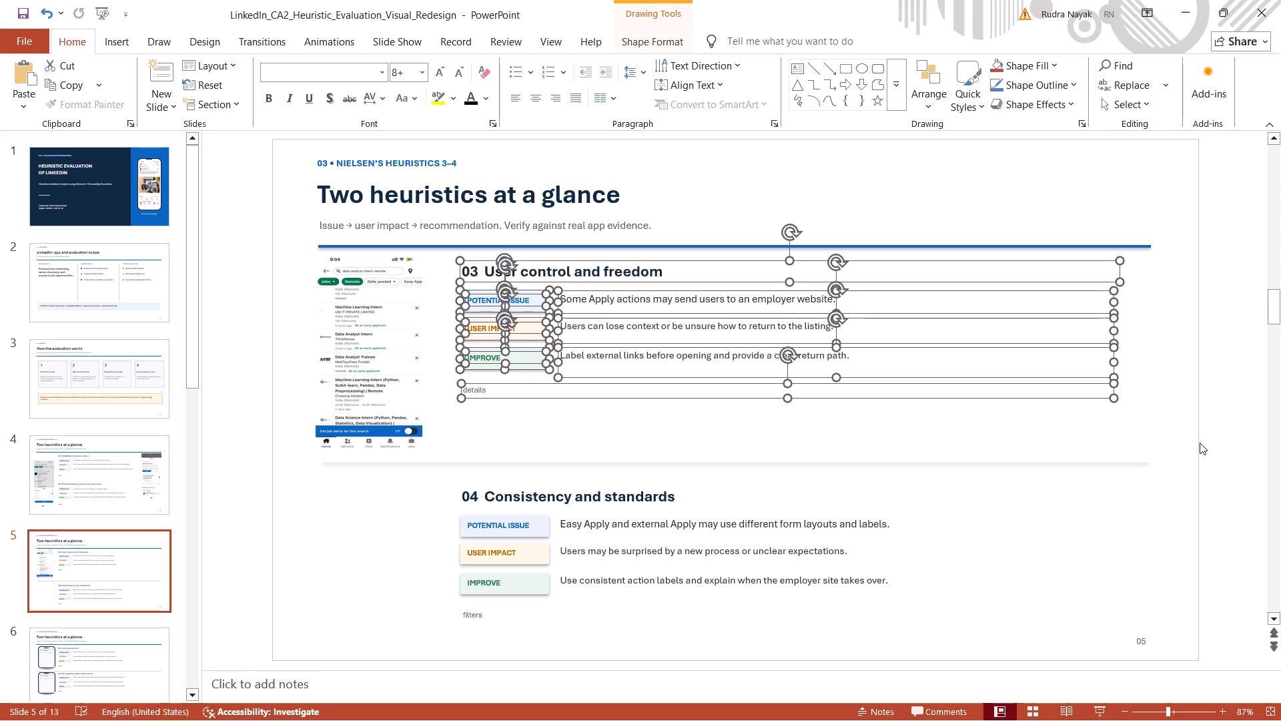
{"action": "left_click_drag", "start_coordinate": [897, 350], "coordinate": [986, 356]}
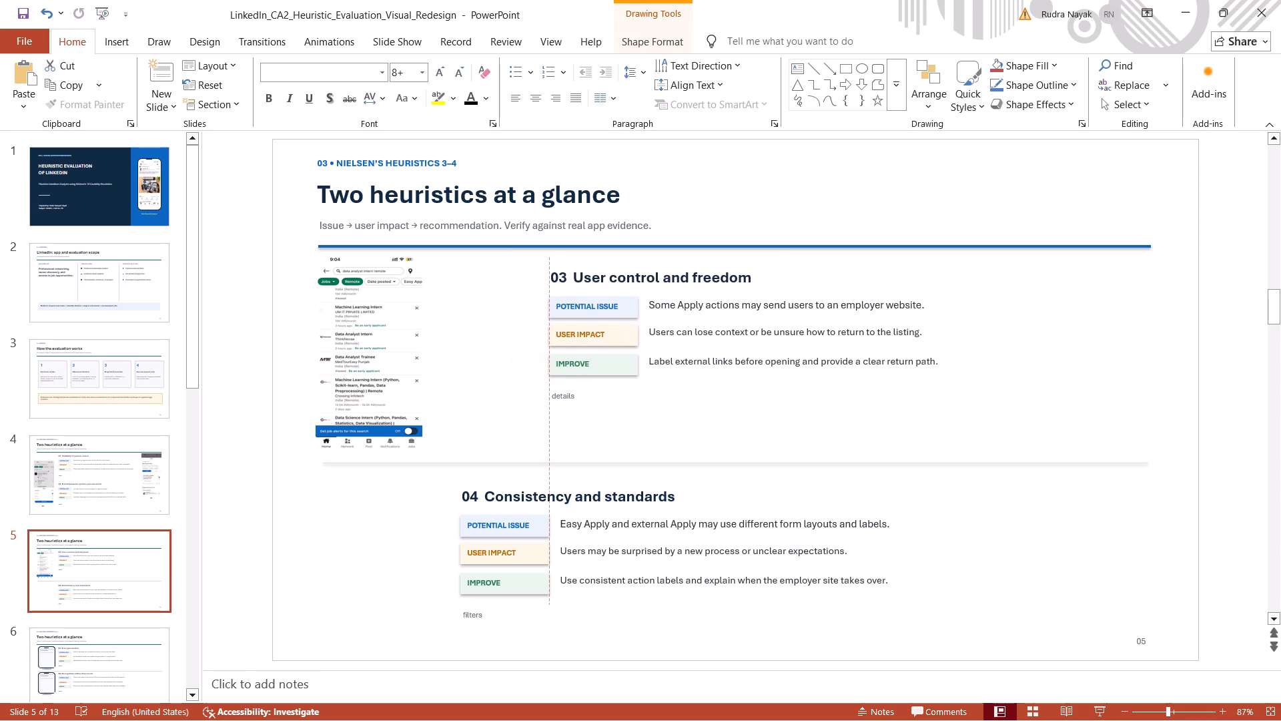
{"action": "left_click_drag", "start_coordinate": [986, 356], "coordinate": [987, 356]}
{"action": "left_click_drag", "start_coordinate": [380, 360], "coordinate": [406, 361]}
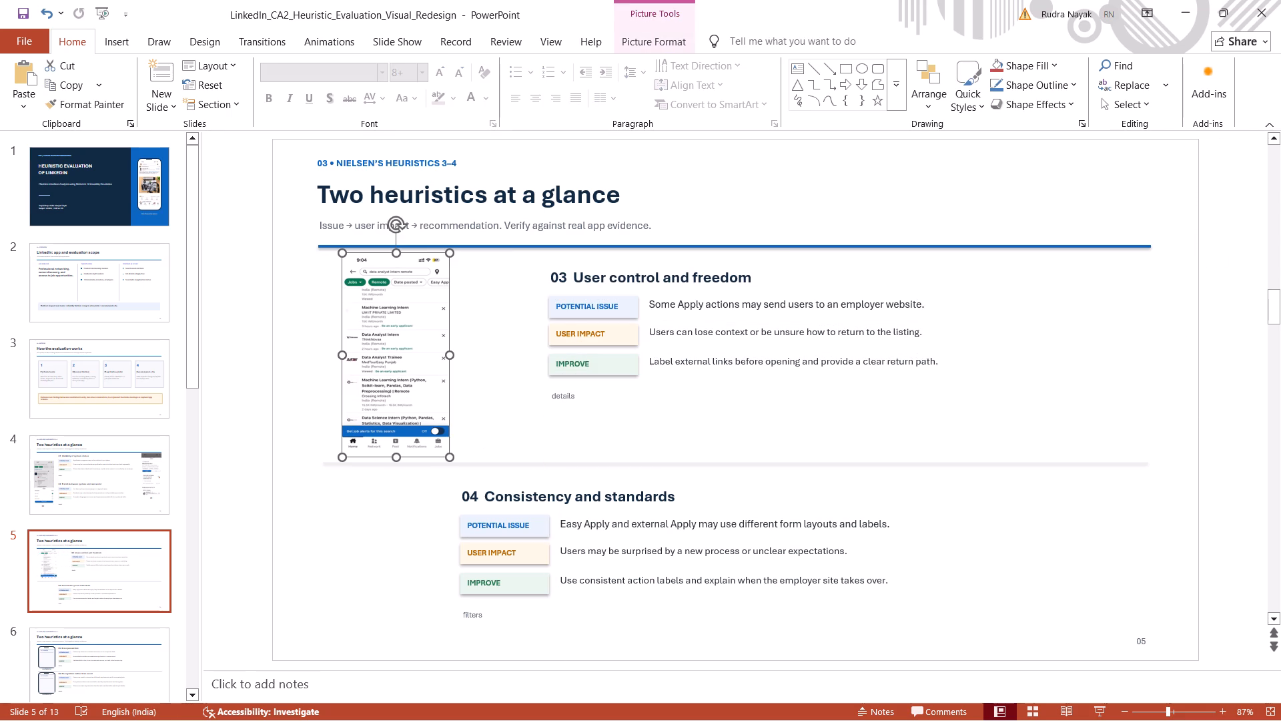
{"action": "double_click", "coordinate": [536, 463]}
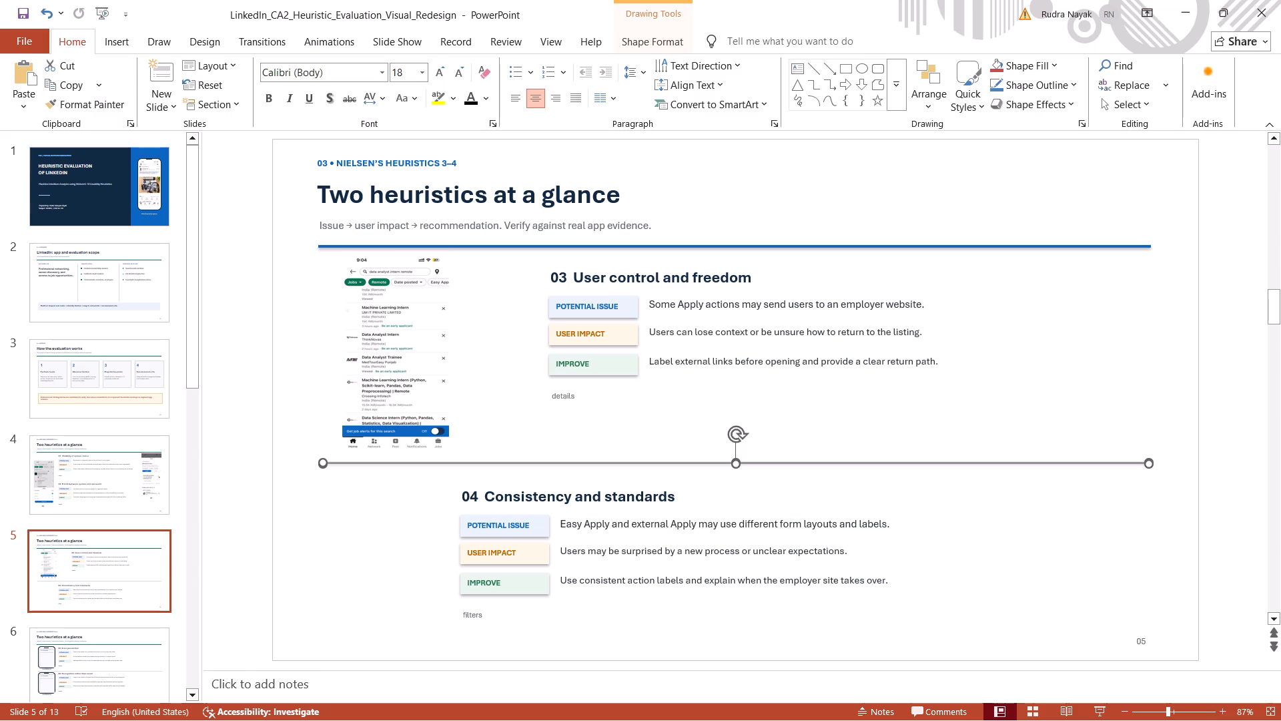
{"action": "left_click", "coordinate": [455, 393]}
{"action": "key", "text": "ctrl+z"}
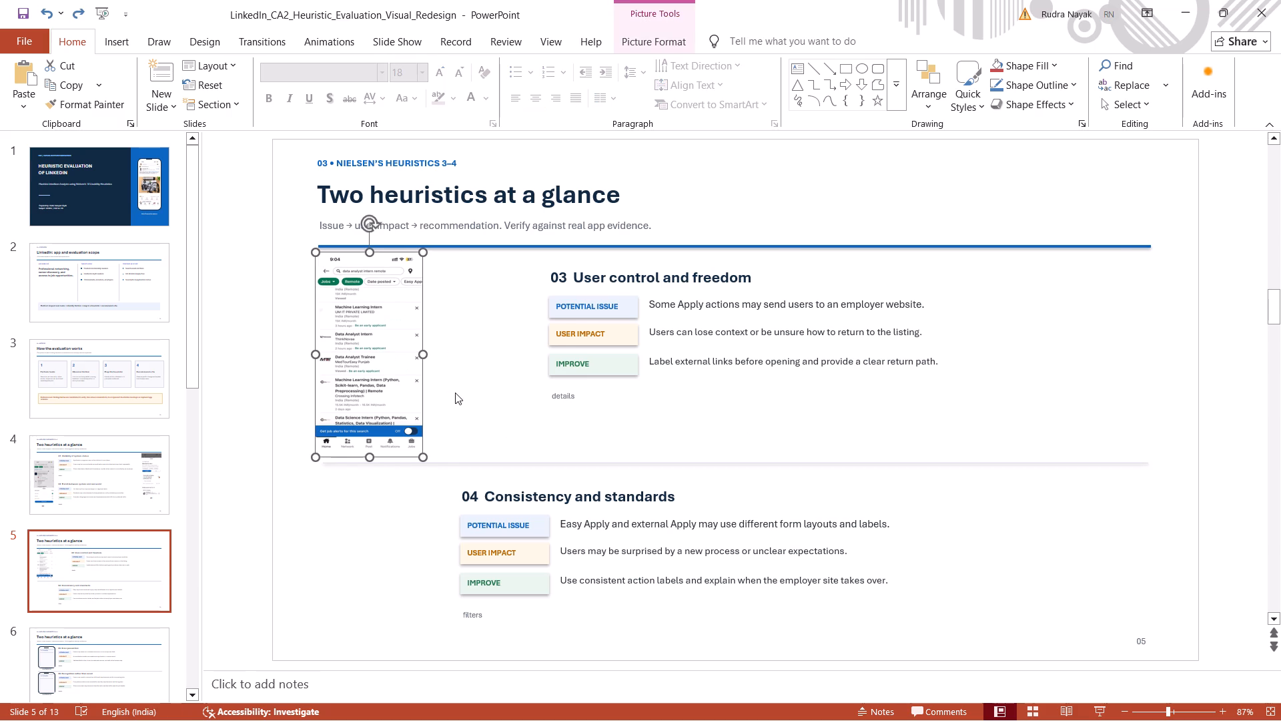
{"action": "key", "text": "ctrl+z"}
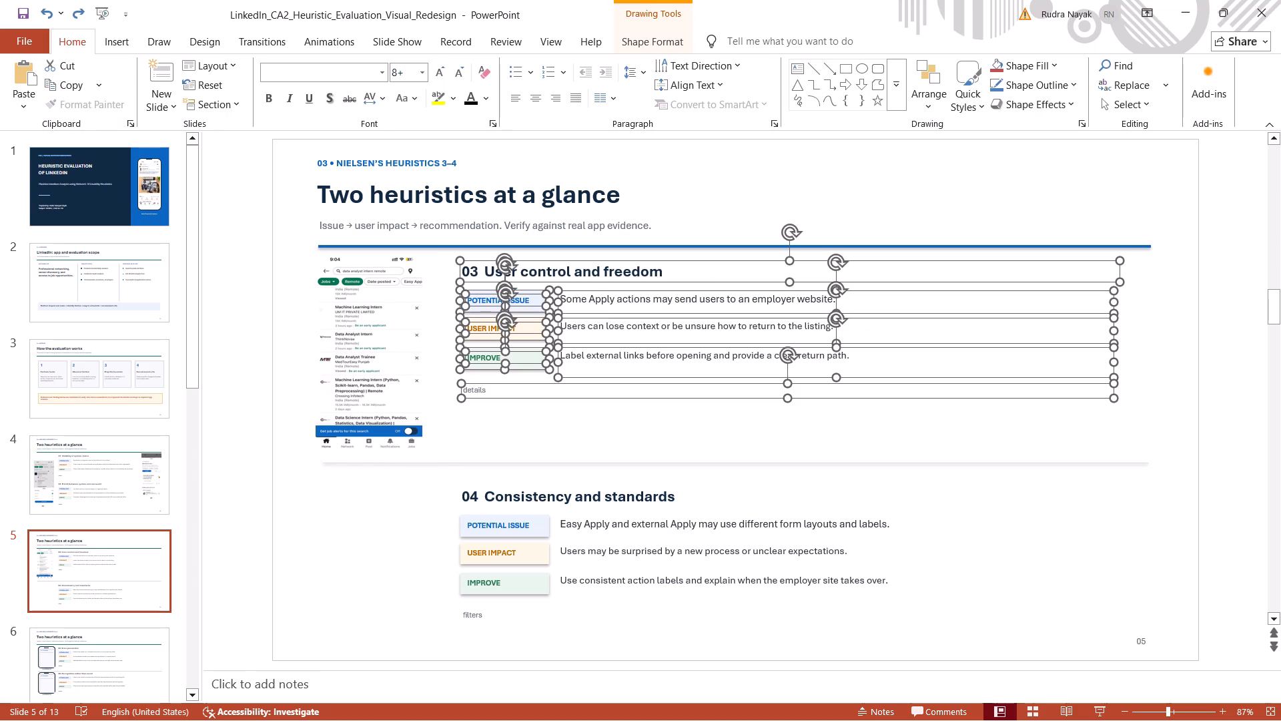
Nudge the heuristic 03 text block and its screenshot slightly to the right on the slide.
{"action": "left_click_drag", "start_coordinate": [636, 373], "coordinate": [644, 373]}
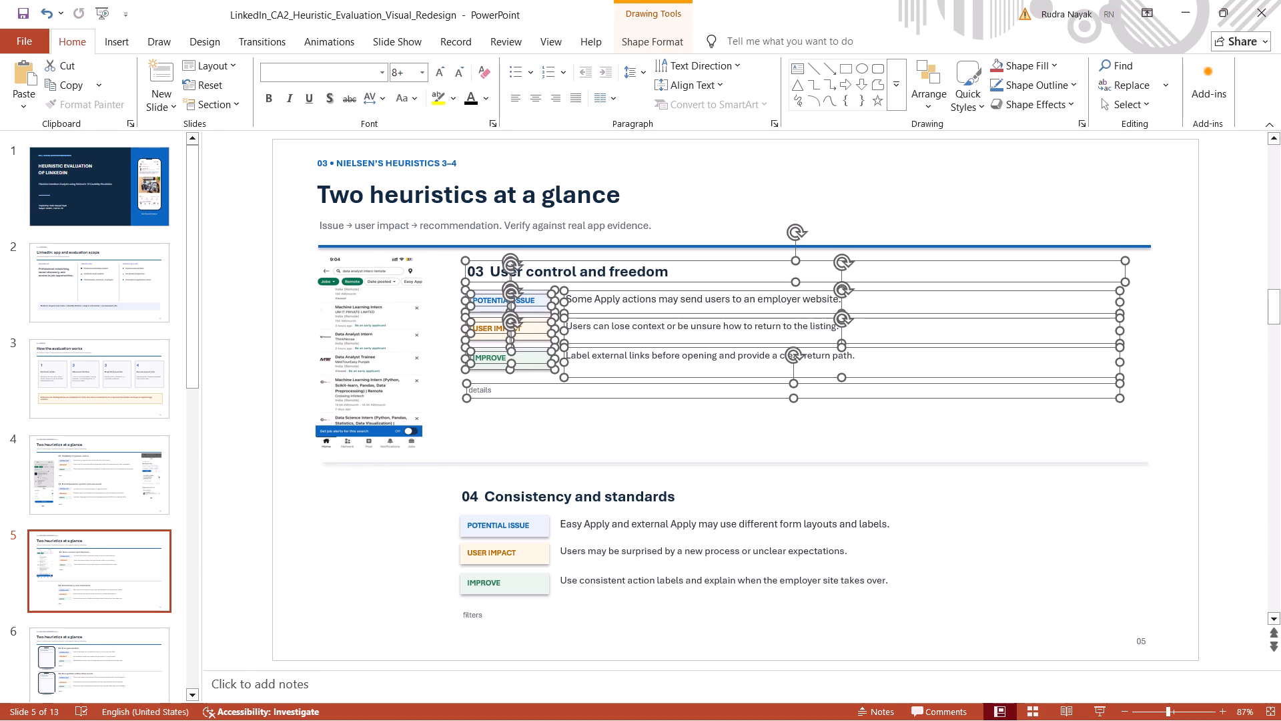
{"action": "left_click_drag", "start_coordinate": [404, 353], "coordinate": [416, 352]}
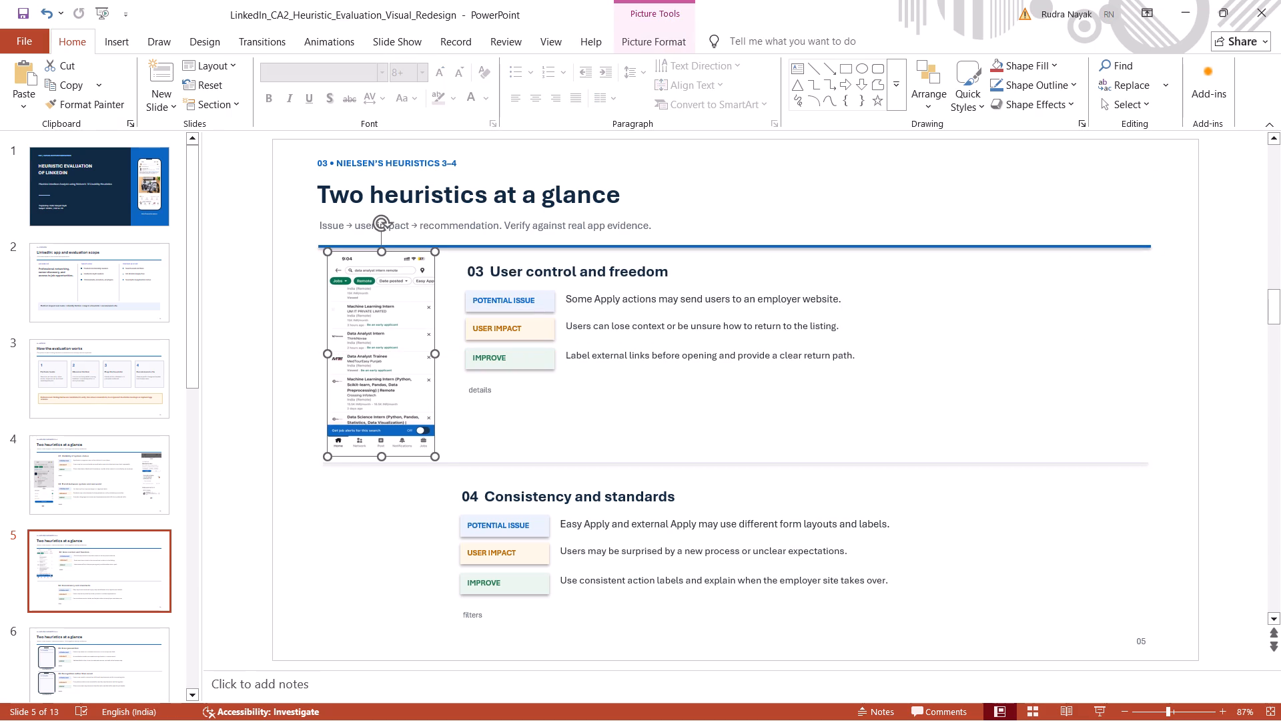
{"action": "left_click", "coordinate": [388, 479]}
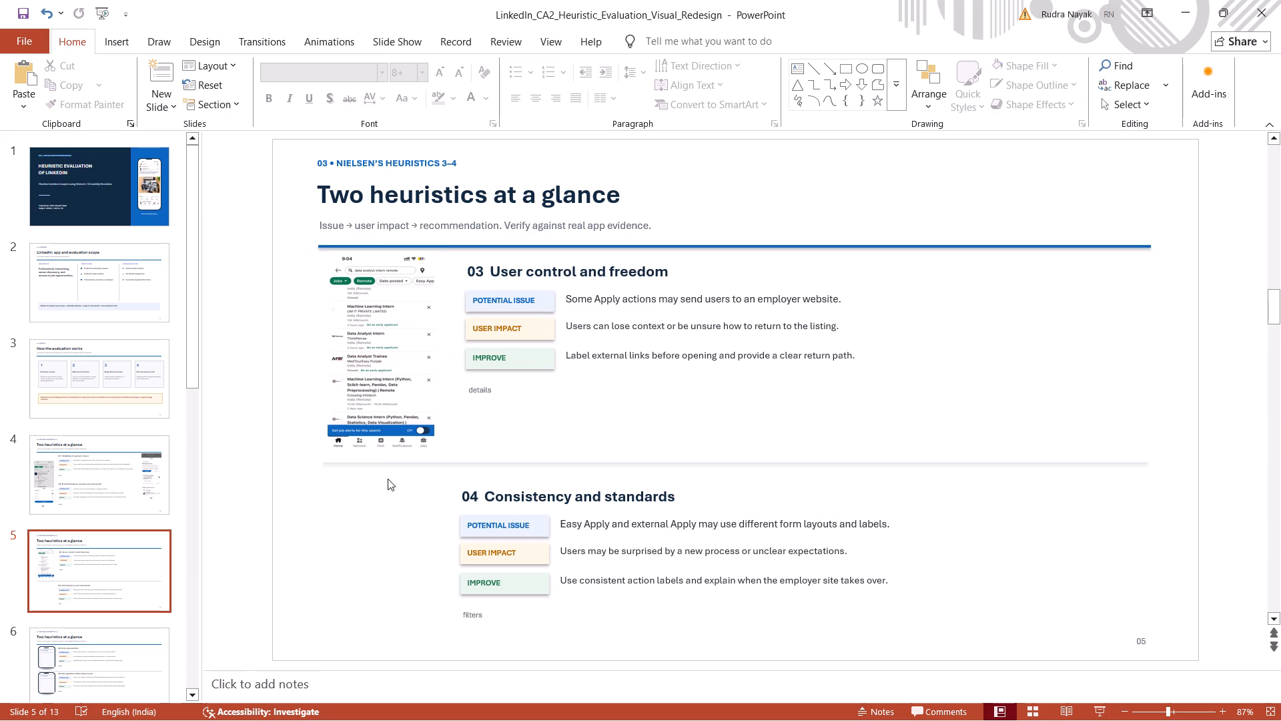
Inspect slide 5's layout up close and preview the slide full screen as a slide show.
{"action": "scroll", "coordinate": [384, 383], "scroll_direction": "up", "scroll_amount": 6, "text": "ctrl"}
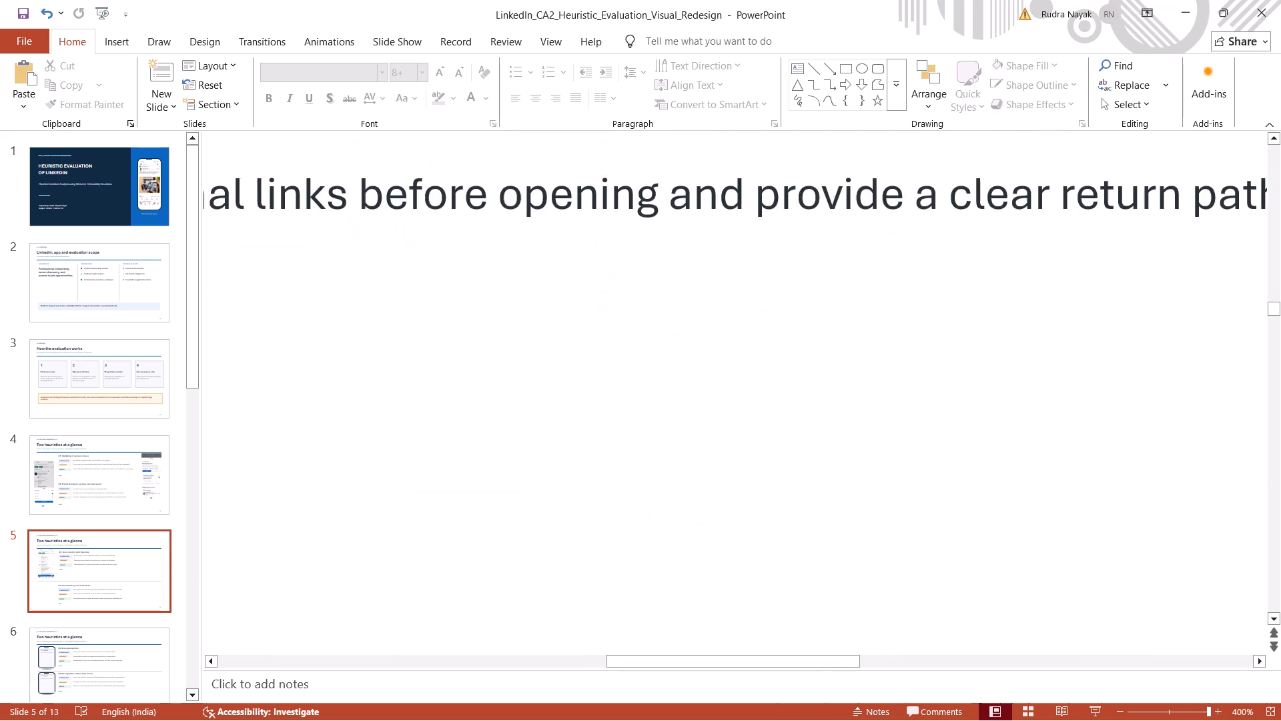
{"action": "scroll", "coordinate": [384, 383], "scroll_direction": "right", "scroll_amount": 17}
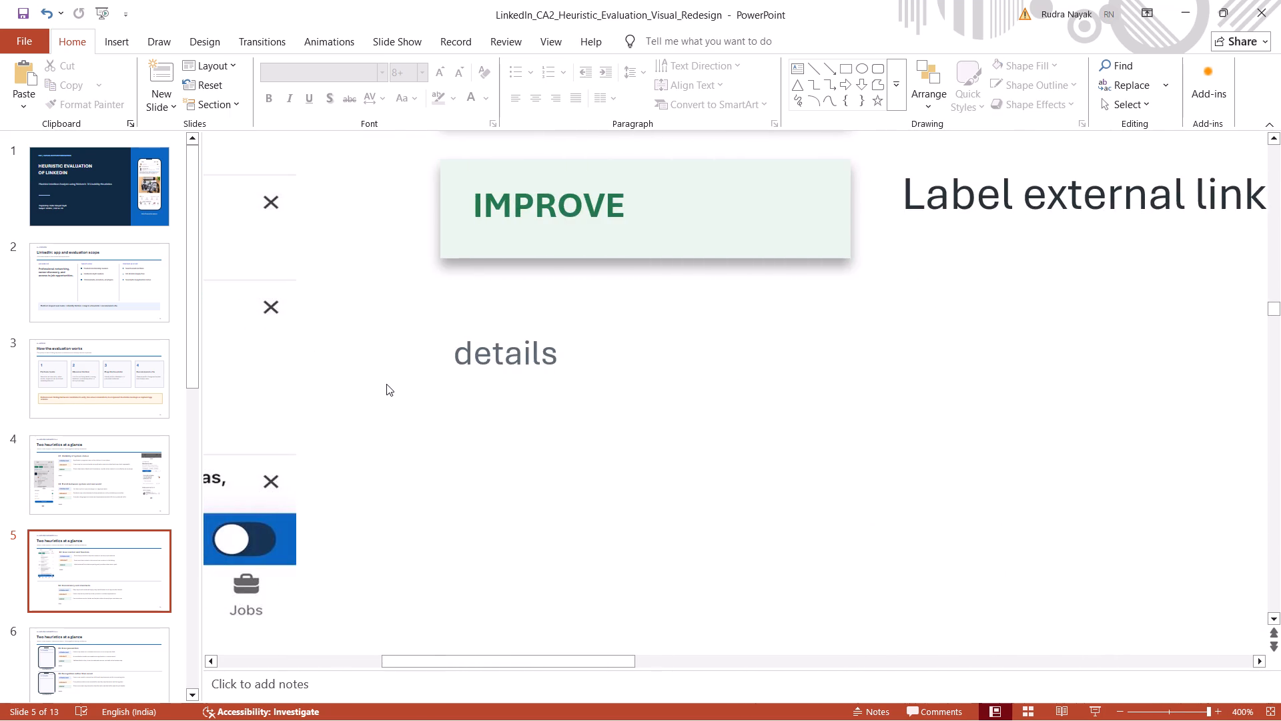
{"action": "scroll", "coordinate": [386, 384], "scroll_direction": "down", "scroll_amount": 3, "text": "ctrl"}
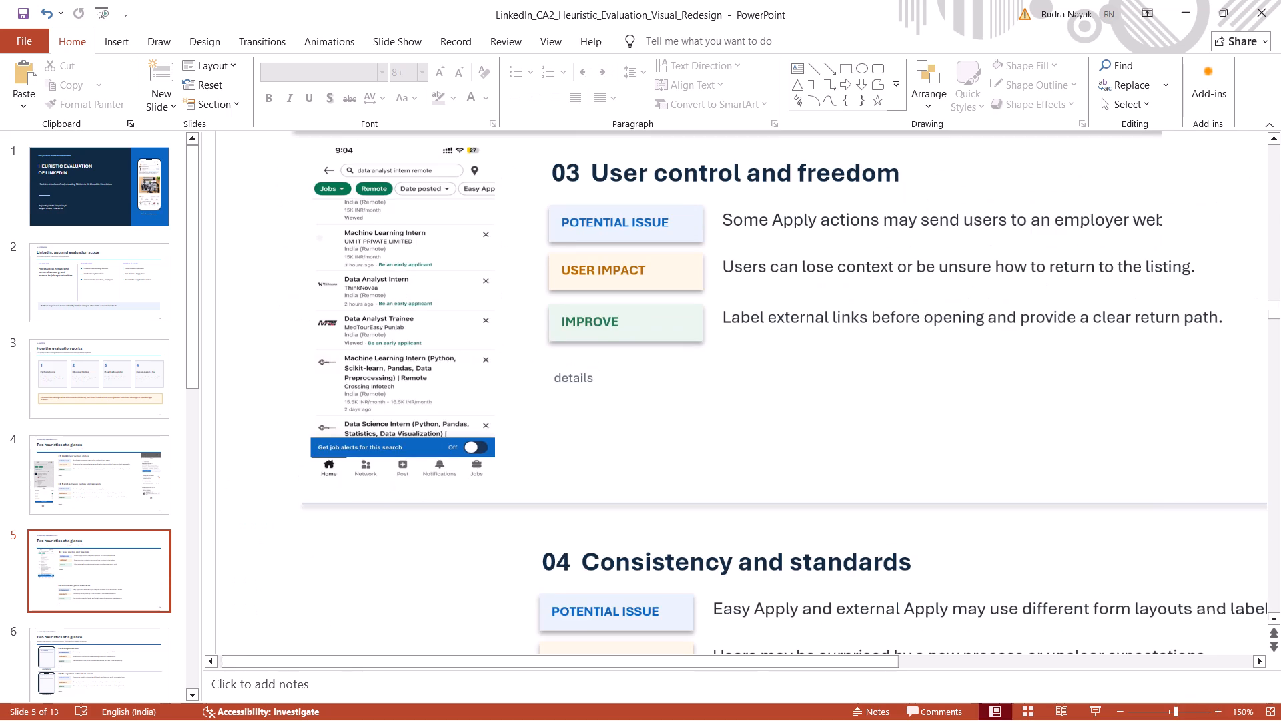
{"action": "scroll", "coordinate": [519, 349], "scroll_direction": "down", "scroll_amount": 3, "text": "ctrl"}
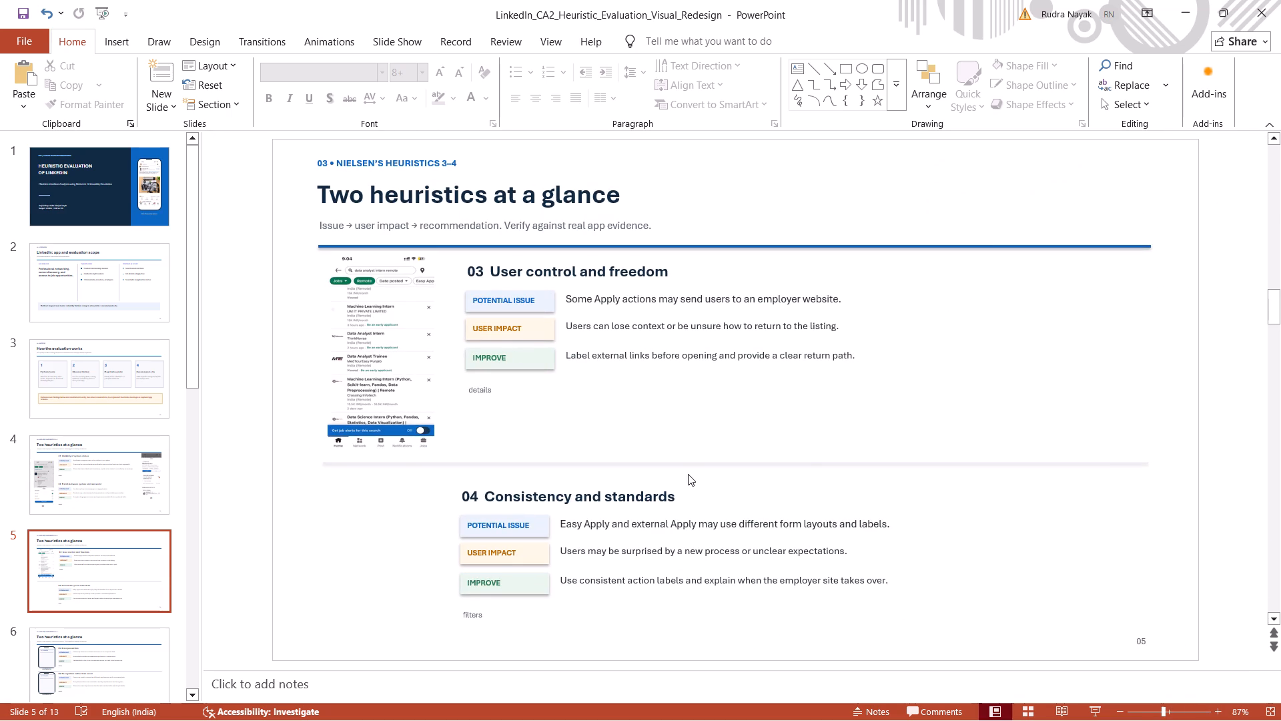
{"action": "left_click", "coordinate": [1088, 709]}
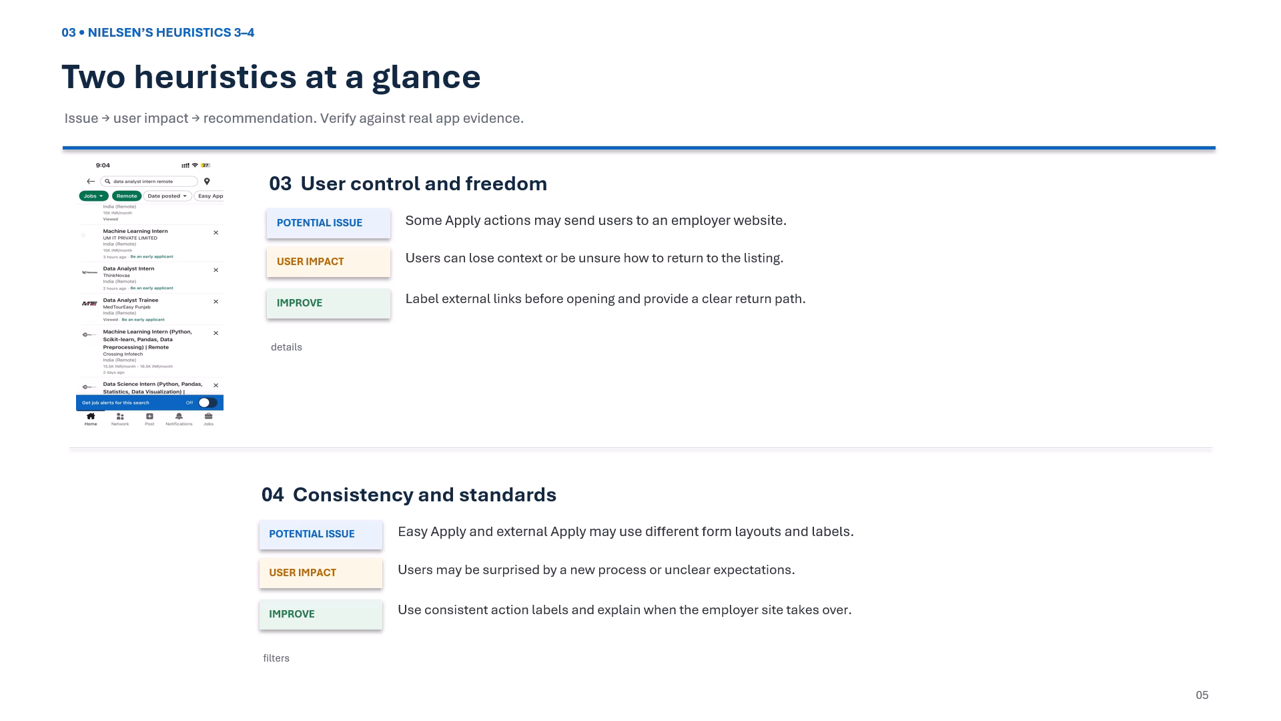
{"action": "key", "text": "Escape"}
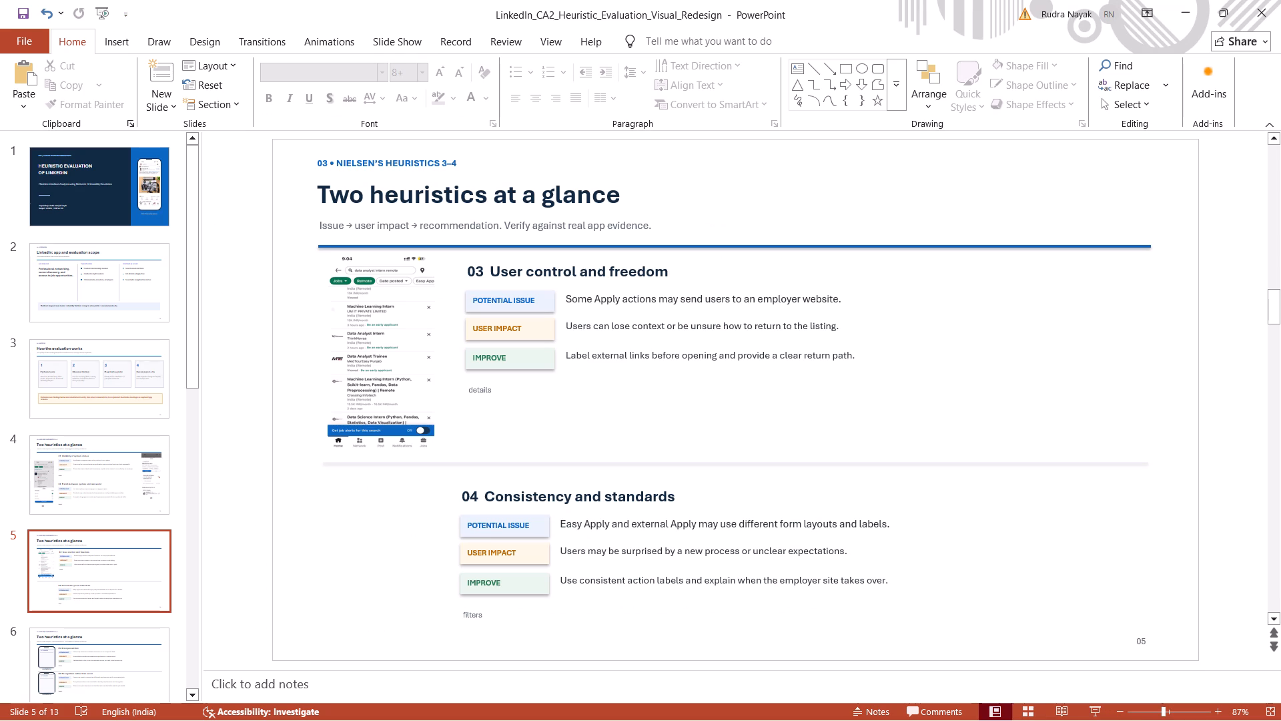
Delete the horizontal divider line between heuristics 03 and 04 on slide 5.
{"action": "left_click", "coordinate": [569, 463]}
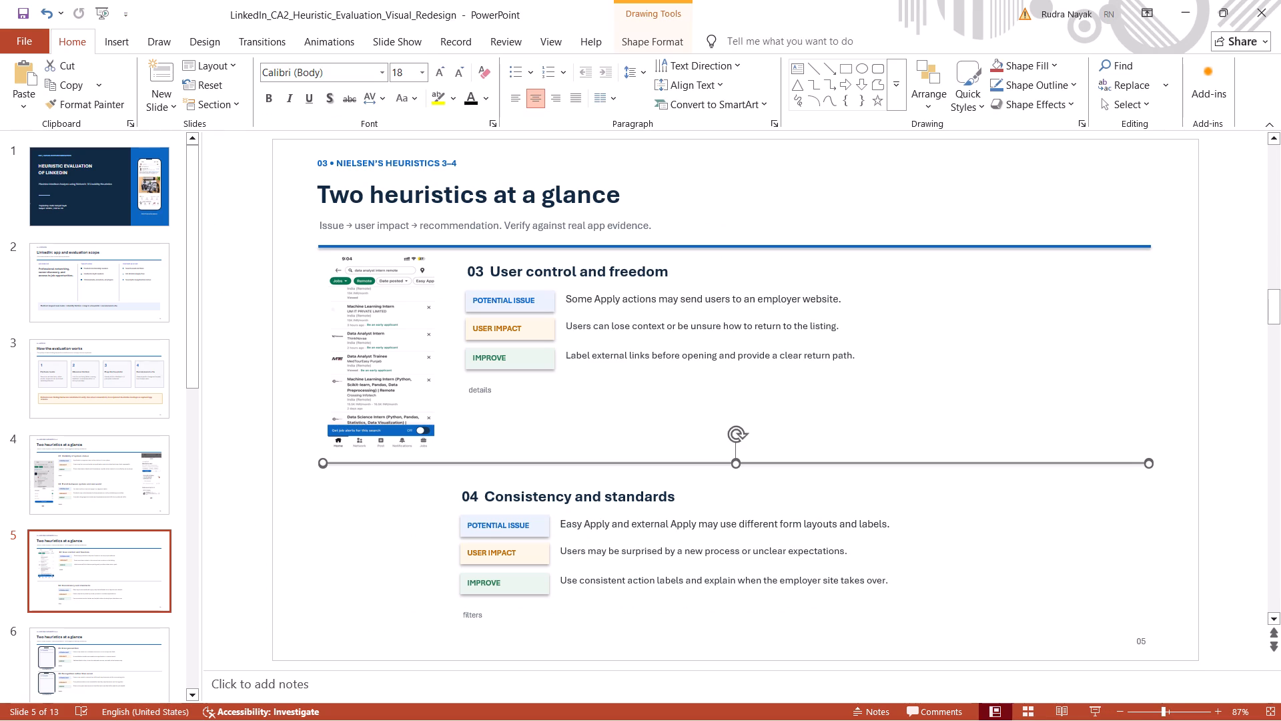
{"action": "key", "text": "Delete"}
Enlarge the job search screenshot down to the heuristic 04 heading and align it with the left end of the blue title line.
{"action": "left_click", "coordinate": [432, 437]}
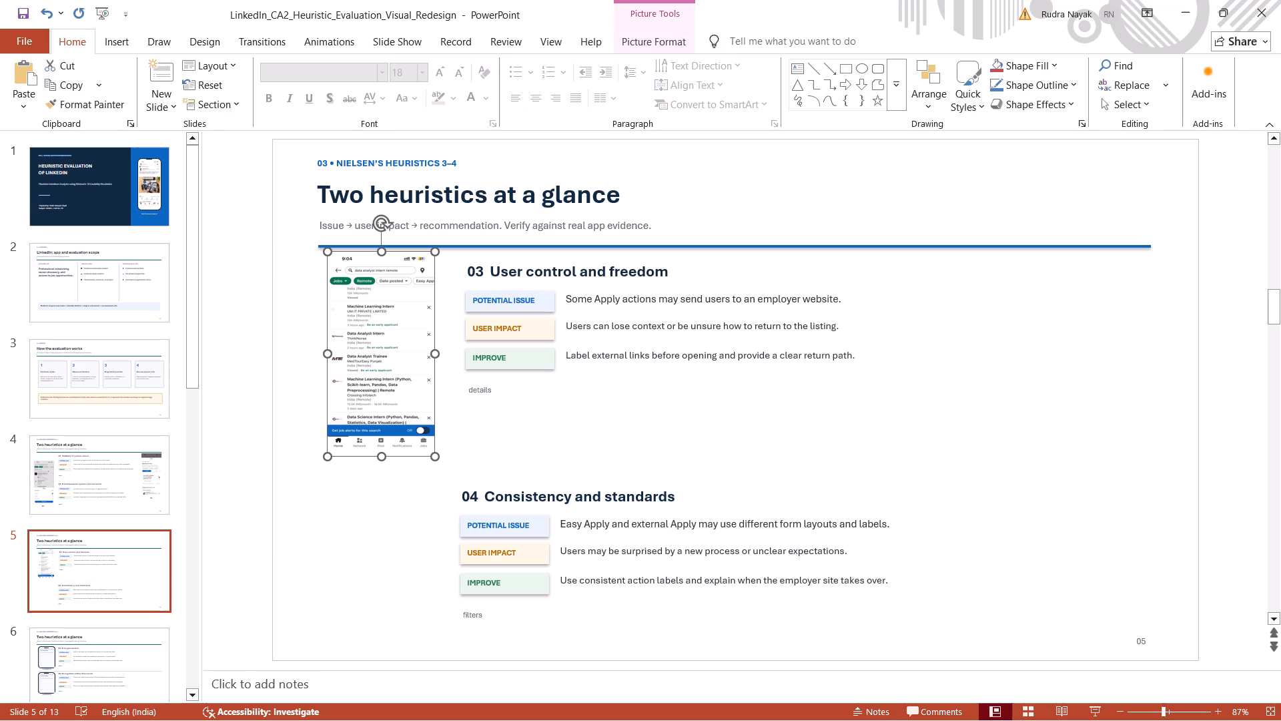
{"action": "left_click_drag", "start_coordinate": [436, 456], "coordinate": [442, 469]}
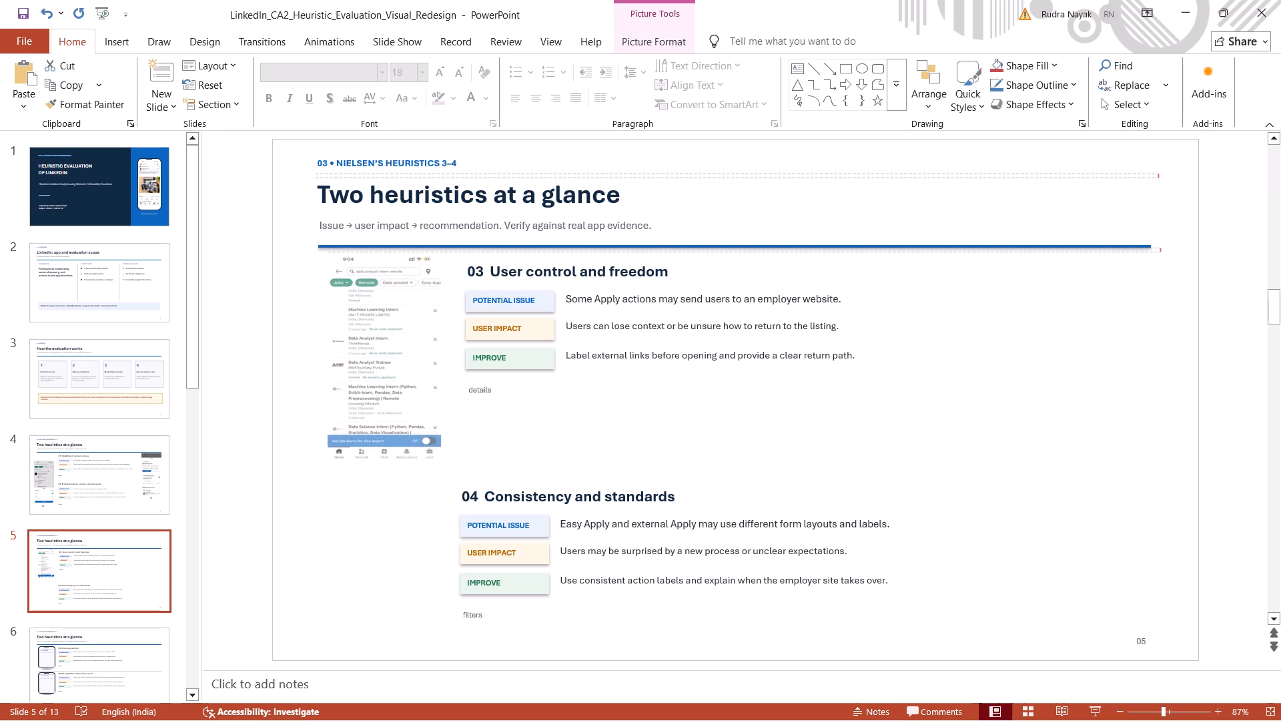
{"action": "left_click_drag", "start_coordinate": [442, 469], "coordinate": [455, 498]}
{"action": "left_click", "coordinate": [579, 460]}
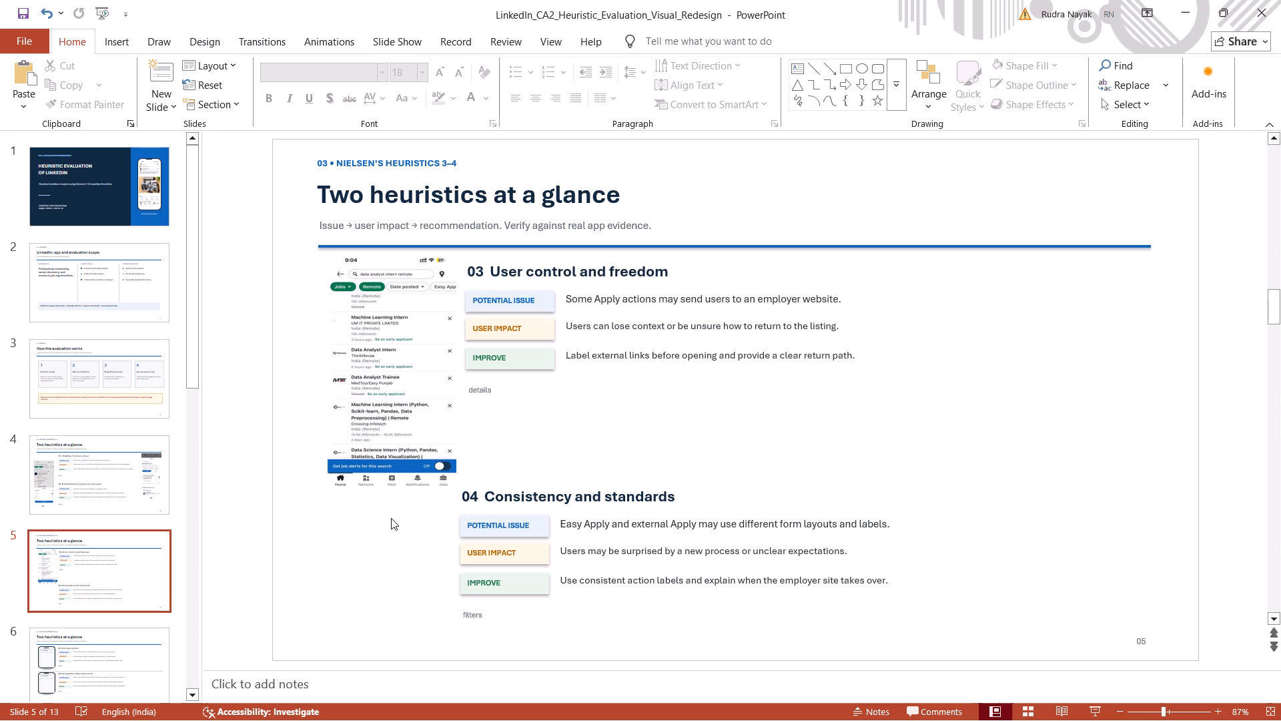
{"action": "left_click_drag", "start_coordinate": [425, 502], "coordinate": [419, 501]}
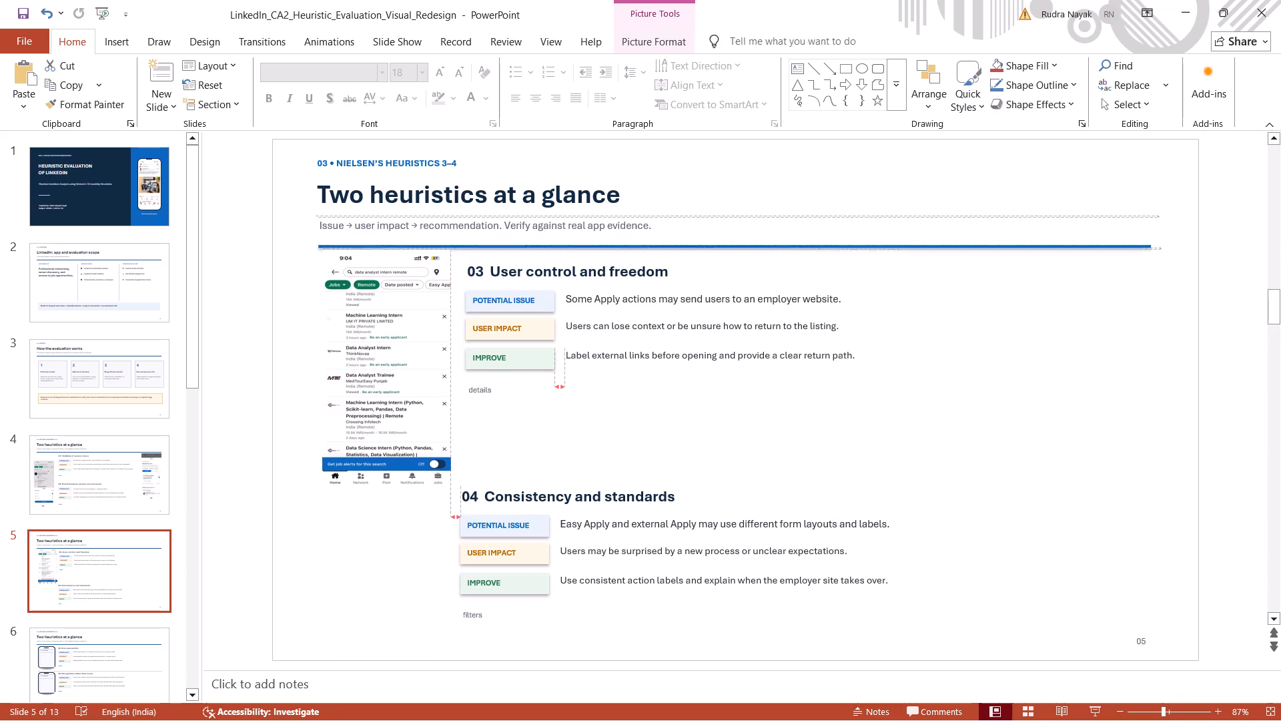
{"action": "left_click_drag", "start_coordinate": [419, 501], "coordinate": [414, 501]}
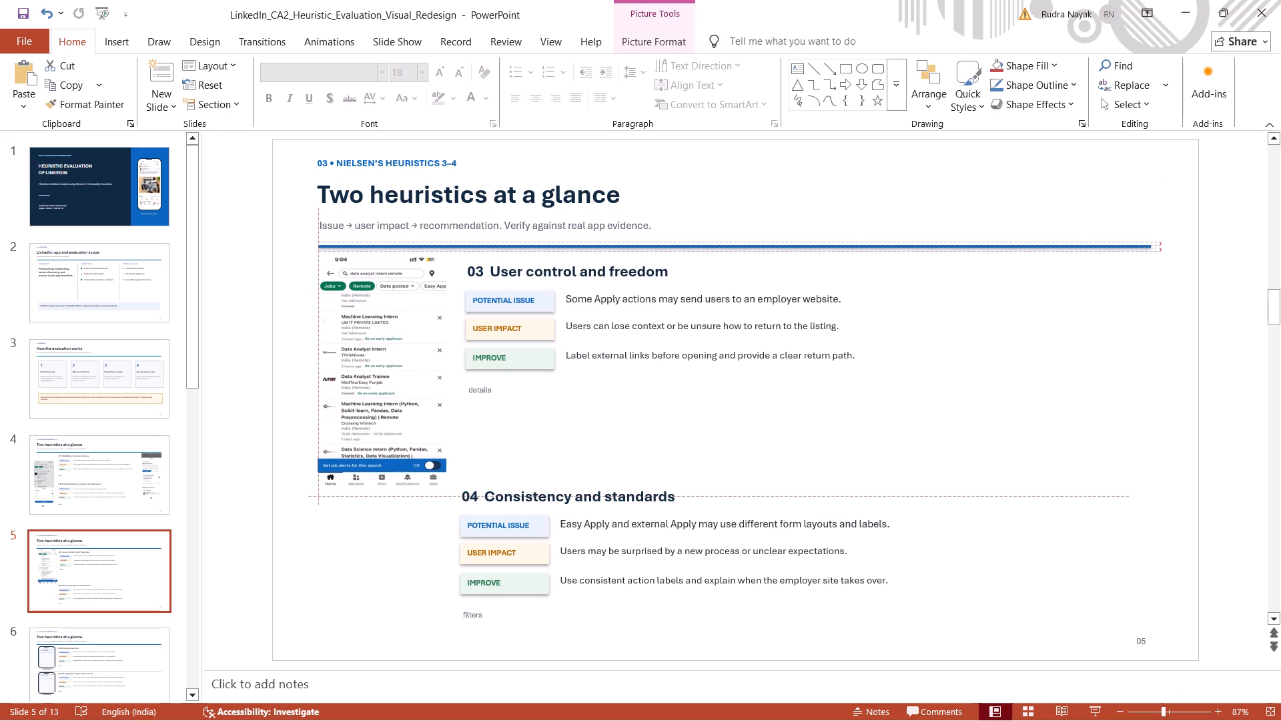
{"action": "left_click_drag", "start_coordinate": [414, 501], "coordinate": [416, 501]}
{"action": "left_click", "coordinate": [568, 445]}
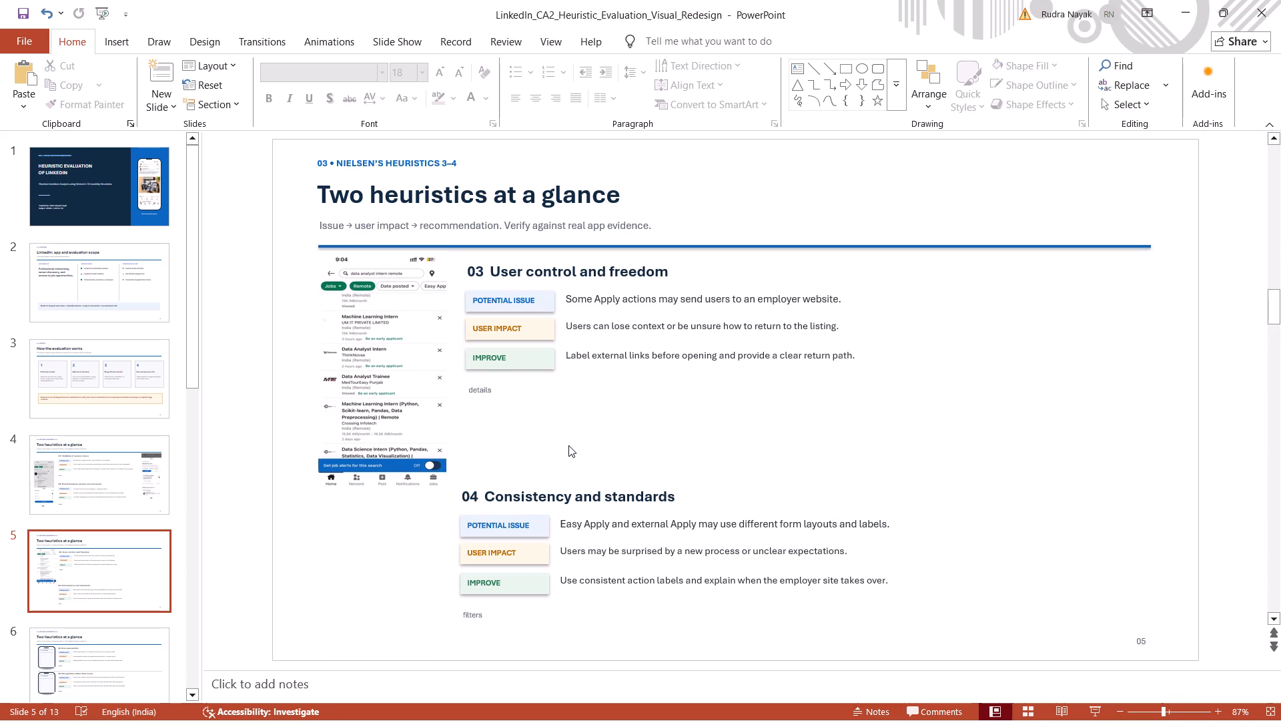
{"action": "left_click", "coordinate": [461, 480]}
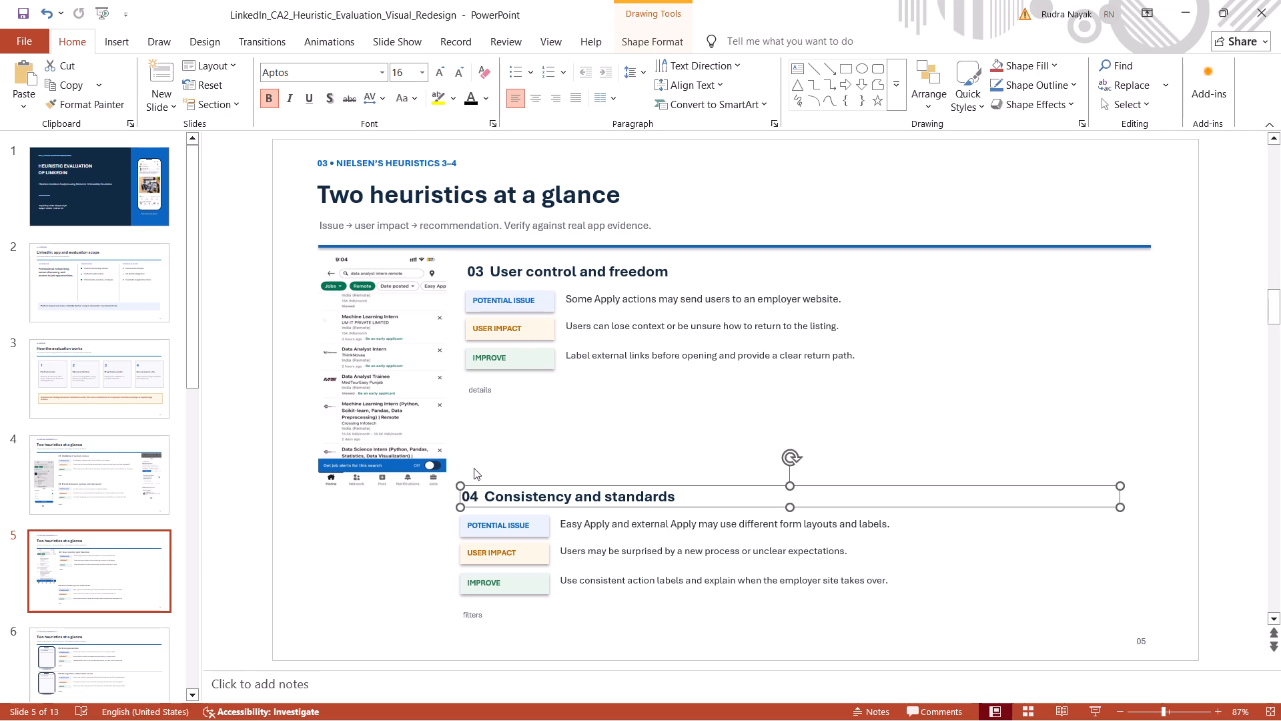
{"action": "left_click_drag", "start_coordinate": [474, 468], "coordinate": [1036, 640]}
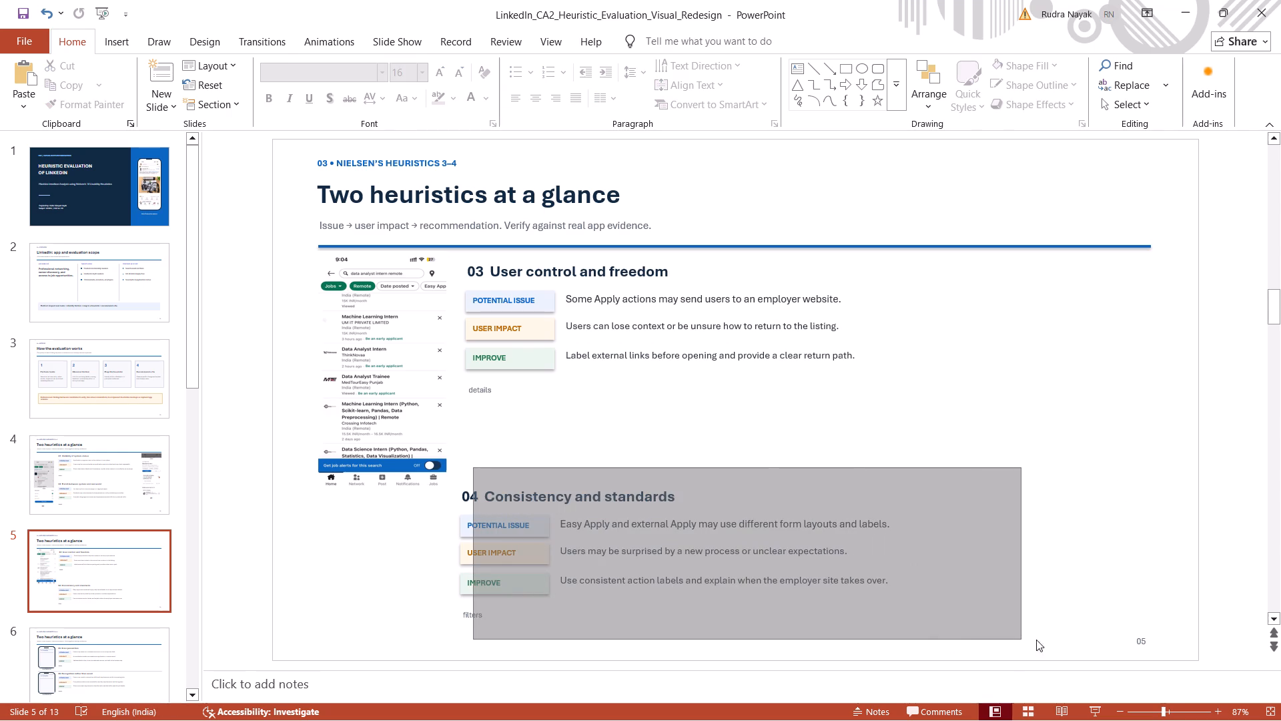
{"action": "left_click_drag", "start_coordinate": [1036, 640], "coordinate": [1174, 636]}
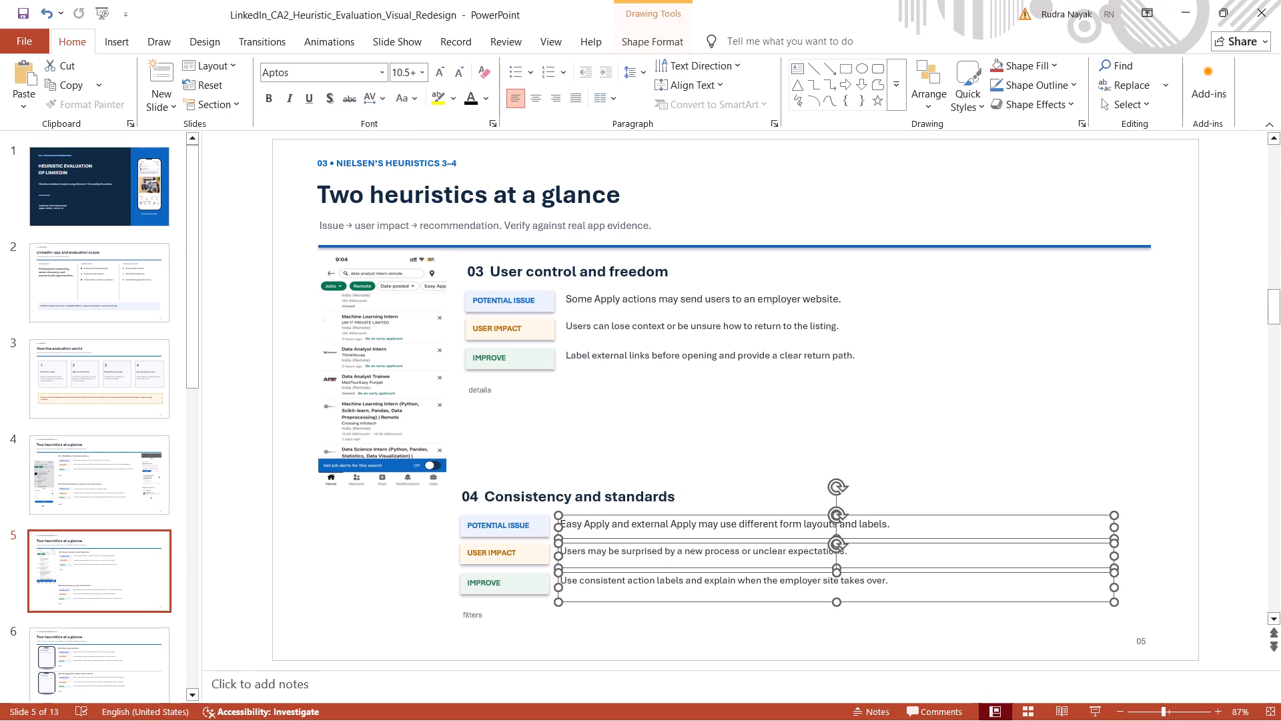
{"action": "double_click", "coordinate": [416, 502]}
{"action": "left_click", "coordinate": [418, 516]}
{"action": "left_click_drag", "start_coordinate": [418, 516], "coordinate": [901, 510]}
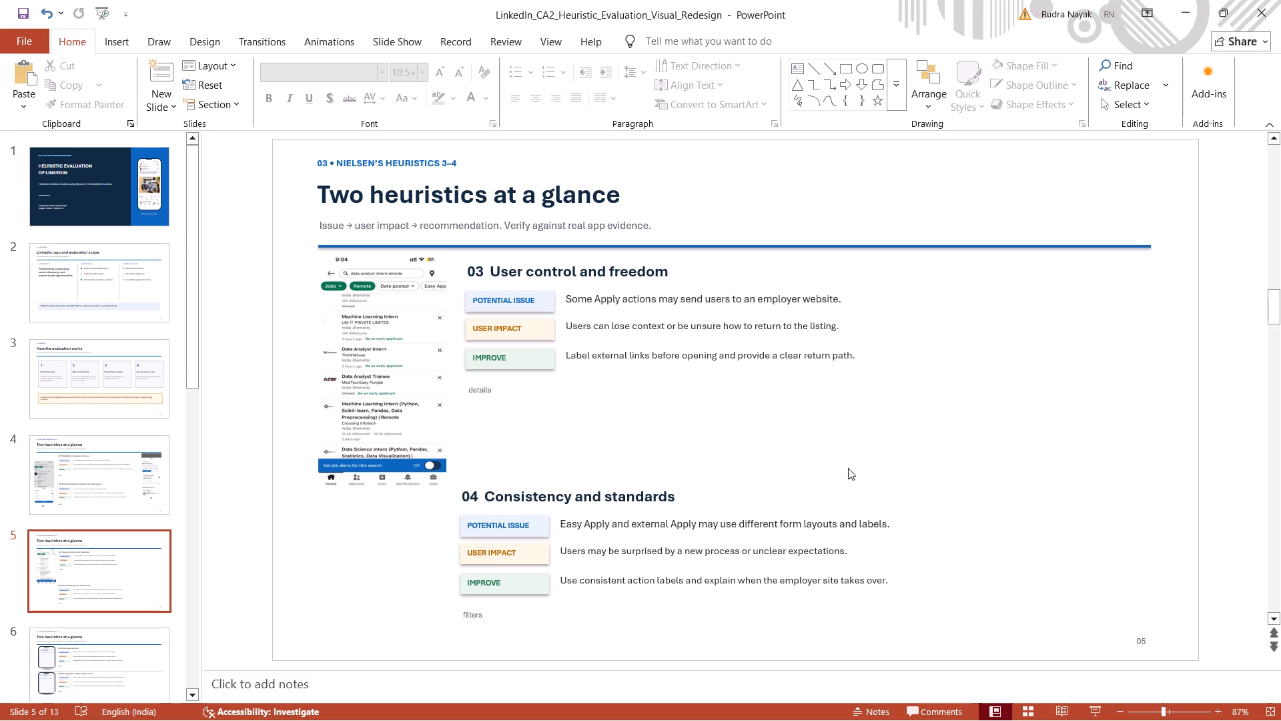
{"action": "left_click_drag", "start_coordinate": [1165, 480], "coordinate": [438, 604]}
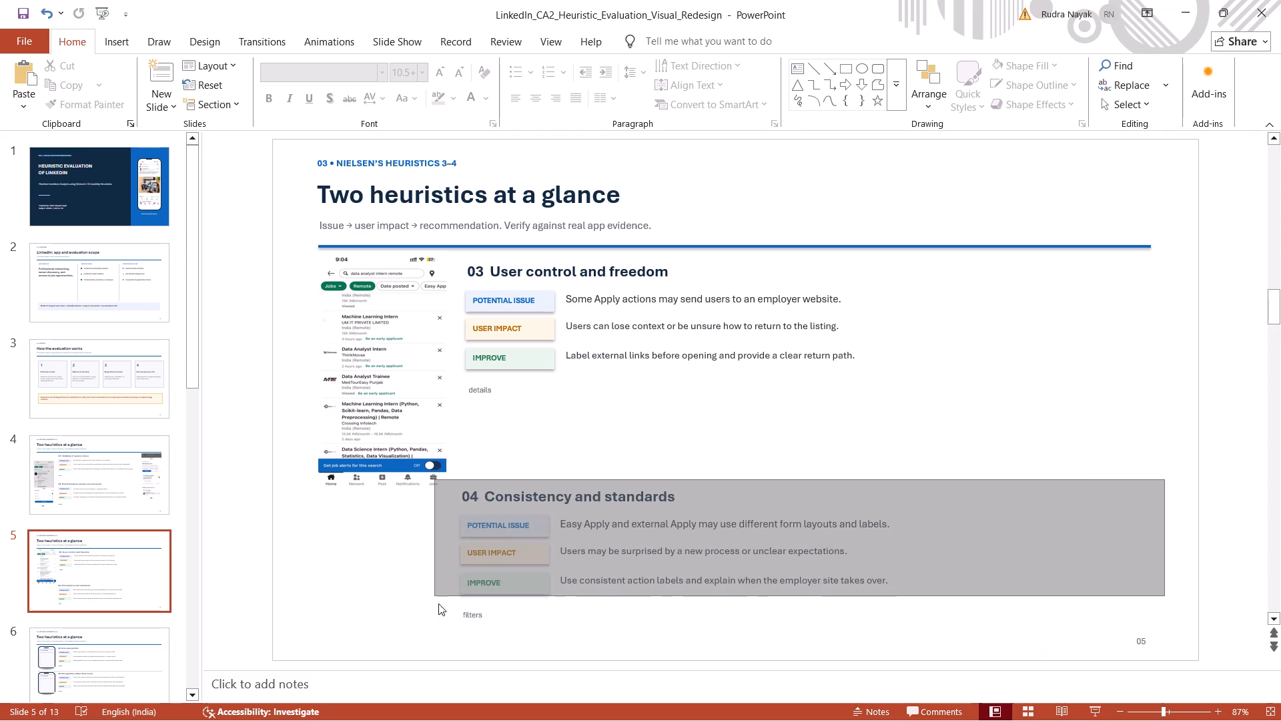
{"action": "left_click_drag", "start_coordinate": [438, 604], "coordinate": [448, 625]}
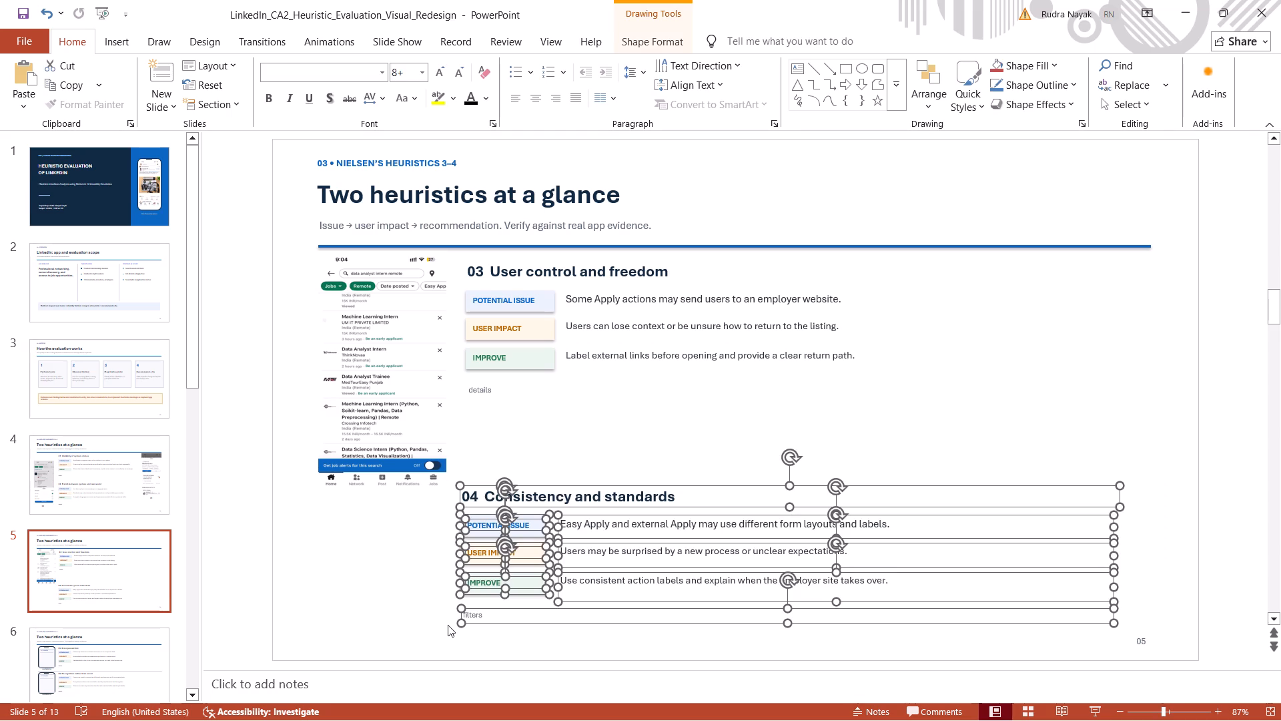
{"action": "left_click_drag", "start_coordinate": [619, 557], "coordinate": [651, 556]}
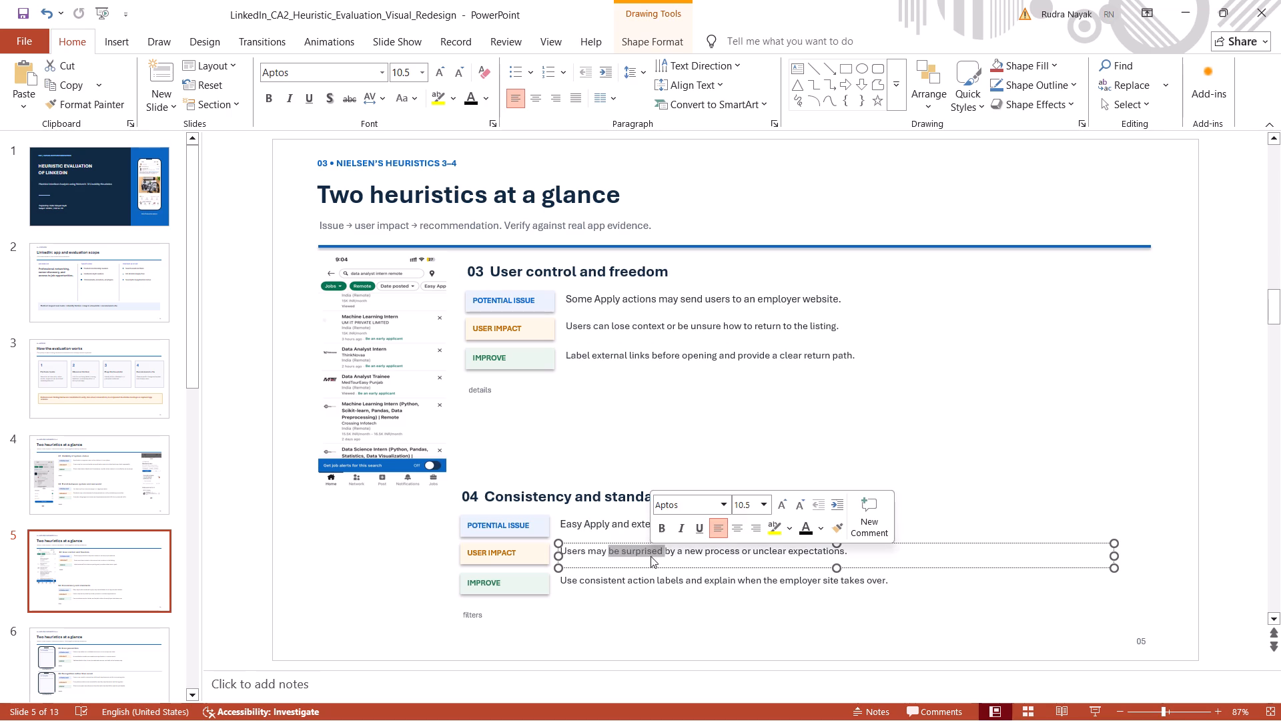
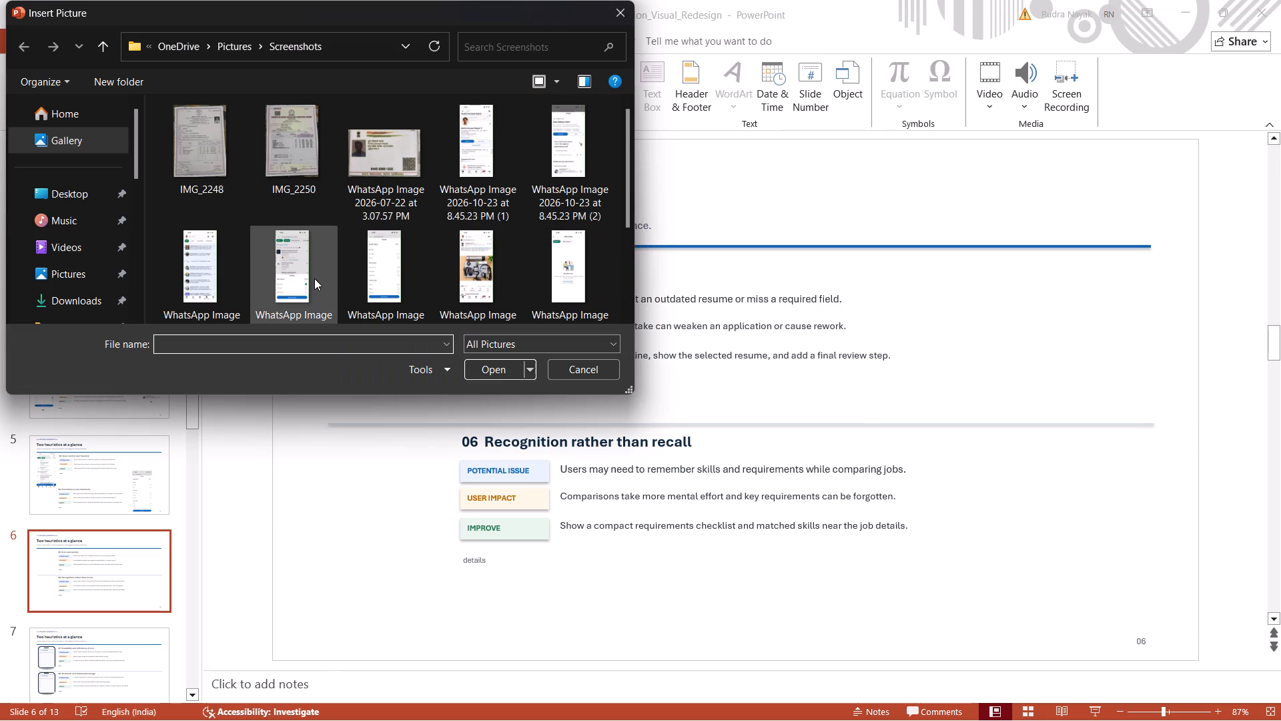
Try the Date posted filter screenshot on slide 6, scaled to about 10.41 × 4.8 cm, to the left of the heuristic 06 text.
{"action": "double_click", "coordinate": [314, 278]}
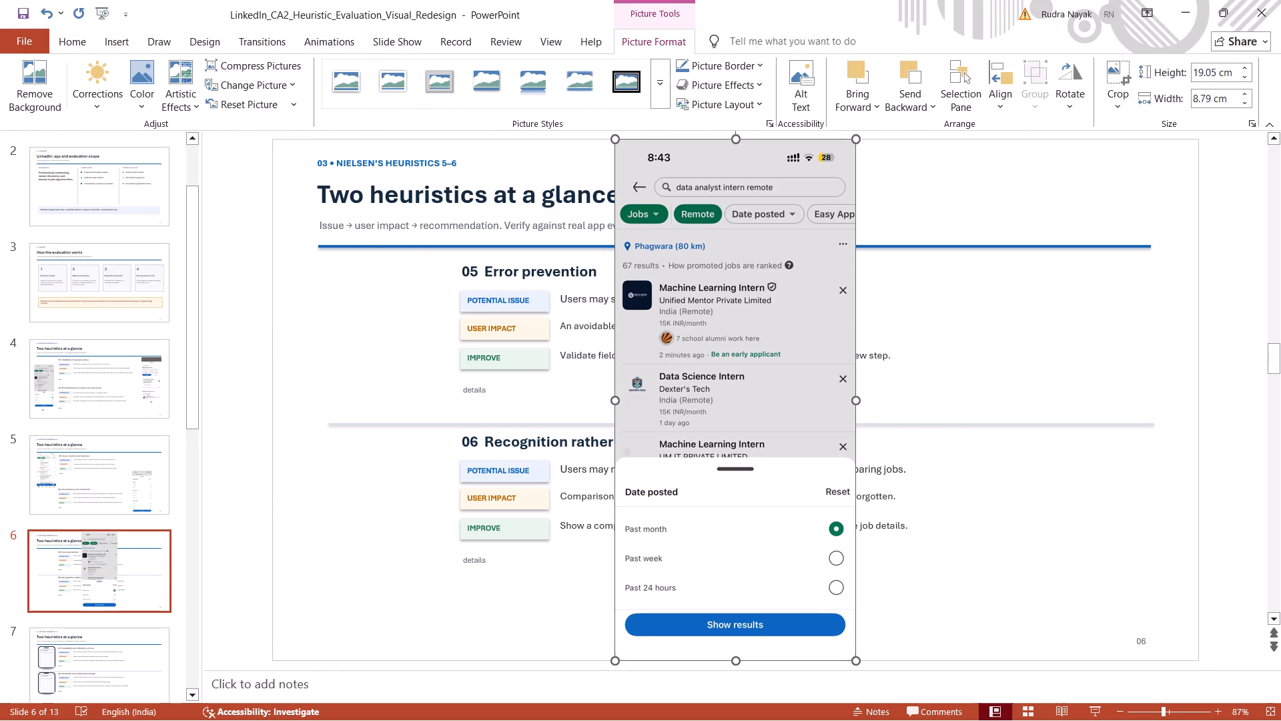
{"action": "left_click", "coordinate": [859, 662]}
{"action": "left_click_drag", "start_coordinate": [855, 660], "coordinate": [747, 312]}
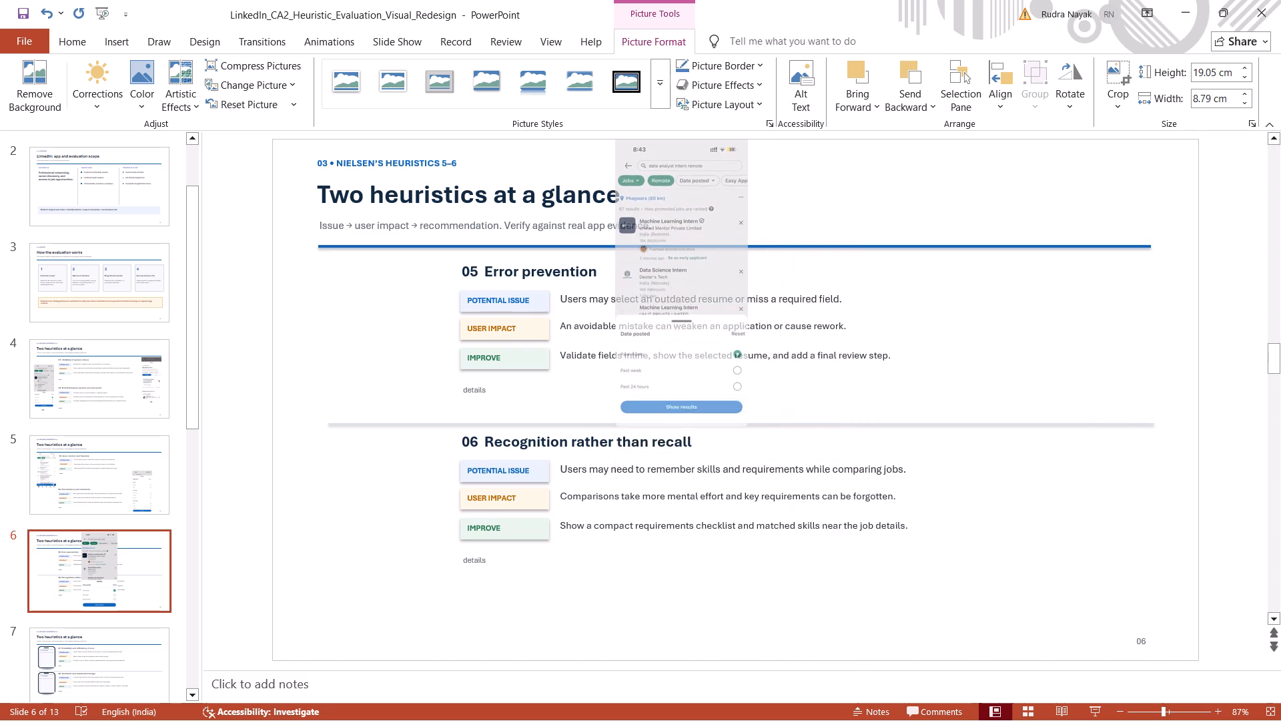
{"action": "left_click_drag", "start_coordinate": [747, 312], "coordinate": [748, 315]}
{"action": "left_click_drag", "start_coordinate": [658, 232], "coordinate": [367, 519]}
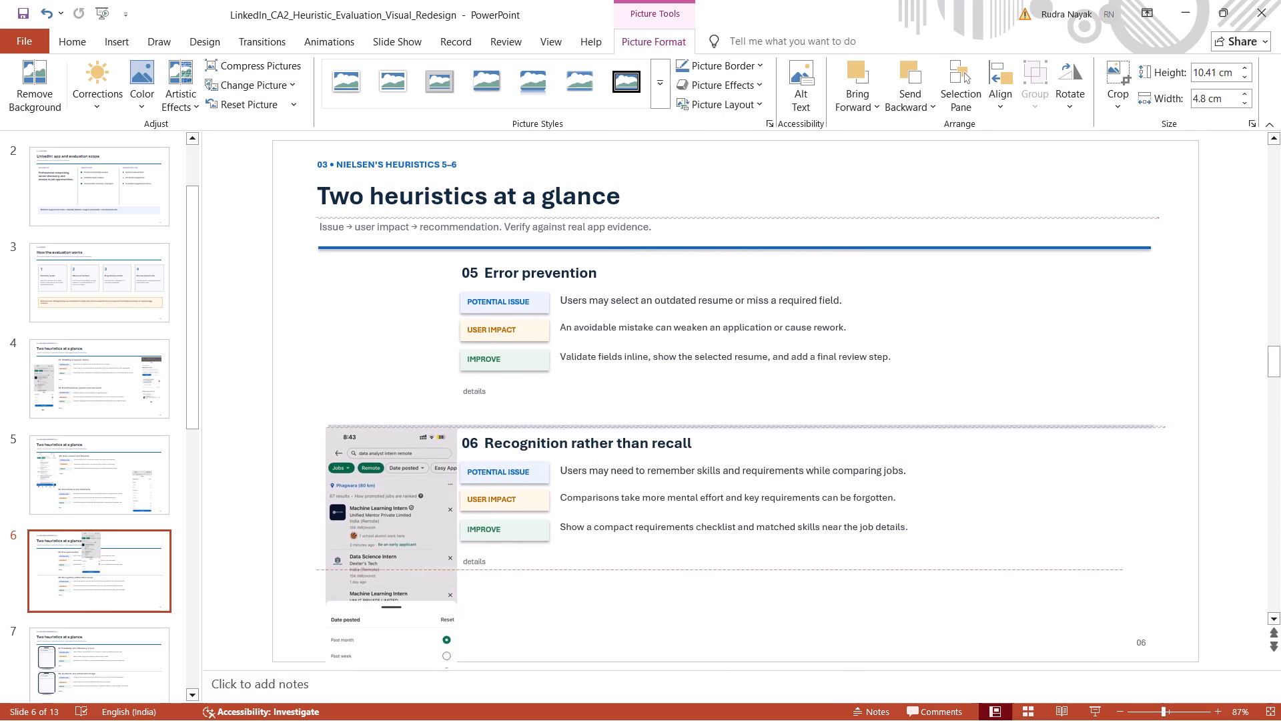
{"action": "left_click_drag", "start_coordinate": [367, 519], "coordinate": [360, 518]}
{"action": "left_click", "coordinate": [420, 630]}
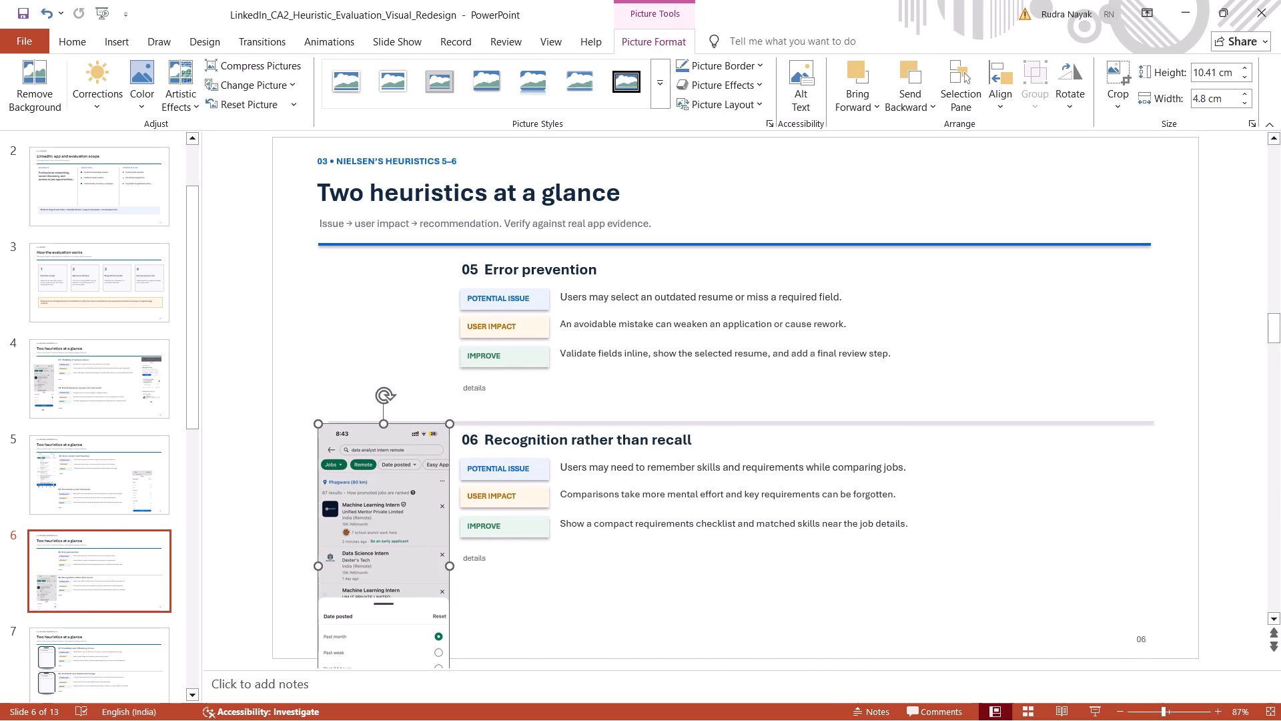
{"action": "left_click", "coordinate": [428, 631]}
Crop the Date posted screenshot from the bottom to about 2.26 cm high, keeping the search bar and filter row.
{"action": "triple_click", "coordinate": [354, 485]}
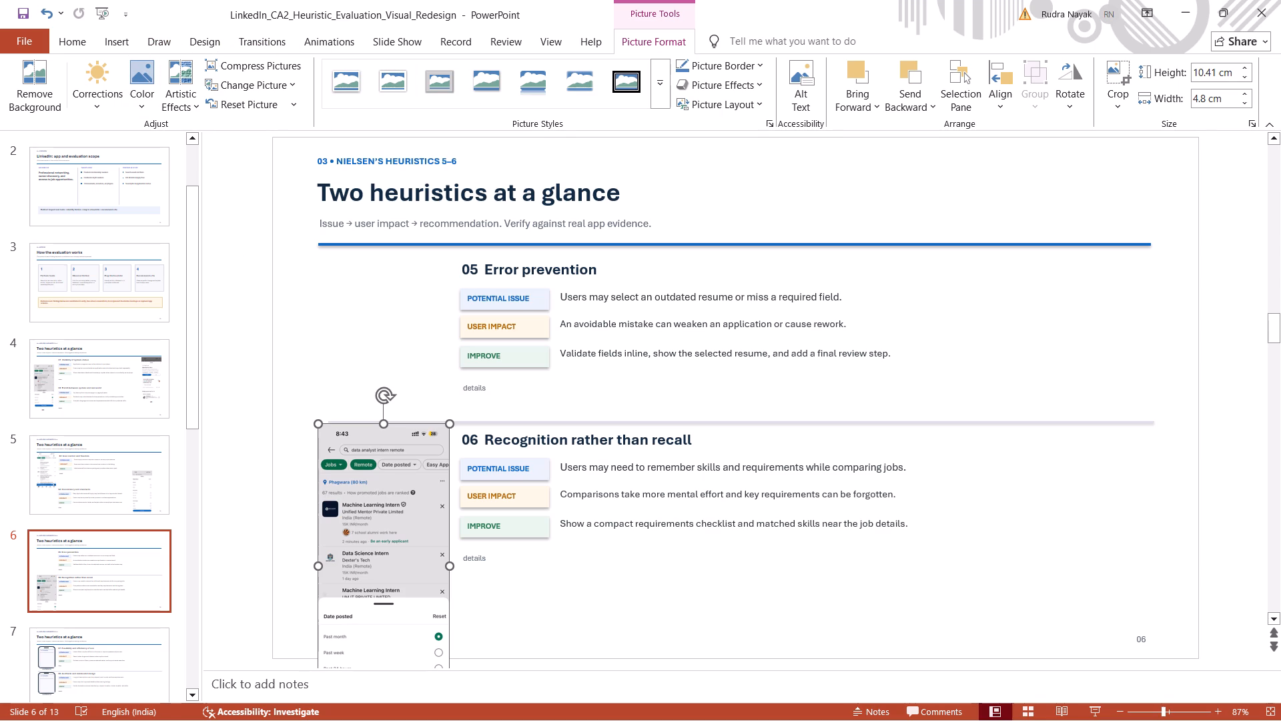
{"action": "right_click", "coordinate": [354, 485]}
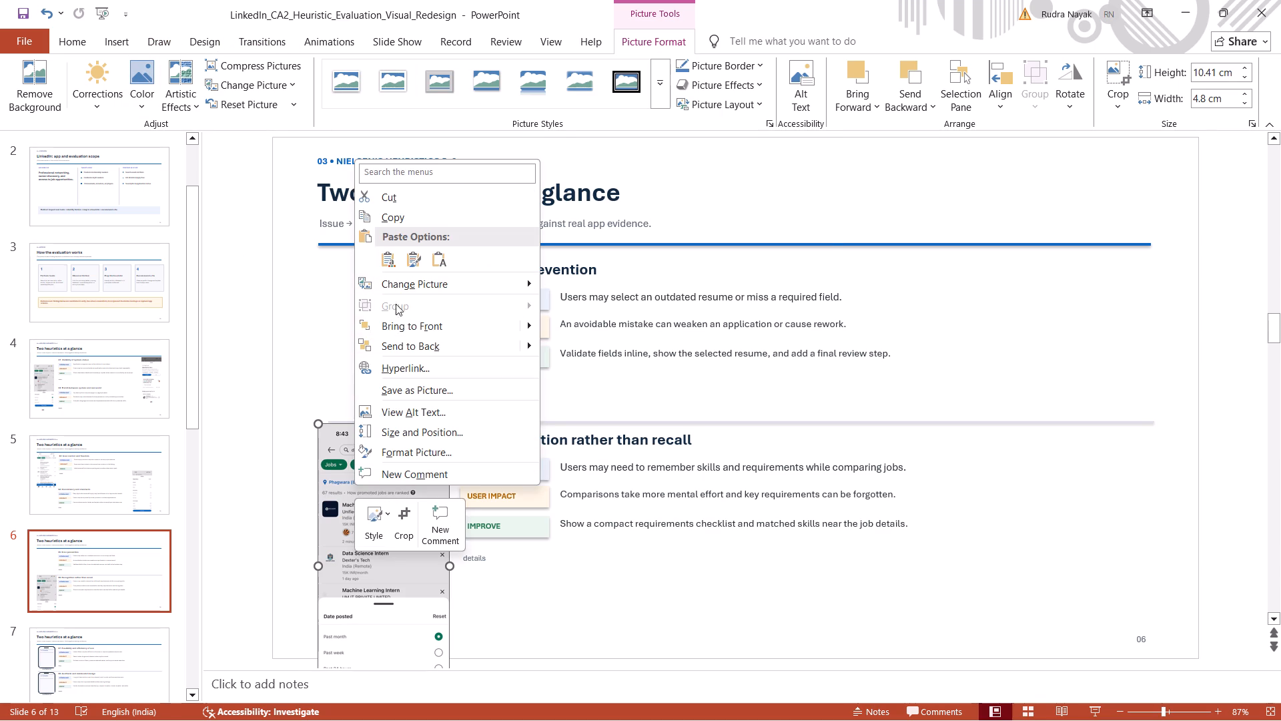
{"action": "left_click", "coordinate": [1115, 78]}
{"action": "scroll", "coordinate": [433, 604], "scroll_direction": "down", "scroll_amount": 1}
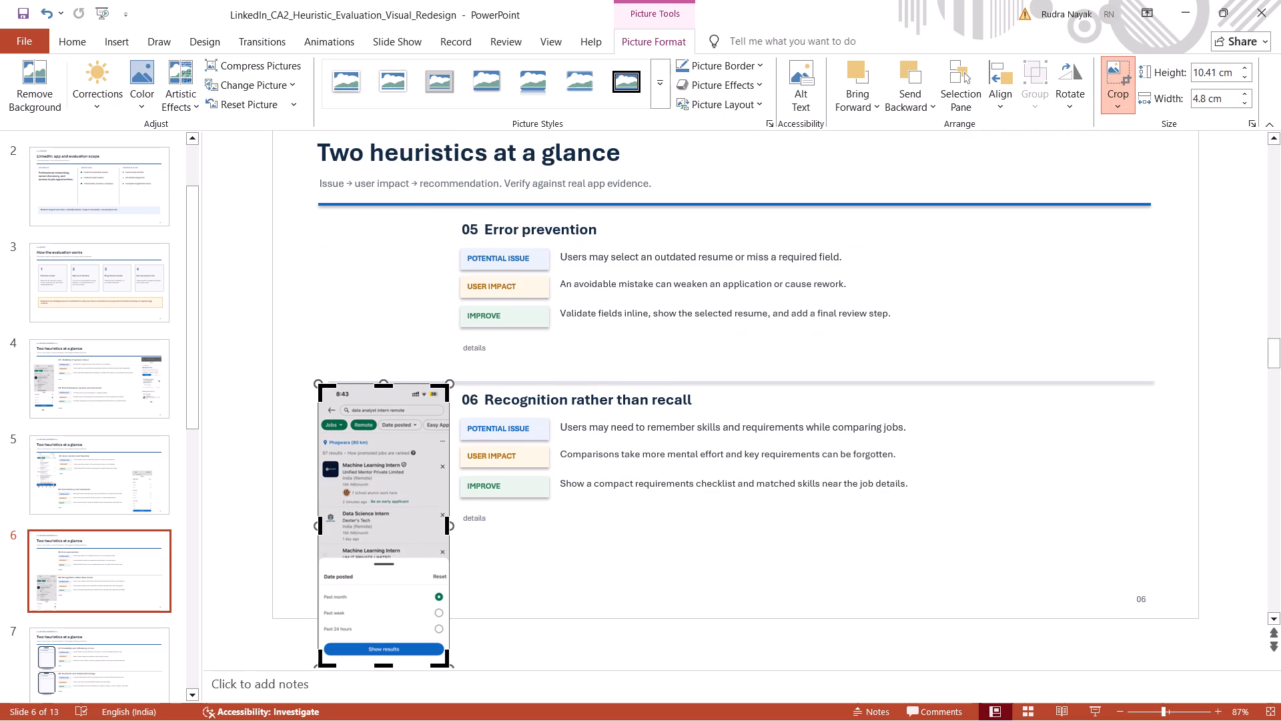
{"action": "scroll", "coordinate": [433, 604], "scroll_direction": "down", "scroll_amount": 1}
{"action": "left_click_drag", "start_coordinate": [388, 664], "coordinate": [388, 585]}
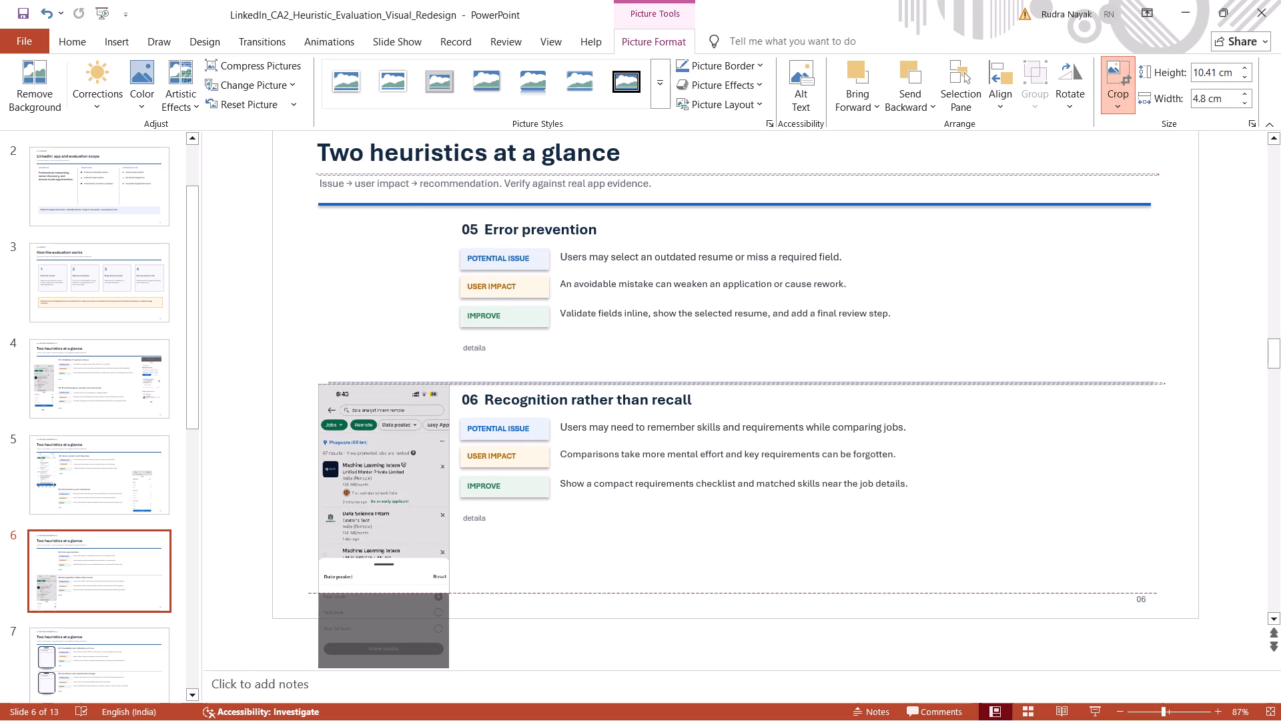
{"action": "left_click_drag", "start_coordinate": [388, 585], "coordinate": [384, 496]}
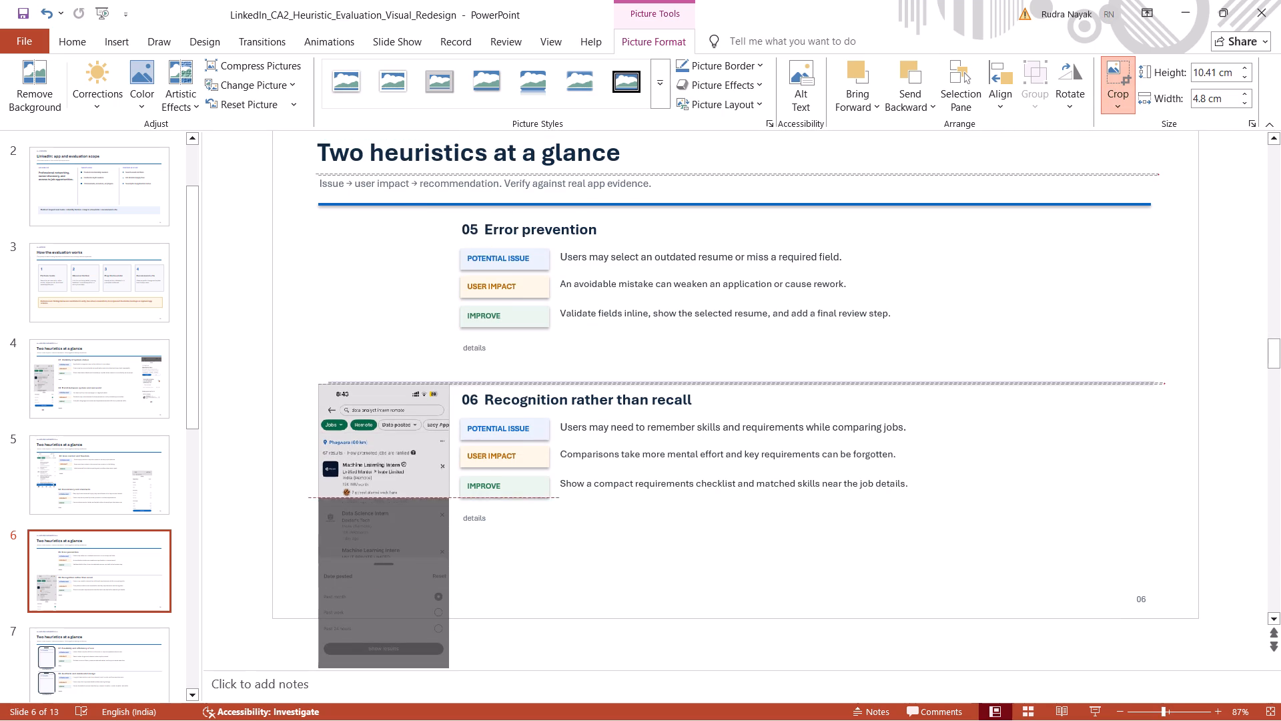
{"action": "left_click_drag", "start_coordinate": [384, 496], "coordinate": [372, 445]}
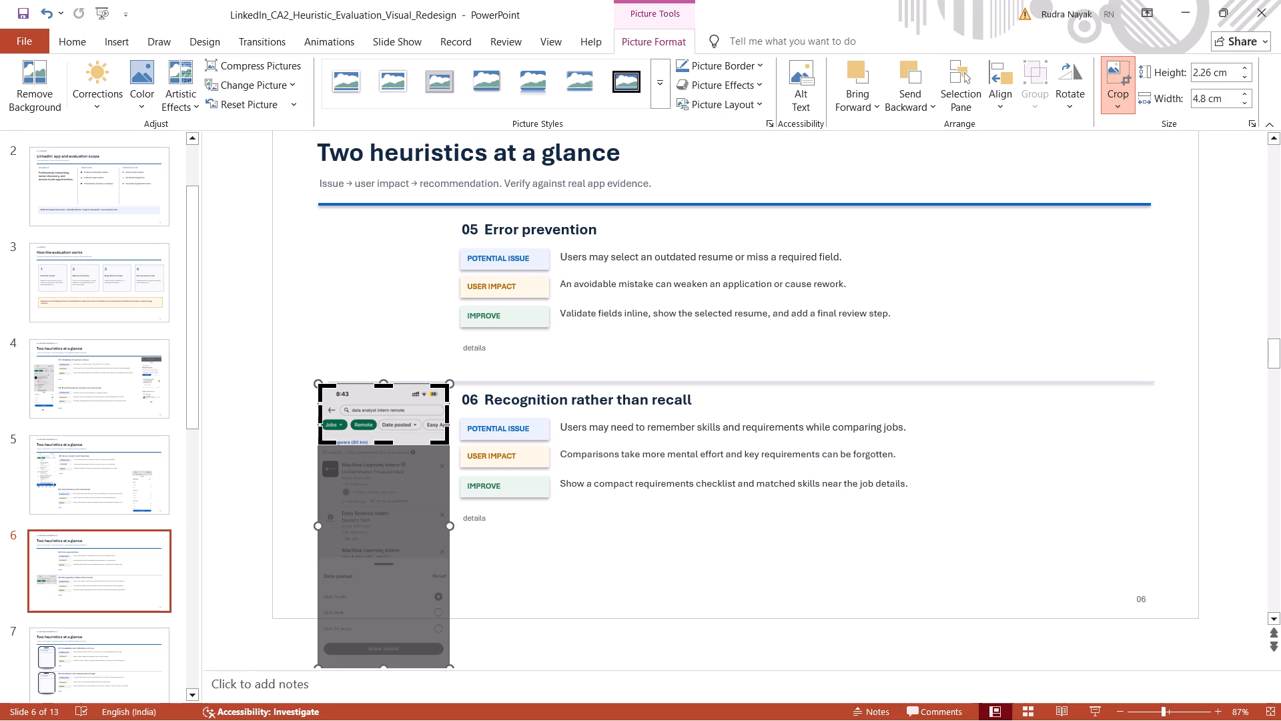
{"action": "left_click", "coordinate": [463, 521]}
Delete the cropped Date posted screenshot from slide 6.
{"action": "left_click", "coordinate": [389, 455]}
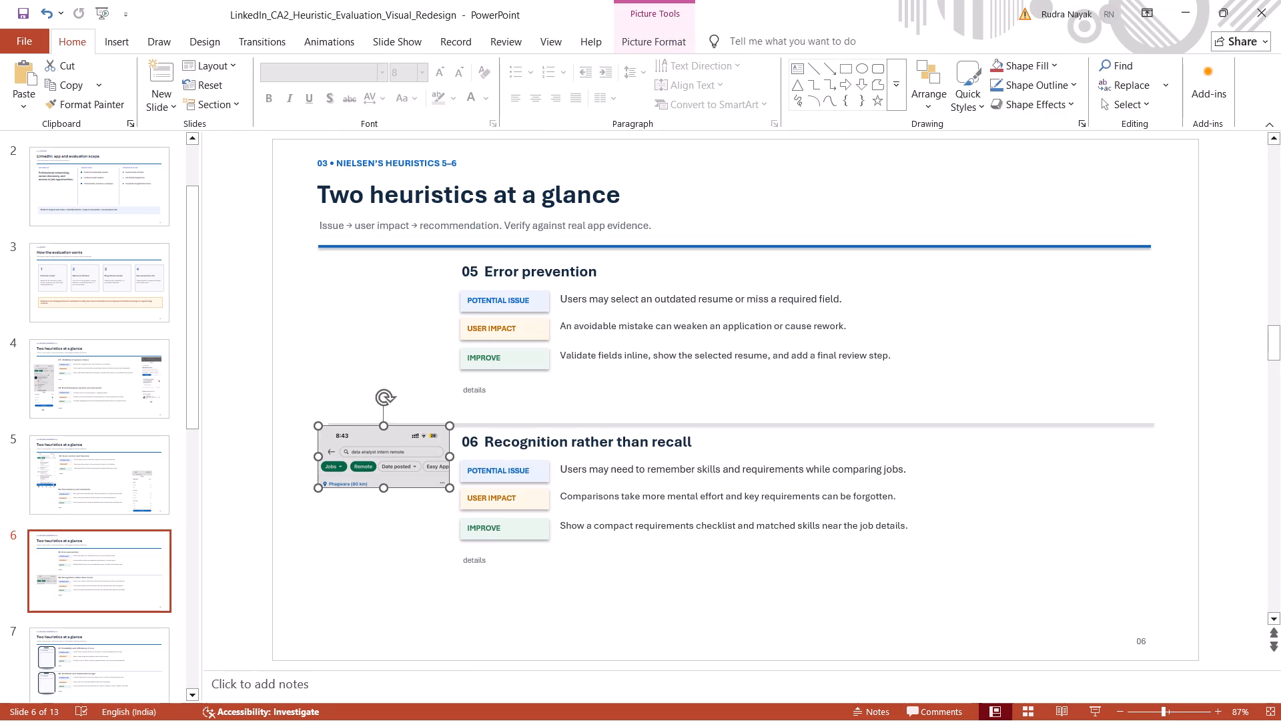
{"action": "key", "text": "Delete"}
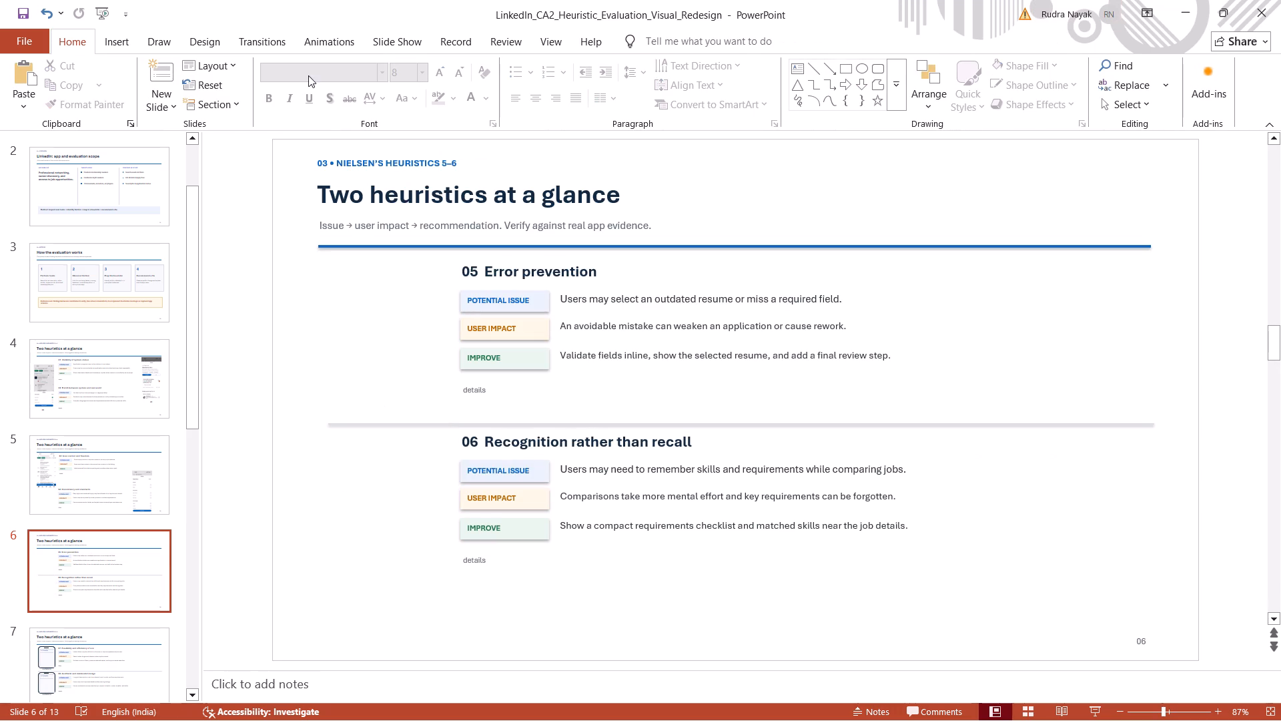
Insert the job results screenshot WhatsApp Image 2026-10-23 at 9.05.02 PM from the Screenshots folder on slide 6.
{"action": "left_click", "coordinate": [133, 39]}
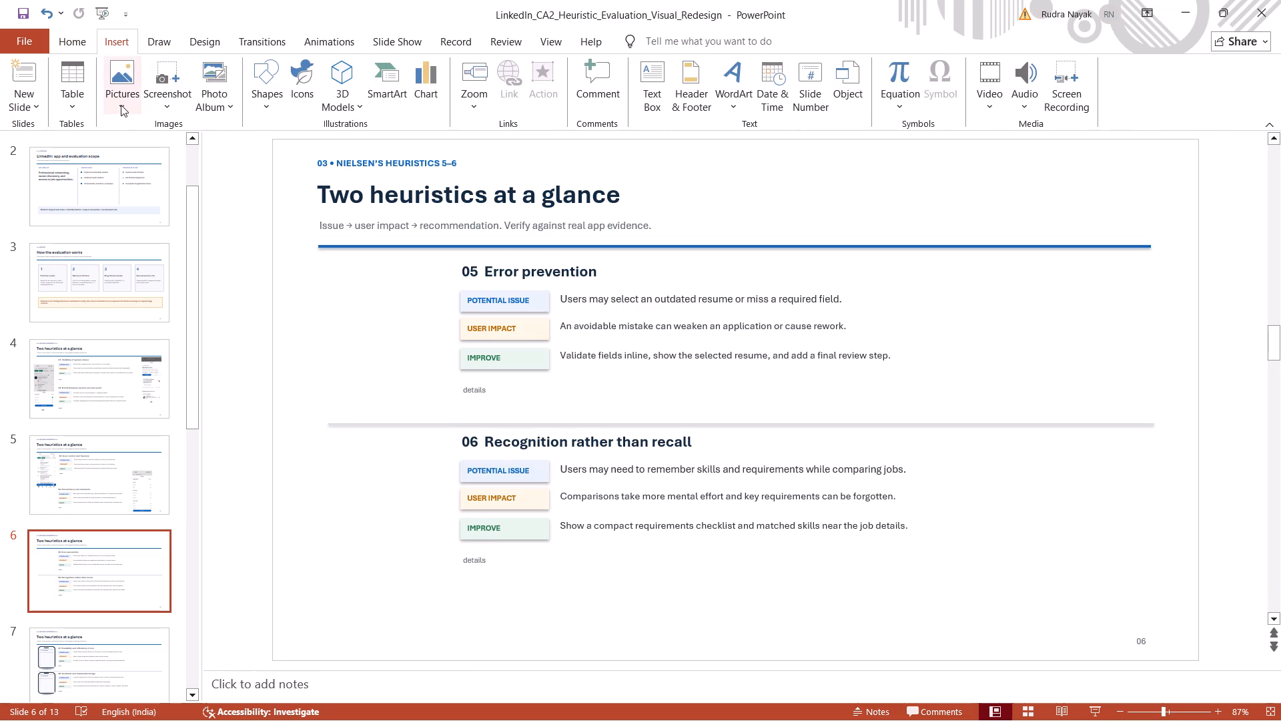
{"action": "left_click", "coordinate": [121, 104]}
{"action": "left_click", "coordinate": [141, 148]}
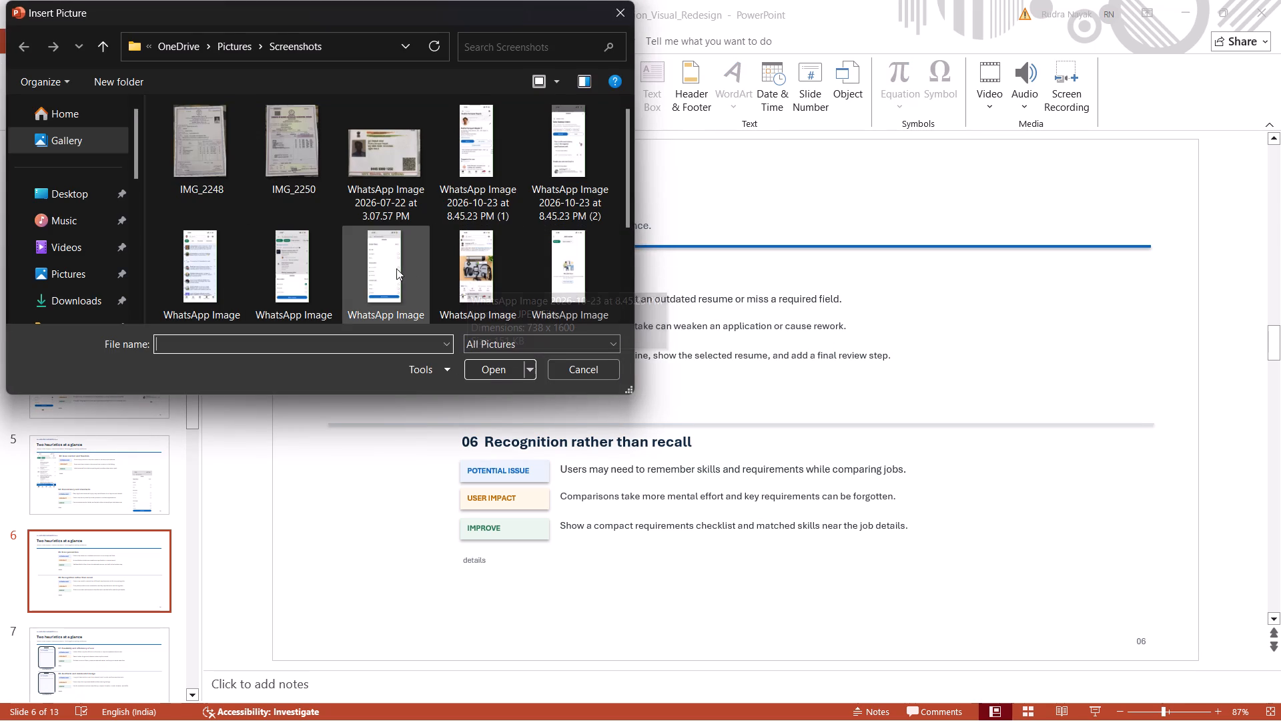
{"action": "scroll", "coordinate": [530, 278], "scroll_direction": "down", "scroll_amount": 1}
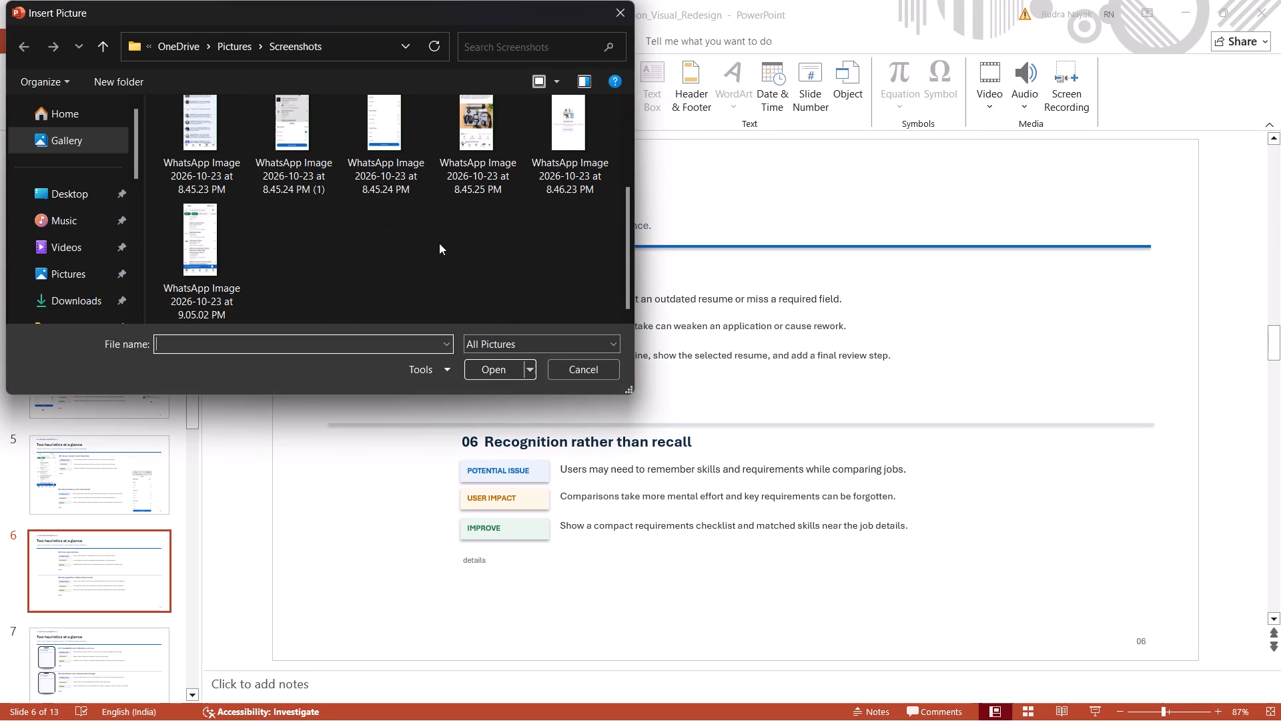
{"action": "double_click", "coordinate": [189, 237]}
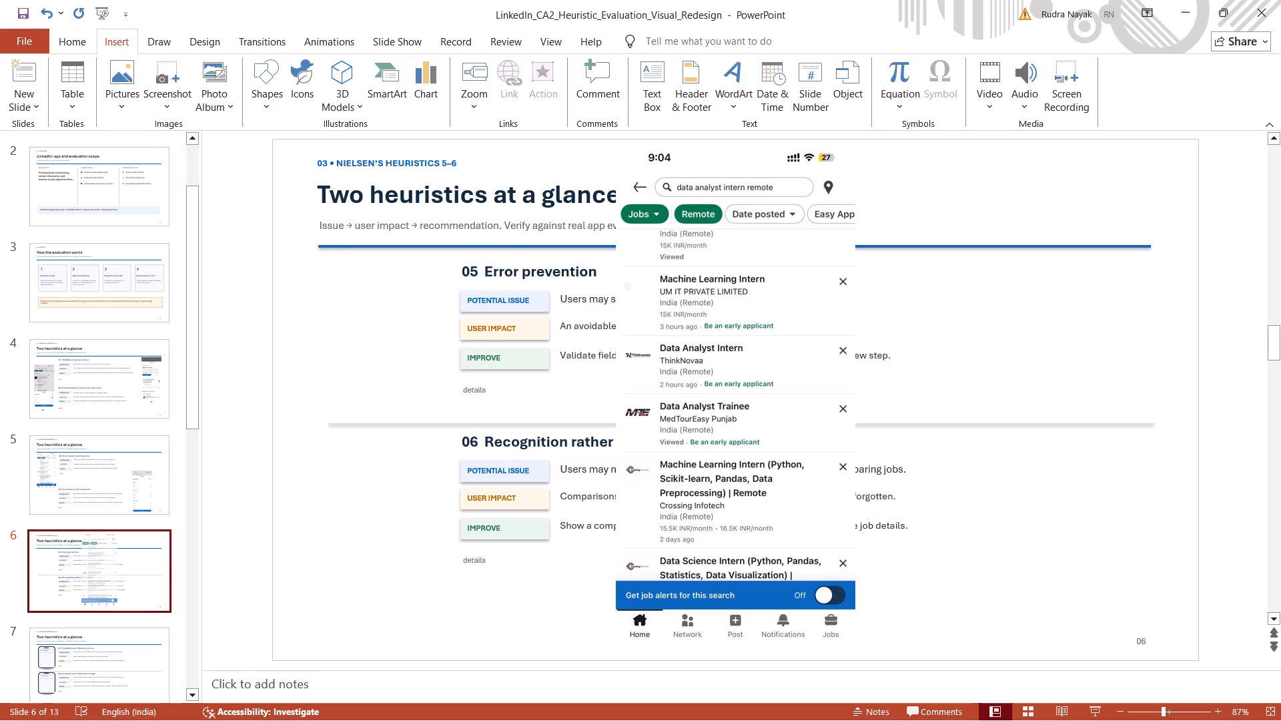
Crop the job results screenshot to its search bar and filter row, about 2.25 cm high, removing the status bar and job listings.
{"action": "left_click", "coordinate": [829, 207]}
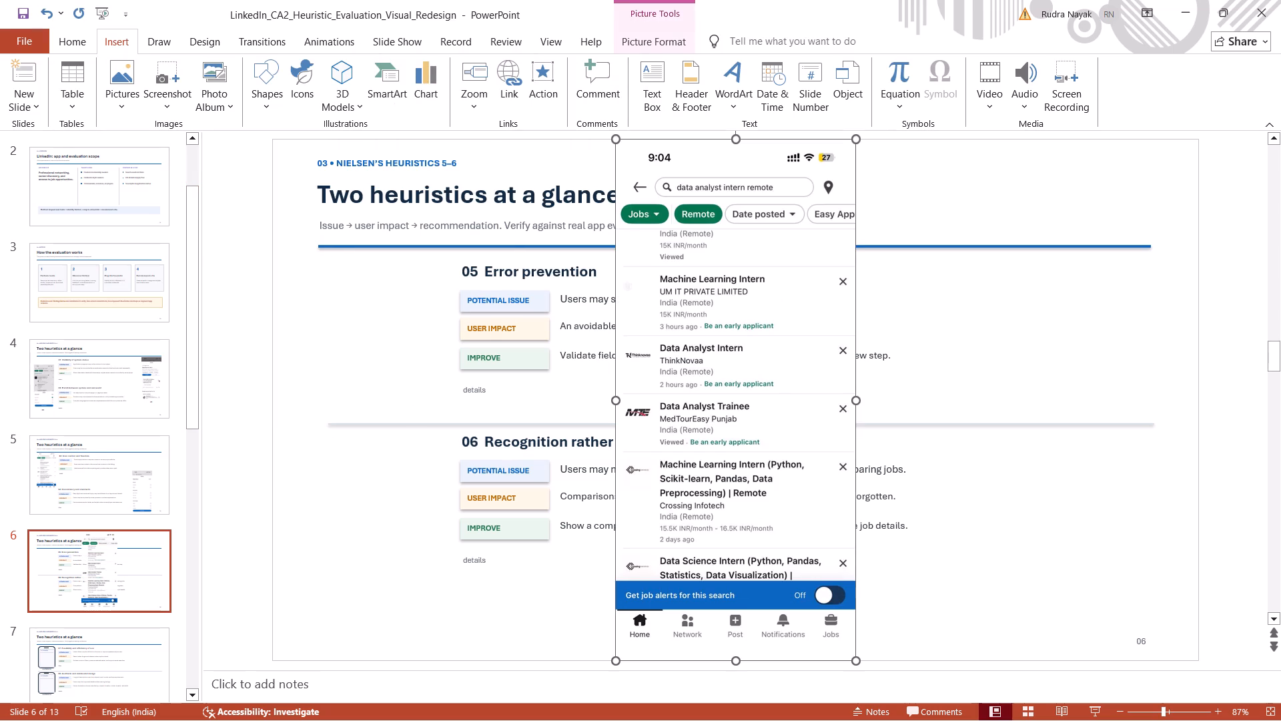
{"action": "triple_click", "coordinate": [819, 244]}
{"action": "left_click", "coordinate": [1116, 77]}
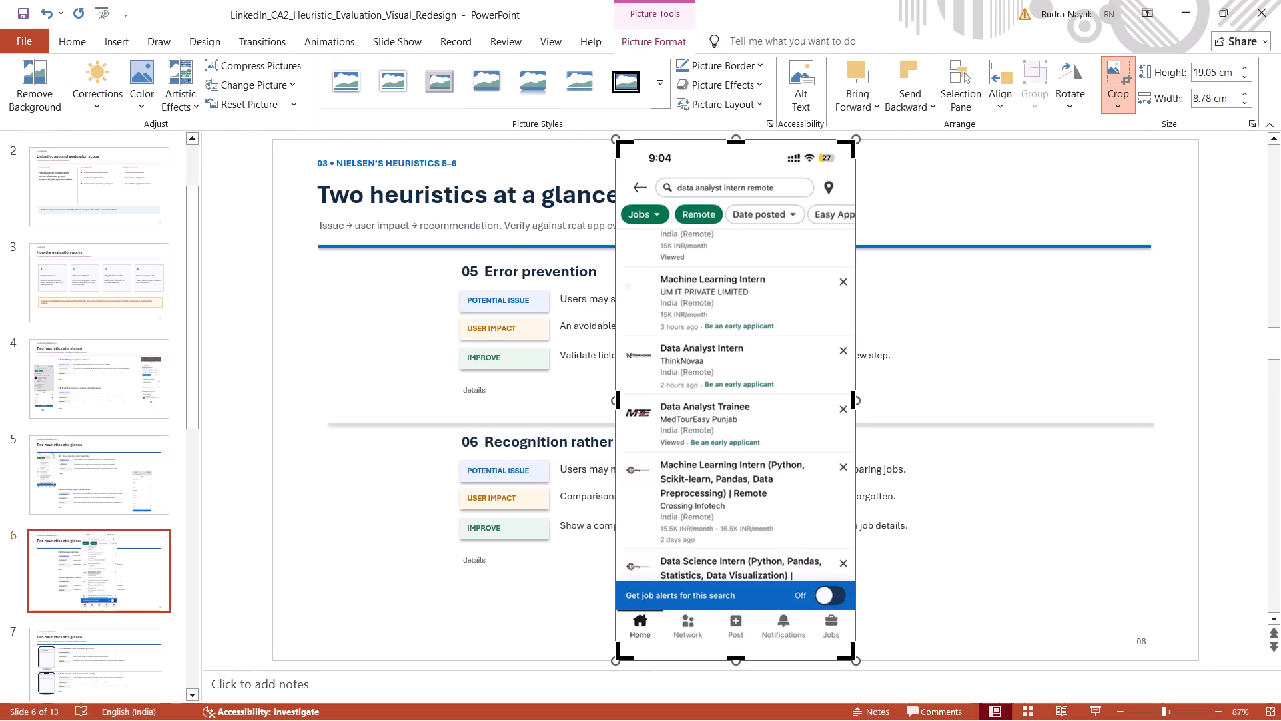
{"action": "left_click_drag", "start_coordinate": [739, 658], "coordinate": [751, 374]}
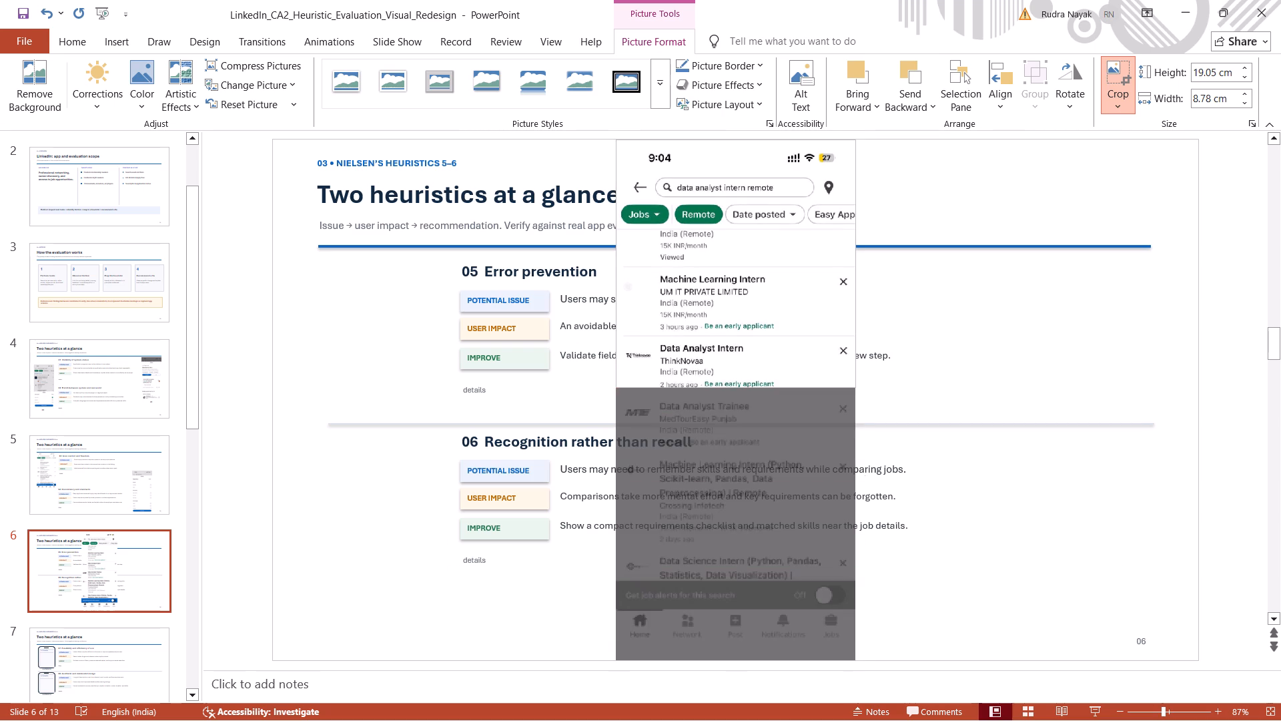
{"action": "left_click_drag", "start_coordinate": [751, 374], "coordinate": [737, 236]}
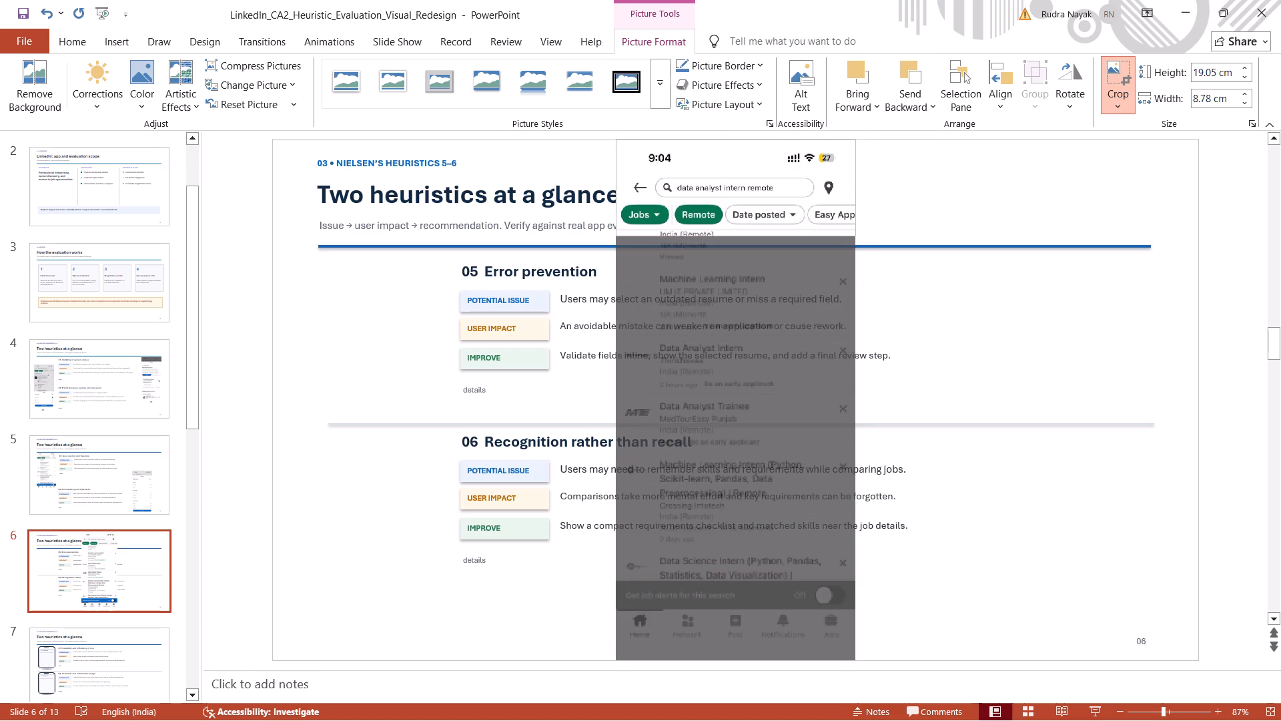
{"action": "left_click_drag", "start_coordinate": [737, 236], "coordinate": [736, 236]}
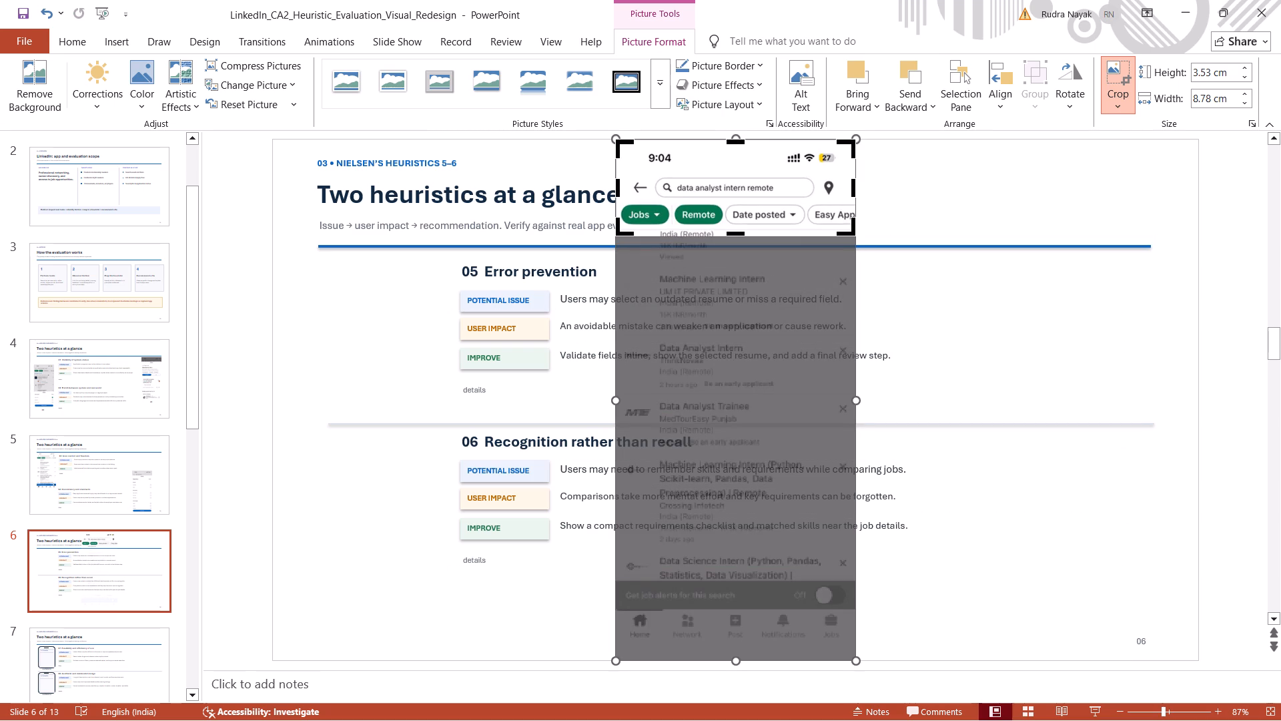
{"action": "left_click_drag", "start_coordinate": [734, 143], "coordinate": [733, 174]}
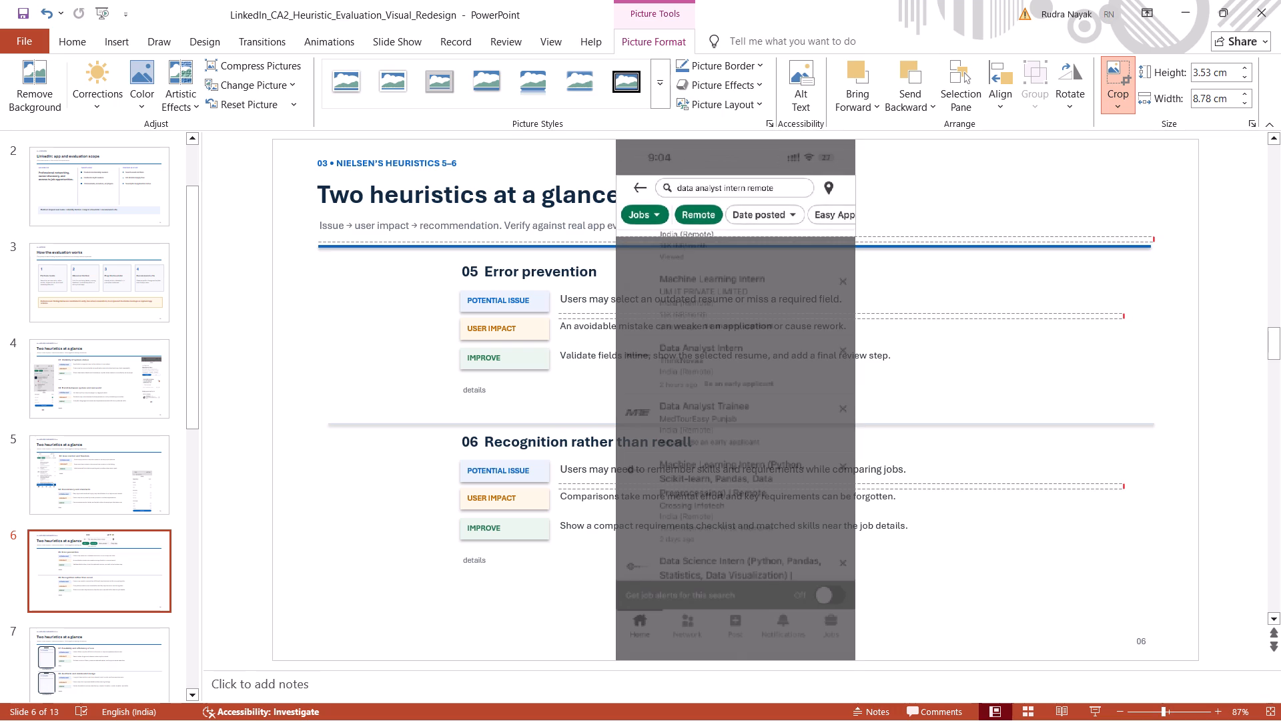
{"action": "left_click_drag", "start_coordinate": [733, 174], "coordinate": [733, 173]}
{"action": "left_click", "coordinate": [735, 201]}
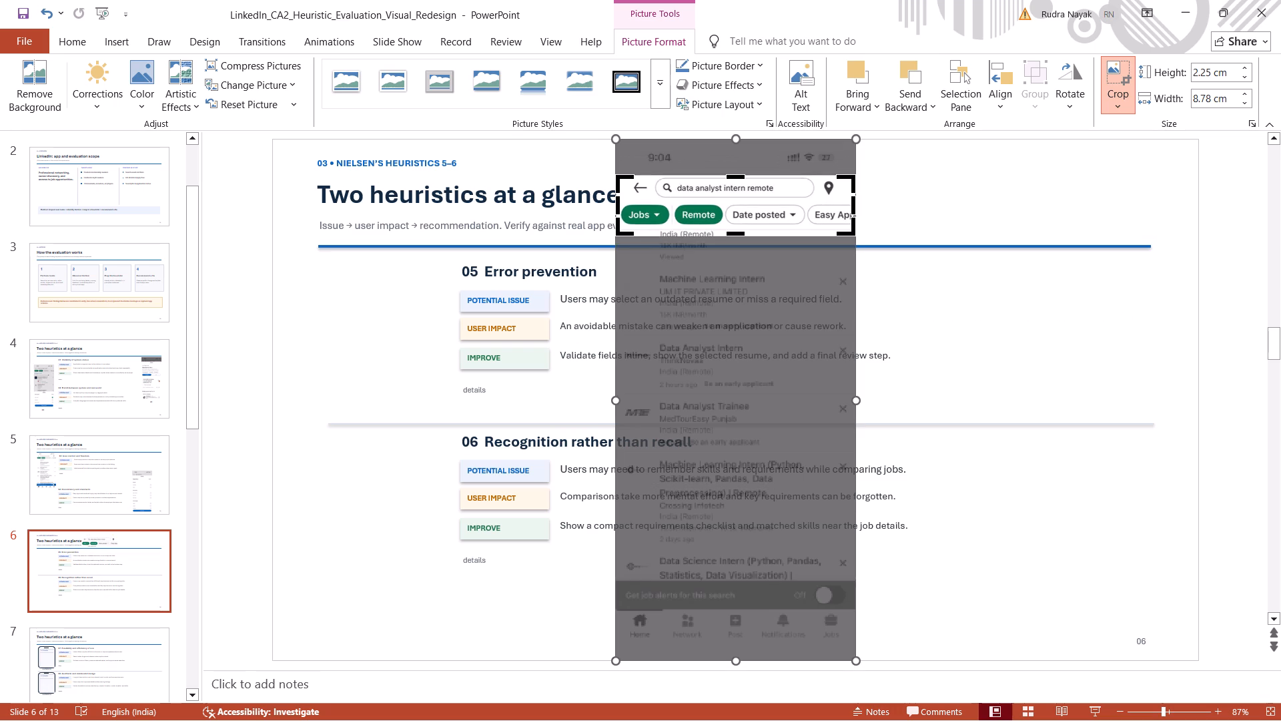
{"action": "key", "text": "Return"}
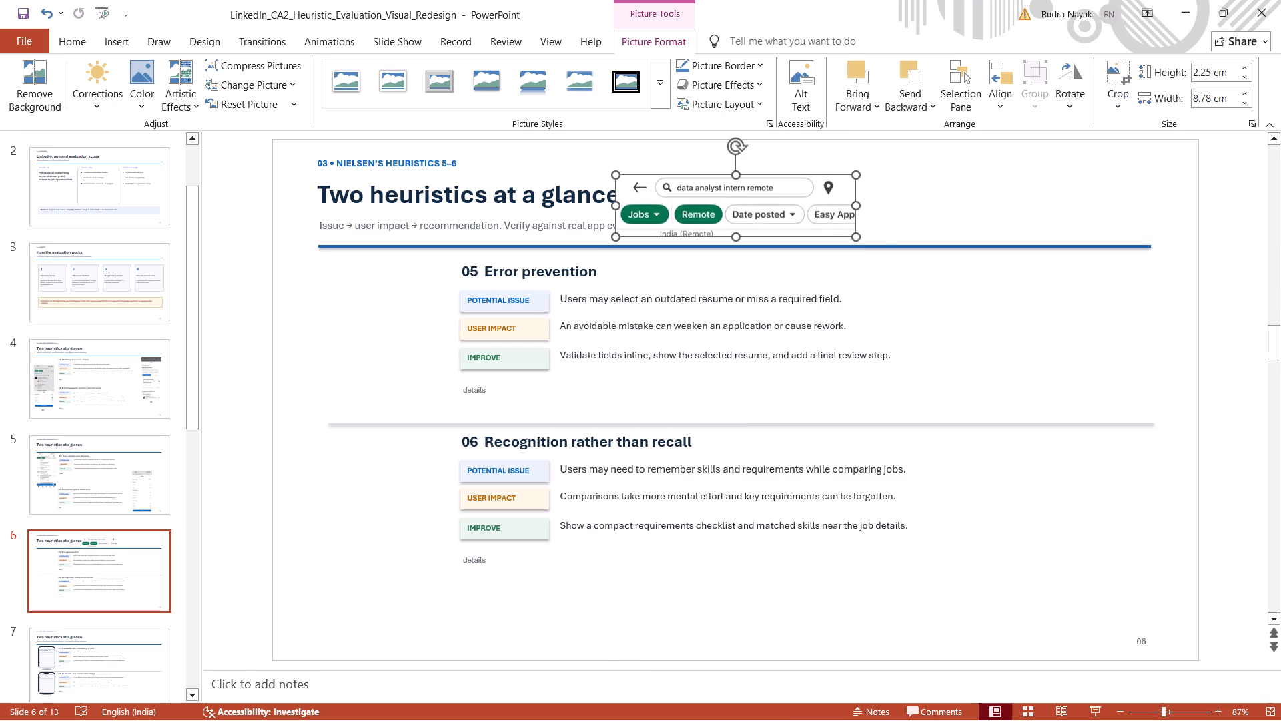
Place the cropped search bar picture to the right of the heuristic 06 text, scaled to about 2.3 × 8.98 cm.
{"action": "left_click_drag", "start_coordinate": [735, 203], "coordinate": [618, 202]}
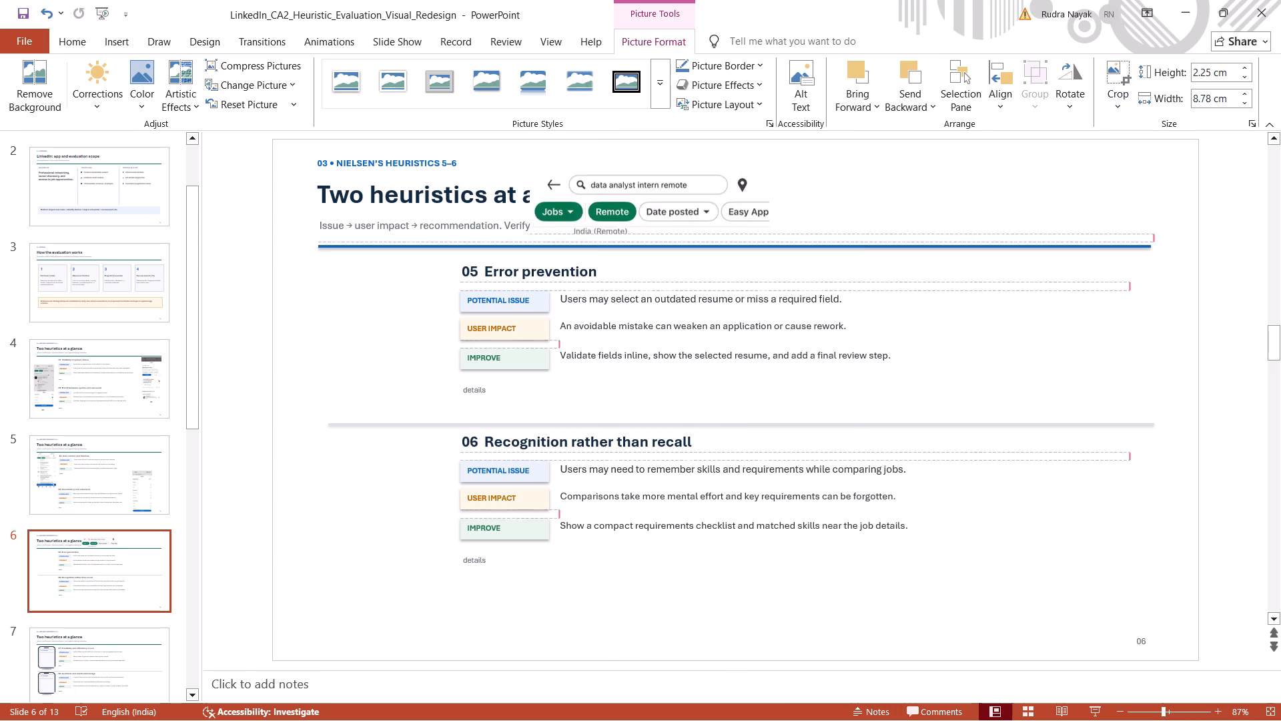
{"action": "left_click_drag", "start_coordinate": [618, 202], "coordinate": [397, 495]}
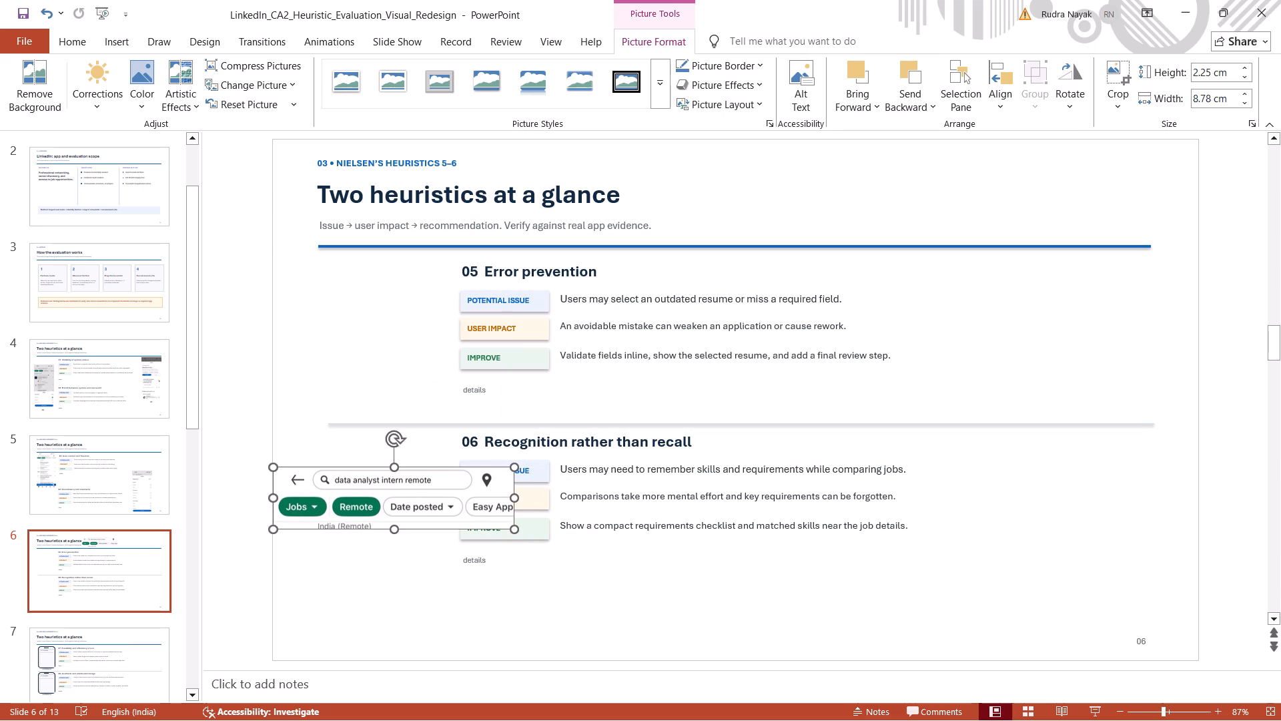
{"action": "left_click_drag", "start_coordinate": [513, 528], "coordinate": [472, 517]}
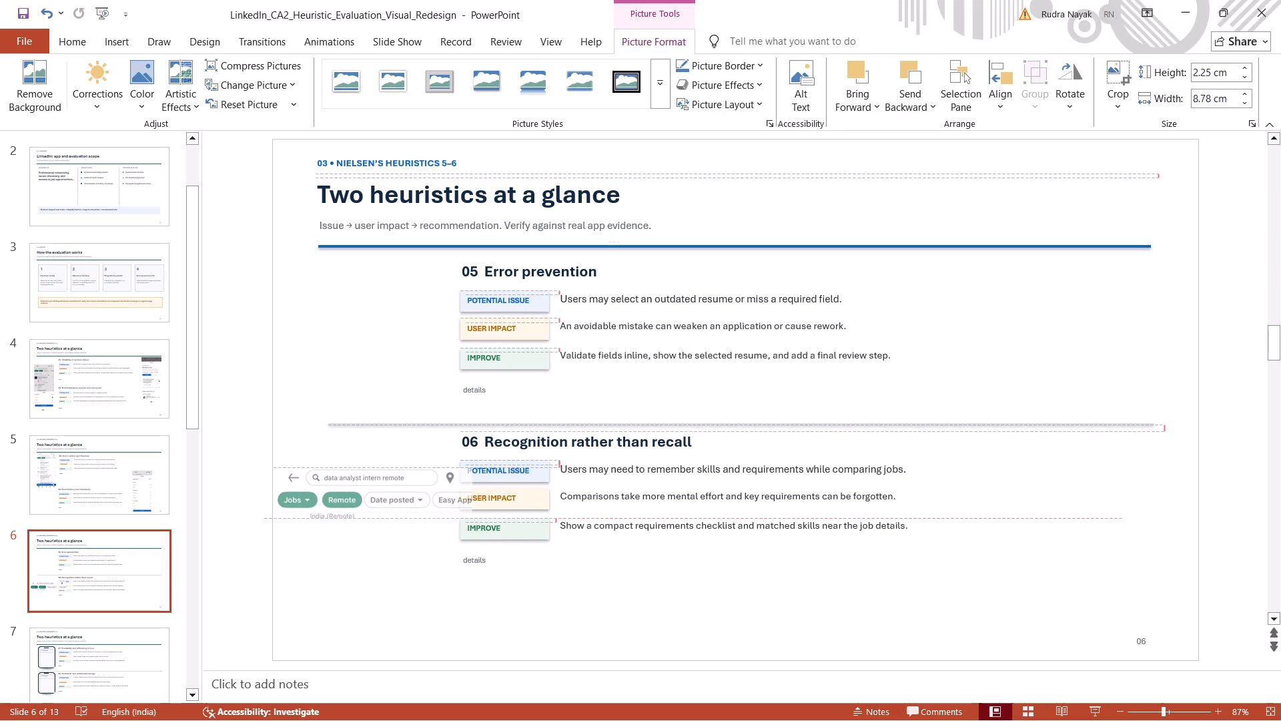
{"action": "left_click_drag", "start_coordinate": [472, 517], "coordinate": [520, 518]}
{"action": "left_click_drag", "start_coordinate": [396, 511], "coordinate": [859, 485]}
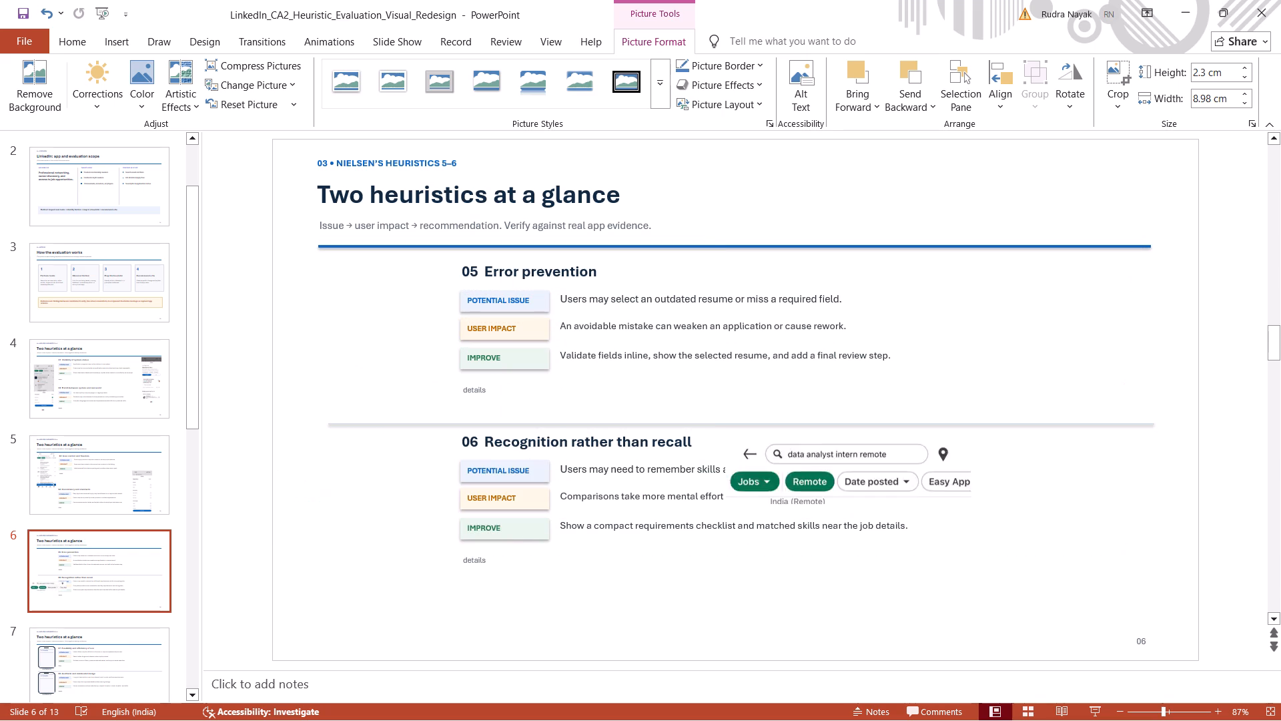
{"action": "left_click_drag", "start_coordinate": [859, 485], "coordinate": [1104, 497]}
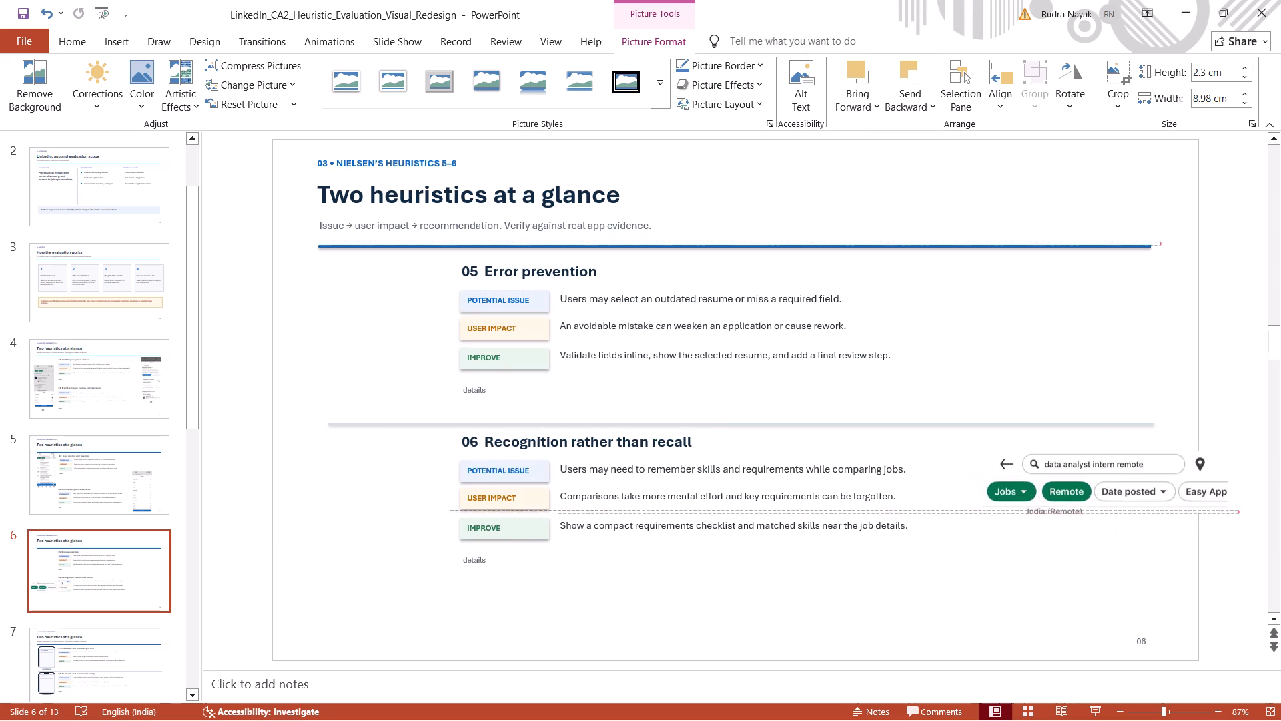
{"action": "left_click_drag", "start_coordinate": [1104, 497], "coordinate": [1059, 499]}
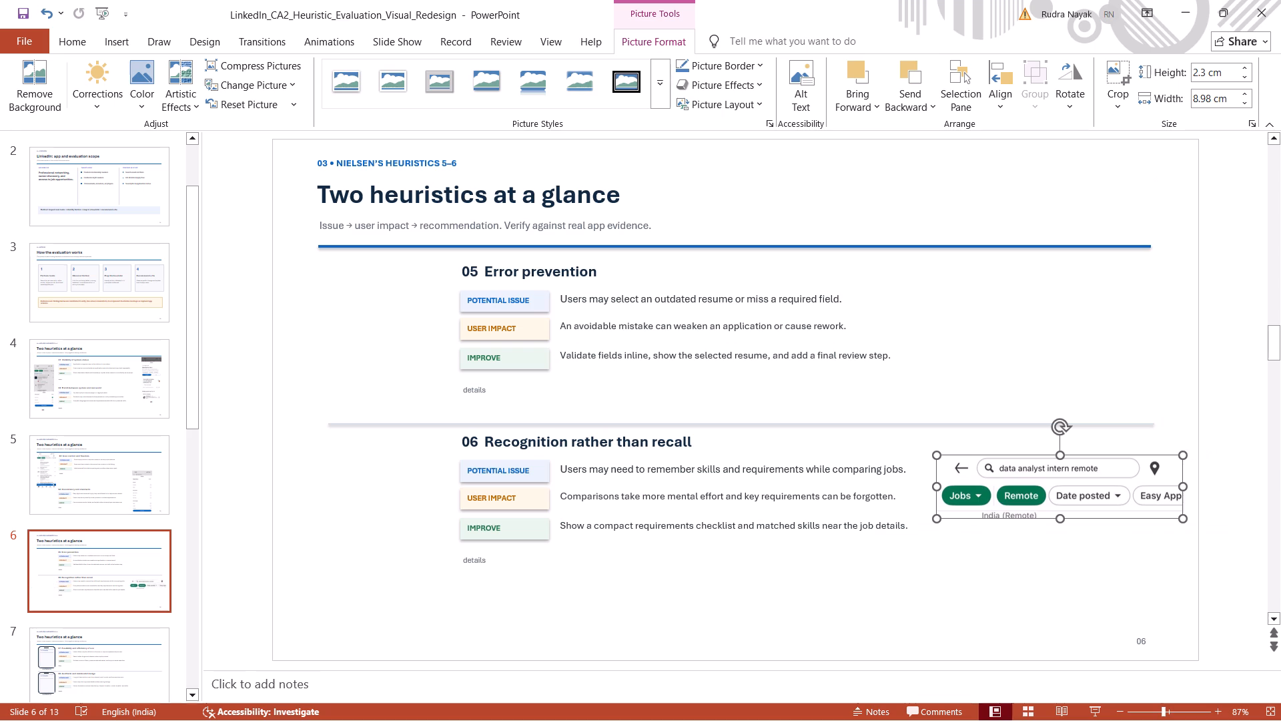
{"action": "left_click", "coordinate": [1053, 581]}
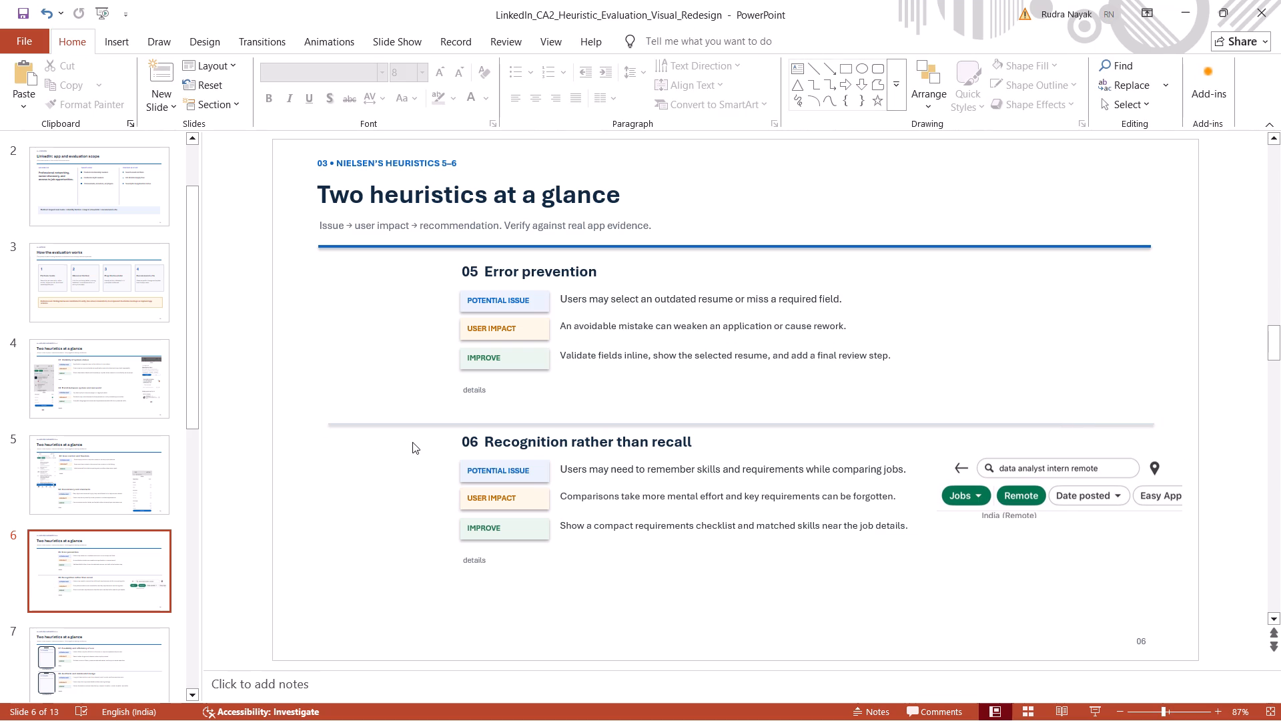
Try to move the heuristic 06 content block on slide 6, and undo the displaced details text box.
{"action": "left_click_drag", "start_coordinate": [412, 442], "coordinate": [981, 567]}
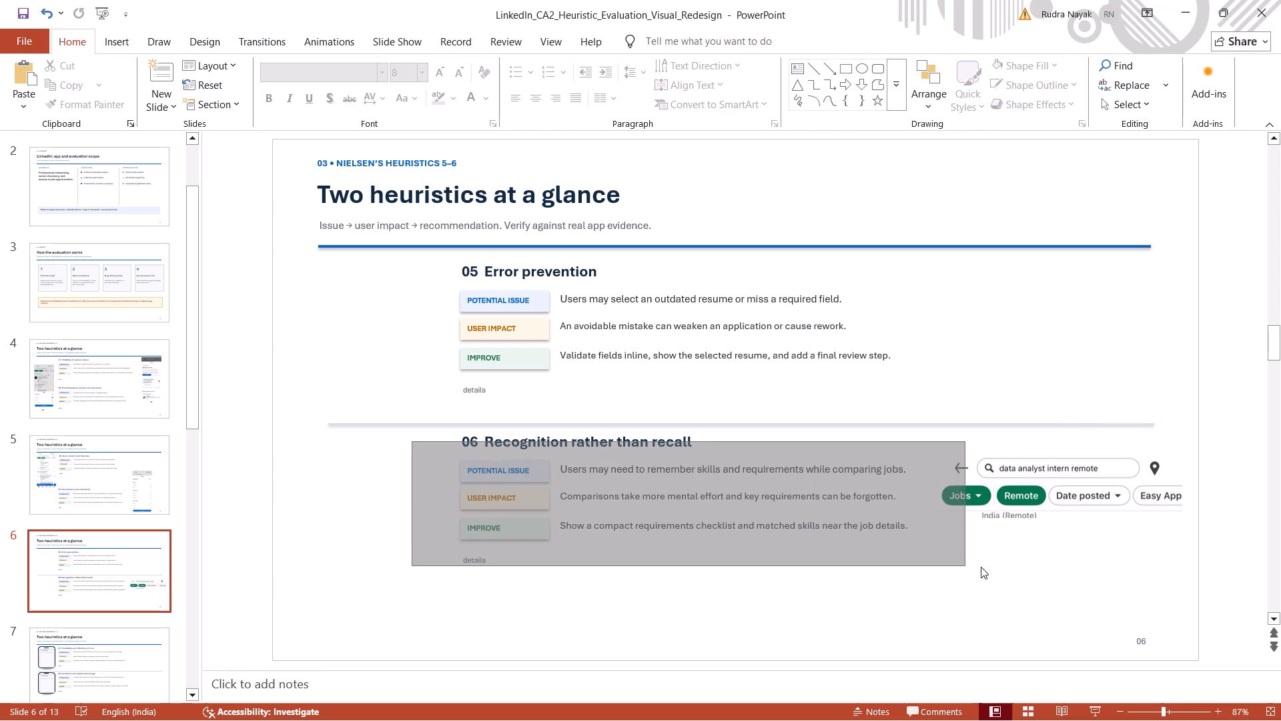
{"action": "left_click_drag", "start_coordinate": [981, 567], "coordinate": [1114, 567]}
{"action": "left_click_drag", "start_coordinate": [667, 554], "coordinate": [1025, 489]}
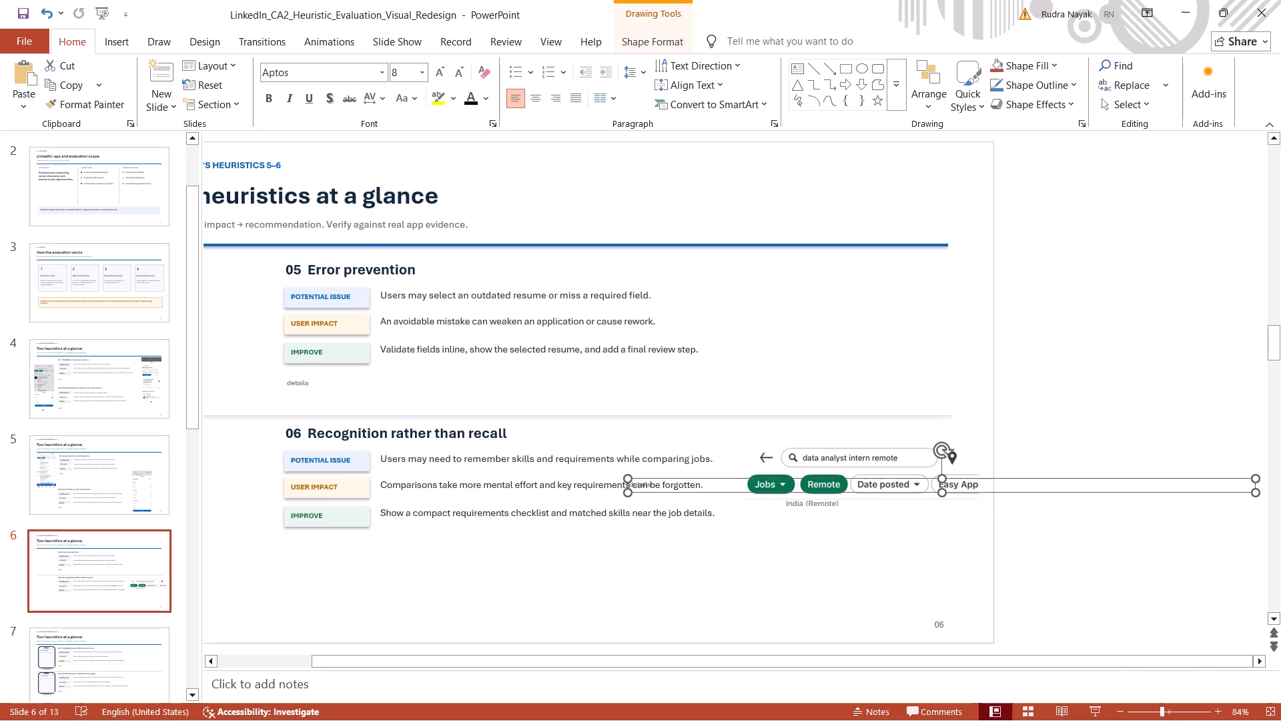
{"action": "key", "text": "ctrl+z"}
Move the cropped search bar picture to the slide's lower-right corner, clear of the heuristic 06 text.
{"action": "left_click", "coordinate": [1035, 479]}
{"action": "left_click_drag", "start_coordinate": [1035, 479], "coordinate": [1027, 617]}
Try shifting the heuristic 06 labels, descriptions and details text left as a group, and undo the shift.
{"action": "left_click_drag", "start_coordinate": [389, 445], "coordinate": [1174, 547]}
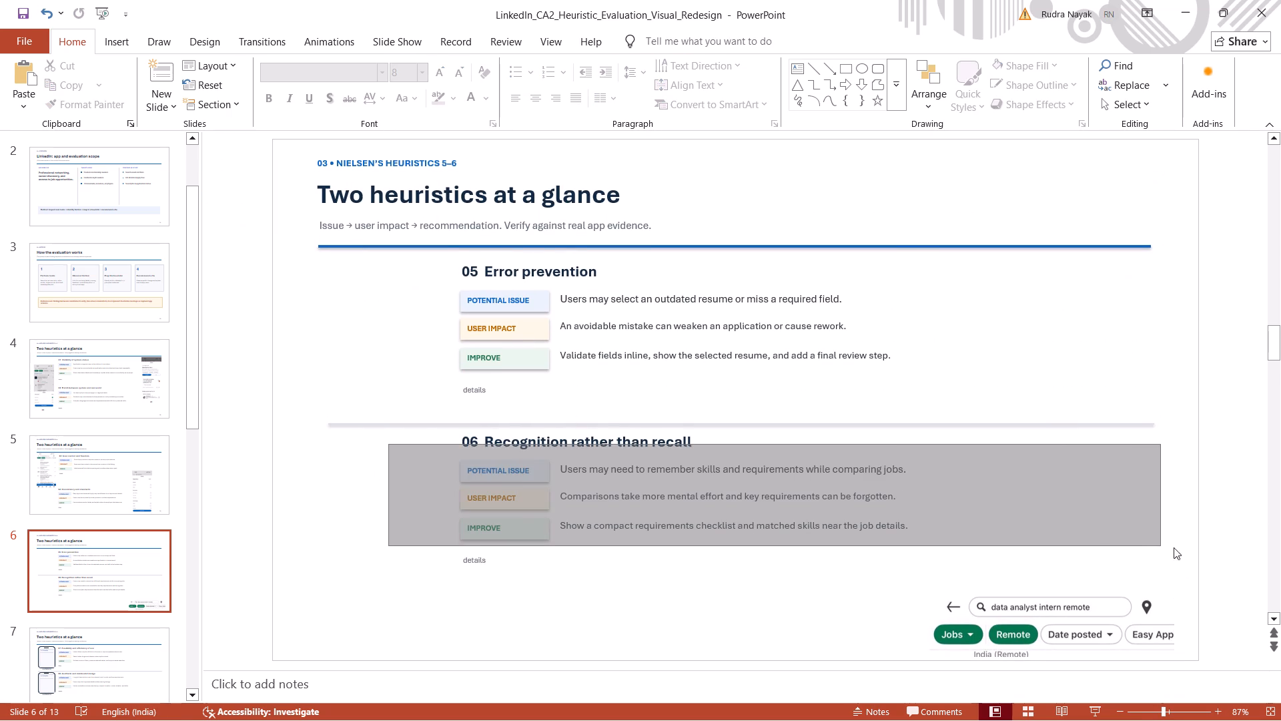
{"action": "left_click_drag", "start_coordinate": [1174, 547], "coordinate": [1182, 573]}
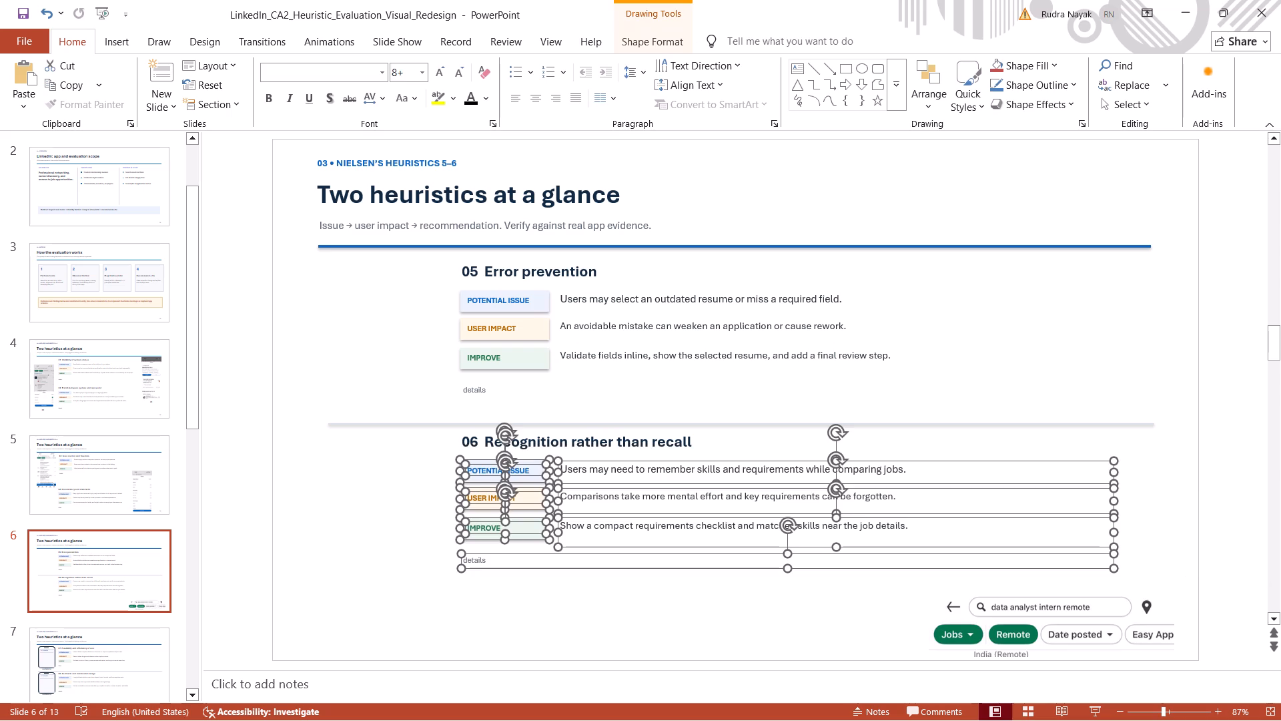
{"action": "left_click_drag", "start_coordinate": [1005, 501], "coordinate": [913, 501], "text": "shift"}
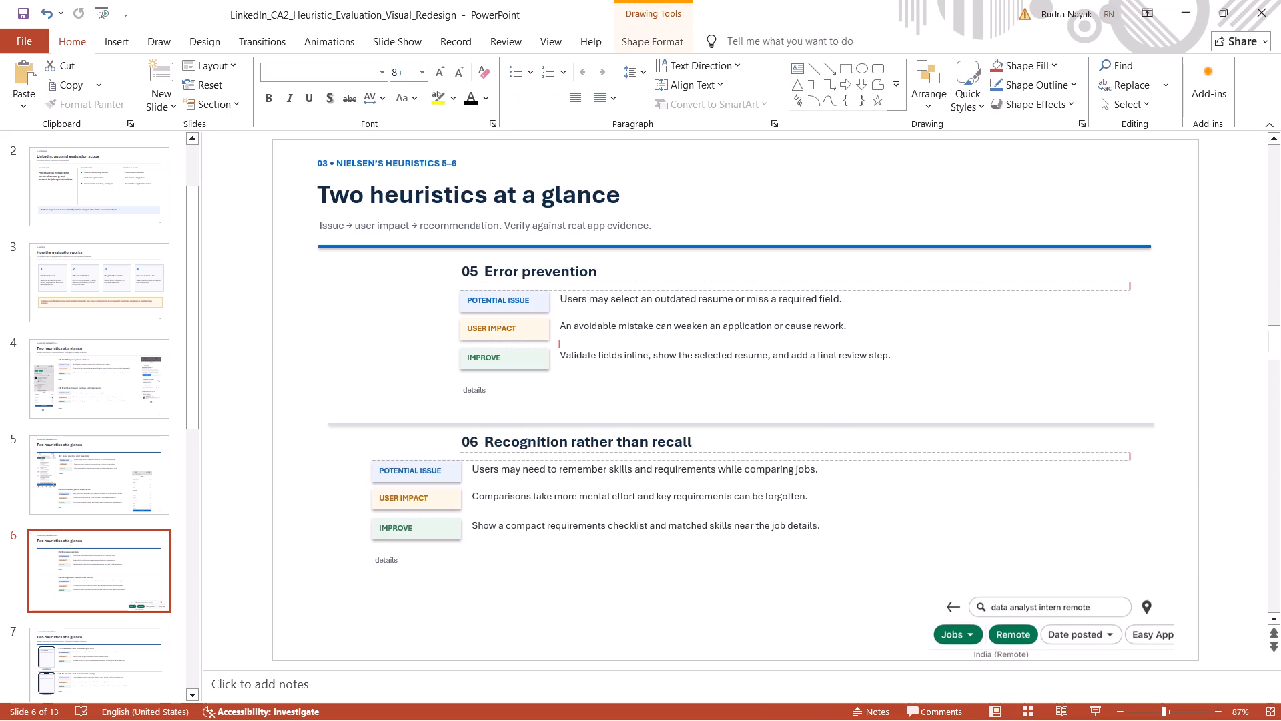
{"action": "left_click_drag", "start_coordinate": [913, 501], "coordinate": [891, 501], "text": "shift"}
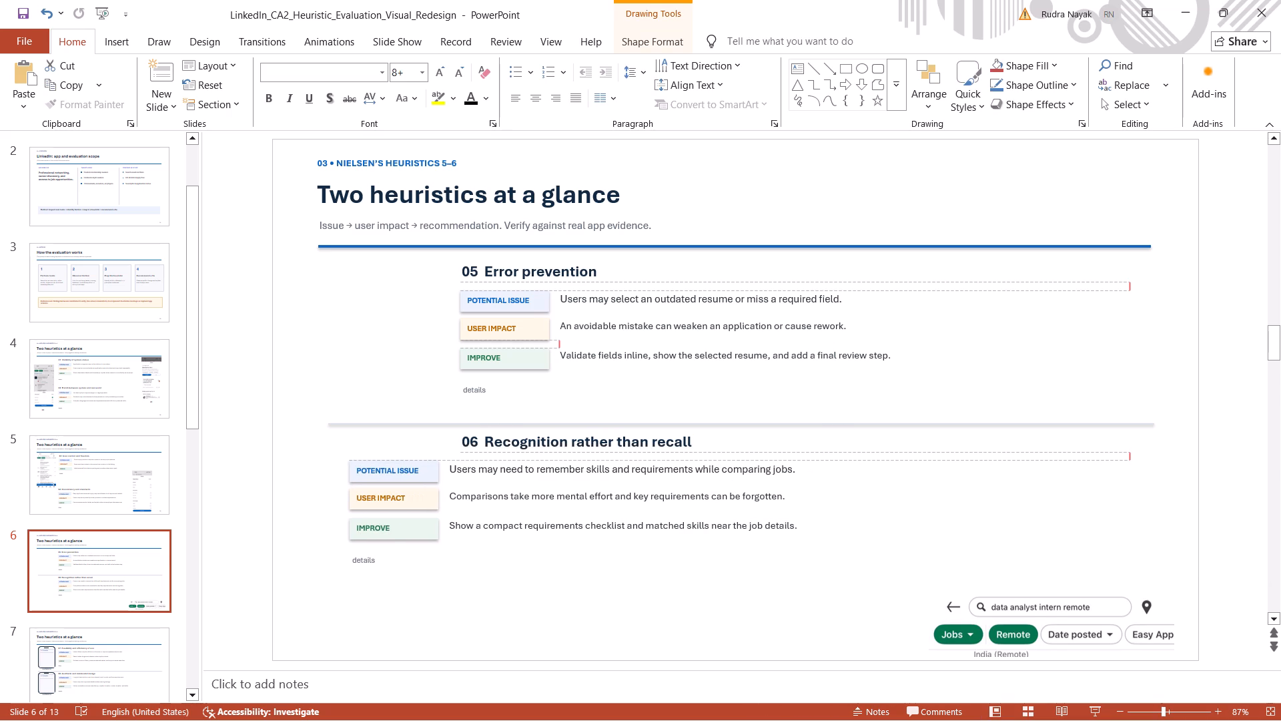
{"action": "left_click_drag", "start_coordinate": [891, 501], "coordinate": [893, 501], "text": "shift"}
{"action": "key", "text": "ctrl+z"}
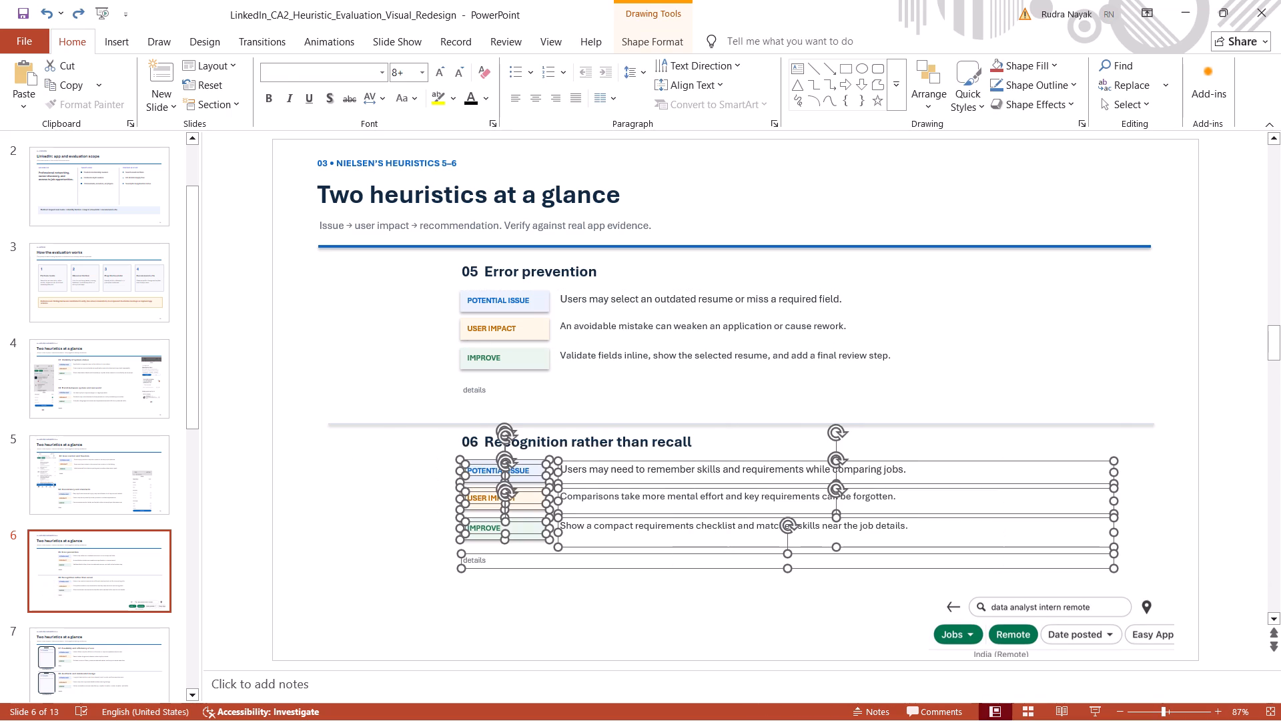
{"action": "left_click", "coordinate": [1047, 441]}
Scale down the cropped search bar picture and place it to the right of the heuristic 06 text, below the divider line.
{"action": "left_click", "coordinate": [1073, 632]}
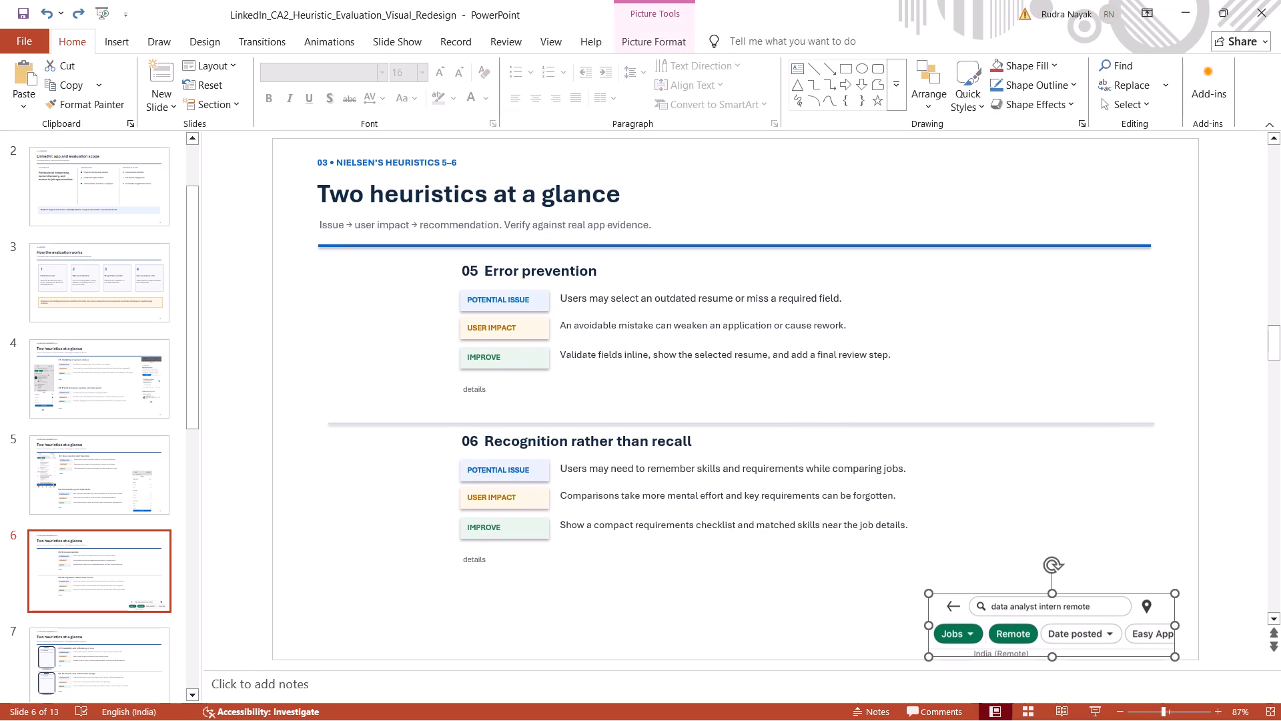
{"action": "left_click_drag", "start_coordinate": [1030, 612], "coordinate": [378, 463]}
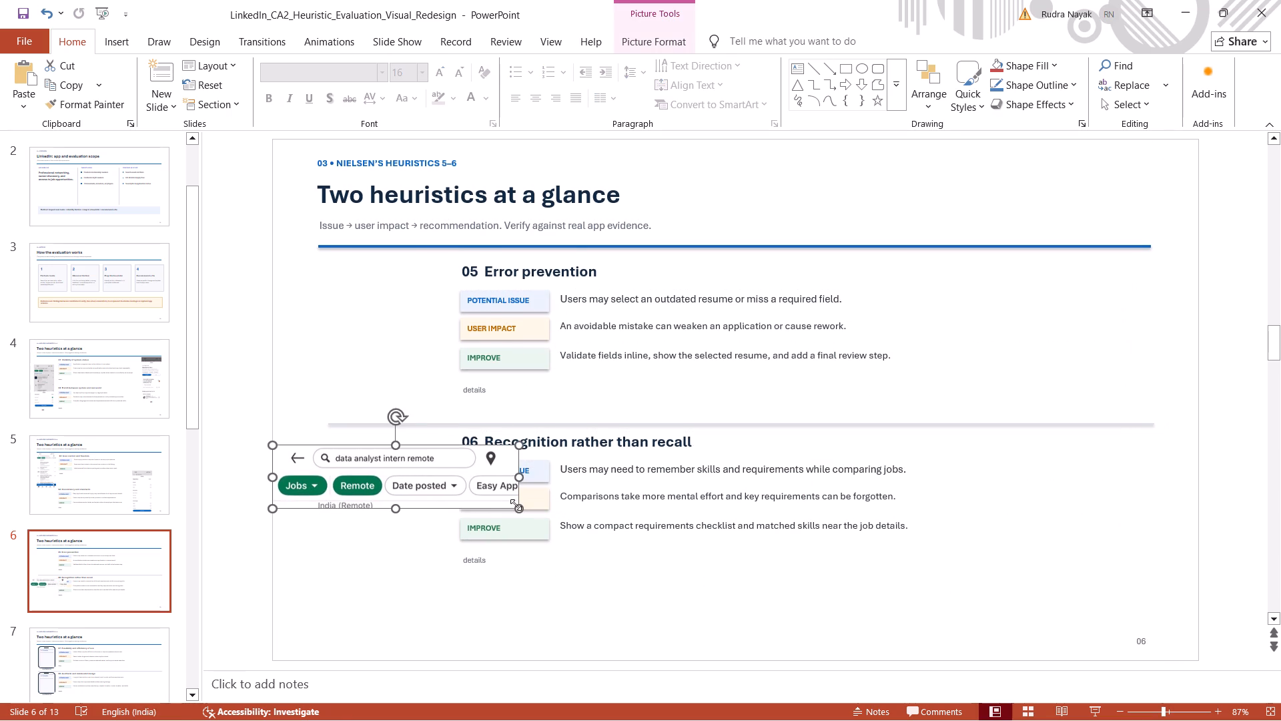
{"action": "left_click_drag", "start_coordinate": [516, 506], "coordinate": [452, 485]}
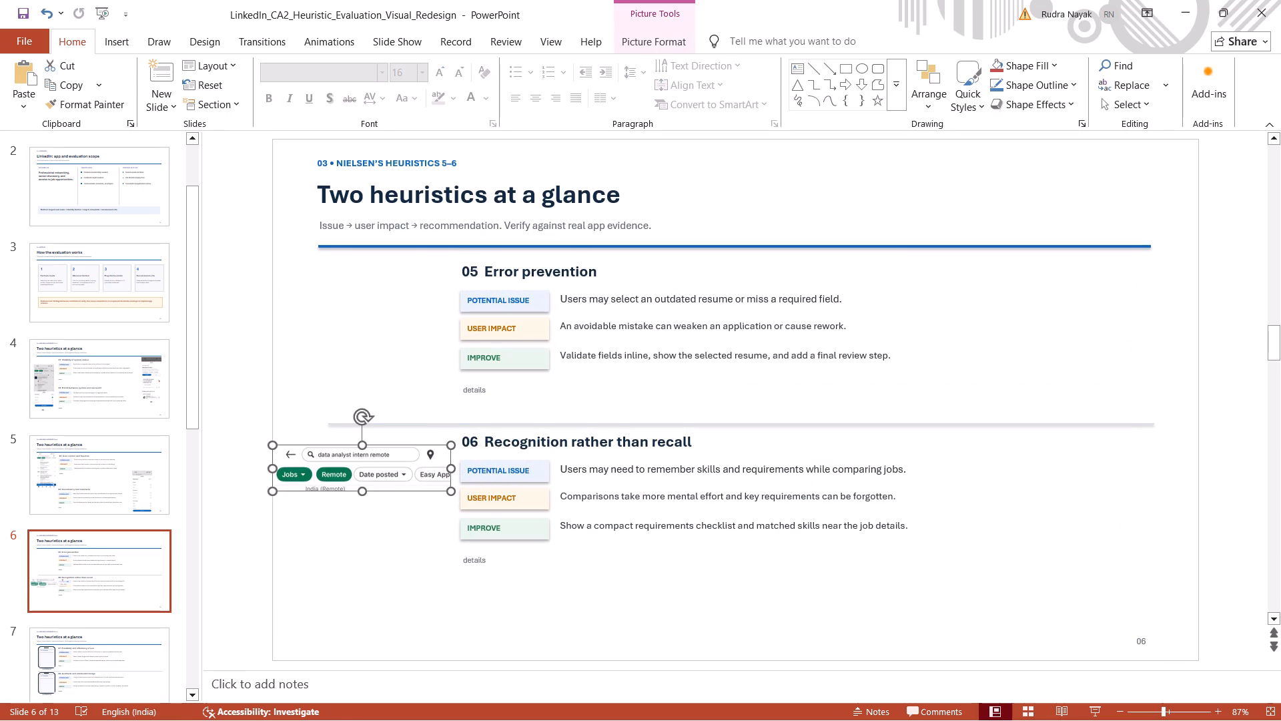
{"action": "left_click_drag", "start_coordinate": [389, 476], "coordinate": [399, 480]}
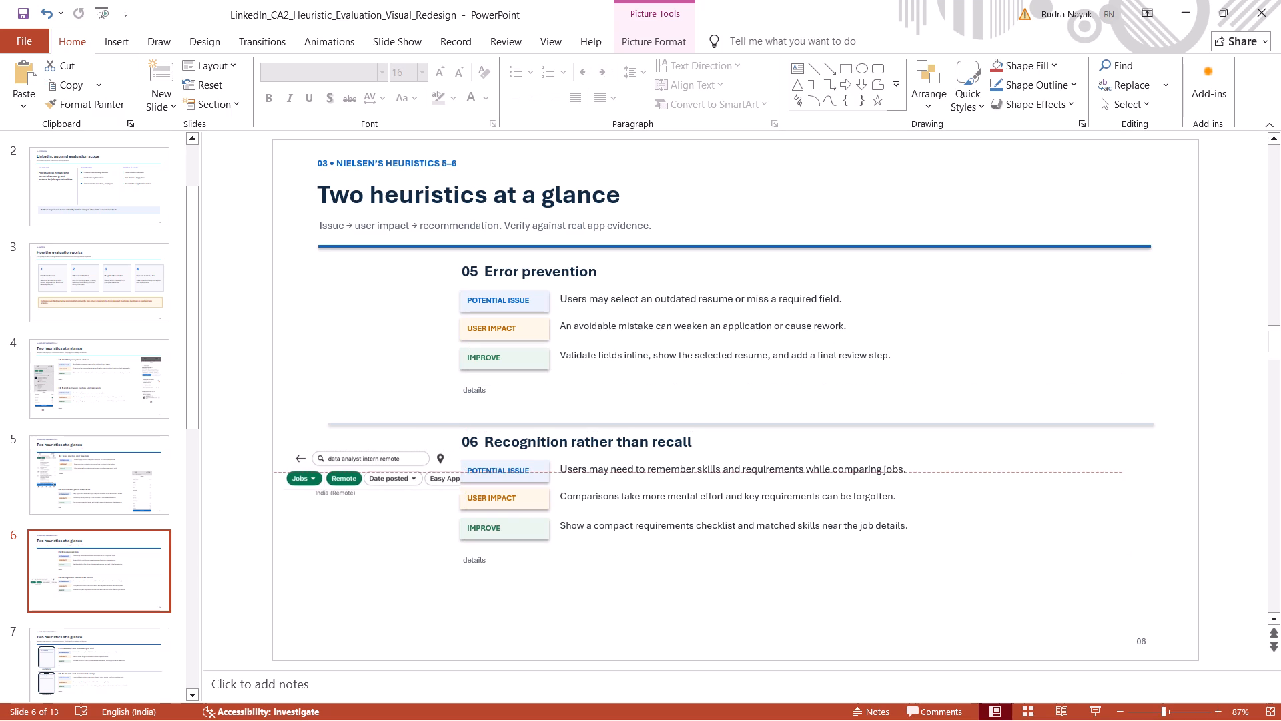
{"action": "left_click_drag", "start_coordinate": [399, 480], "coordinate": [393, 480]}
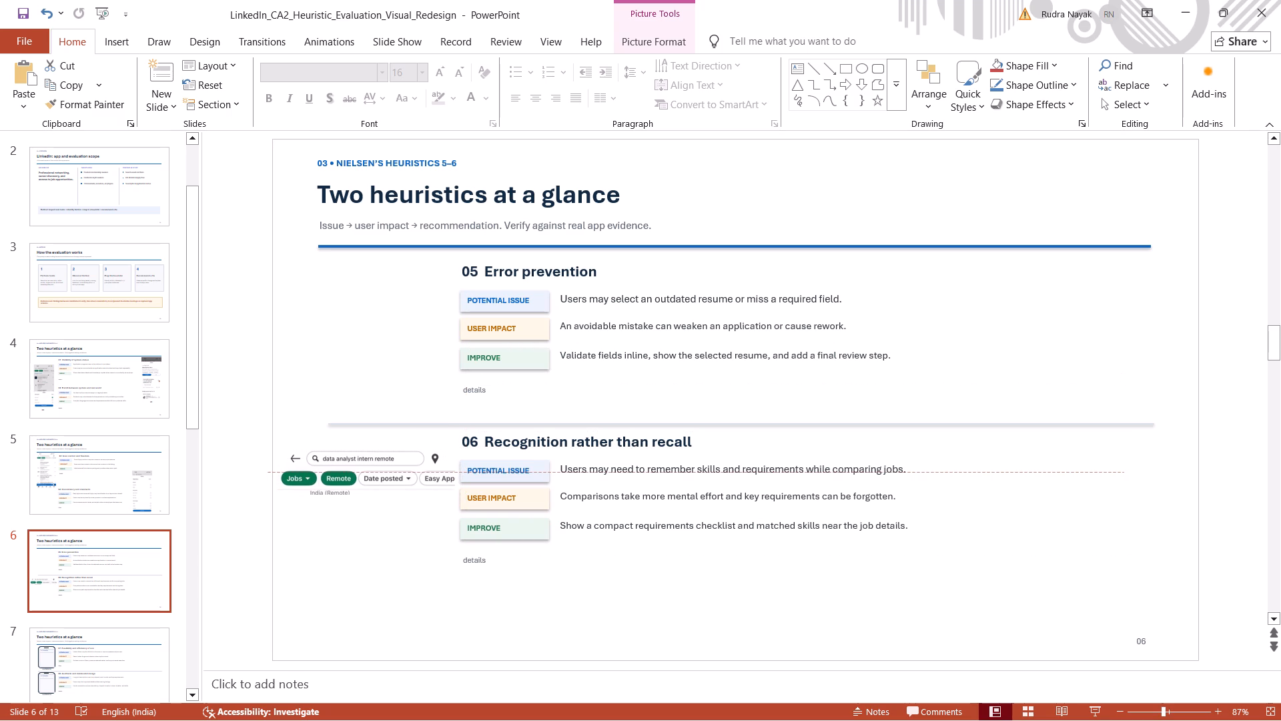
{"action": "left_click_drag", "start_coordinate": [393, 480], "coordinate": [1000, 505]}
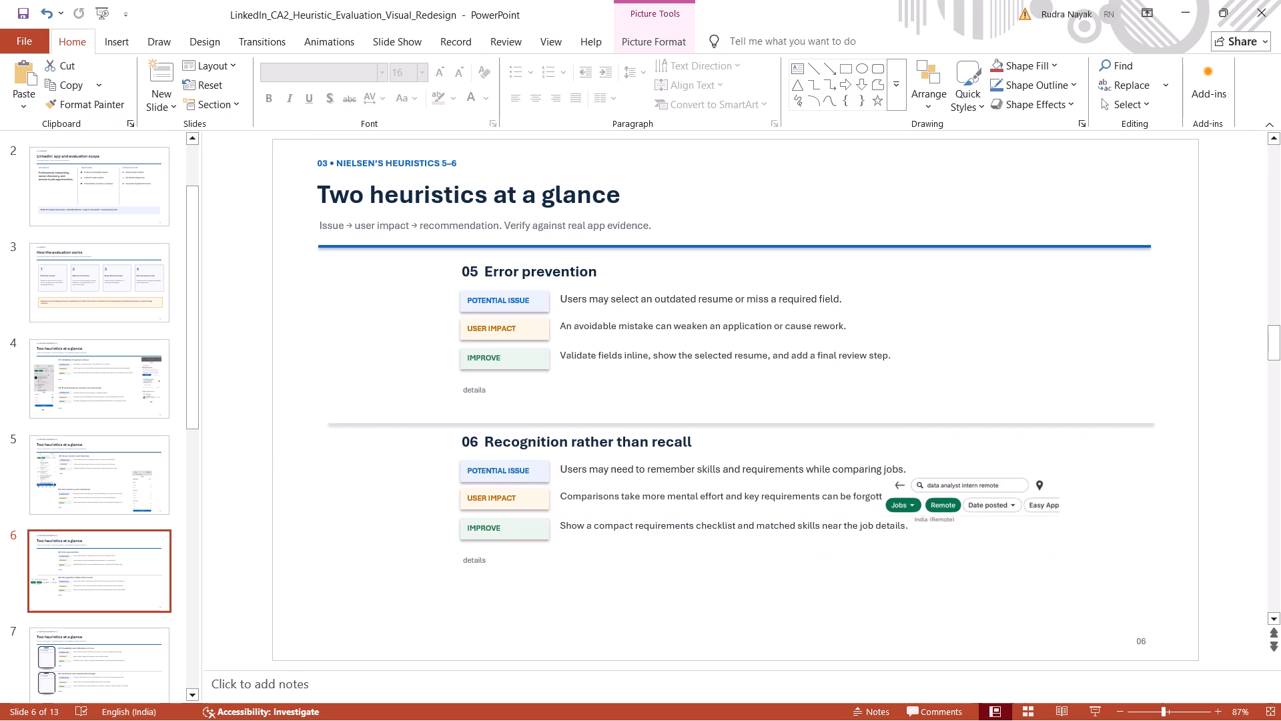
{"action": "left_click_drag", "start_coordinate": [1000, 505], "coordinate": [1098, 483]}
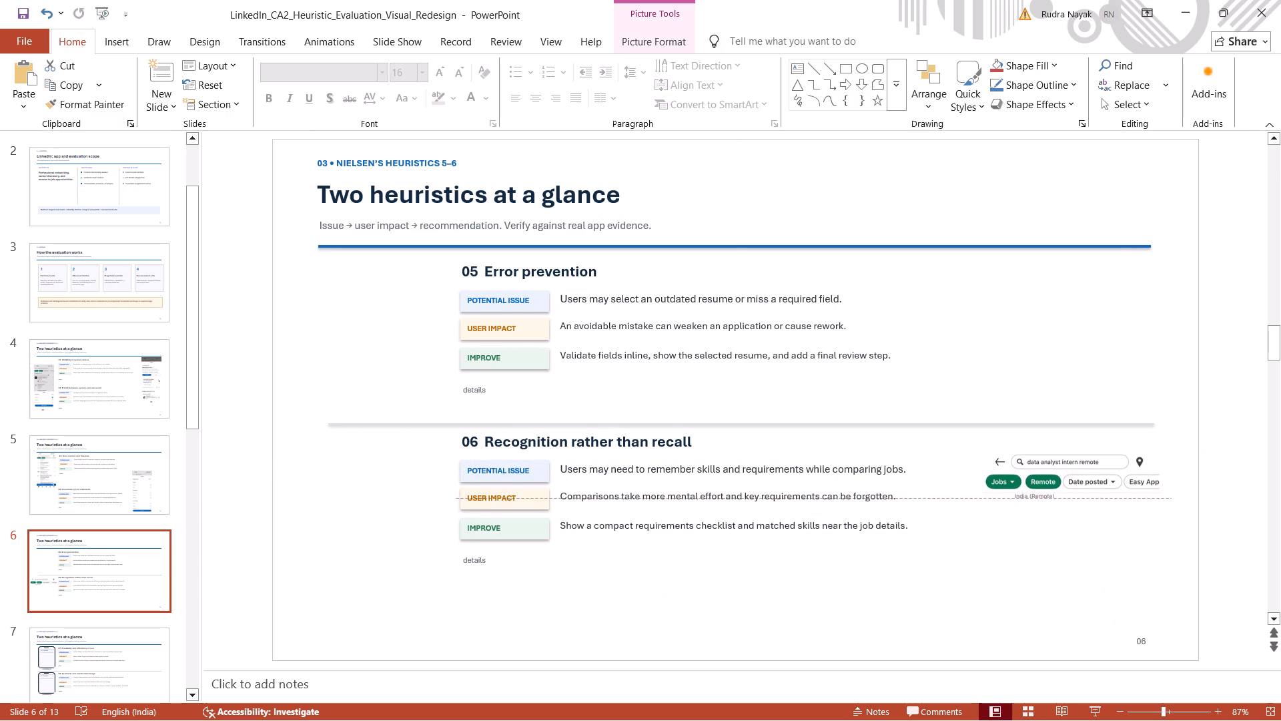
{"action": "left_click_drag", "start_coordinate": [1098, 483], "coordinate": [1086, 485]}
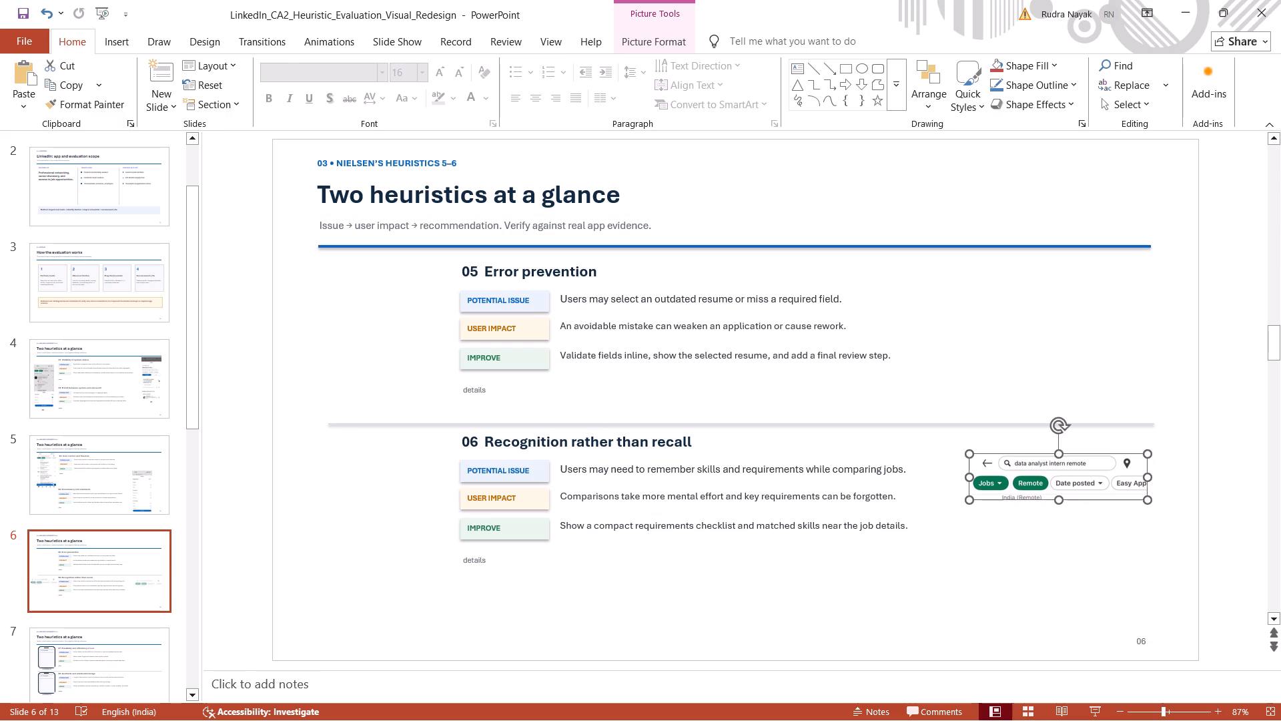
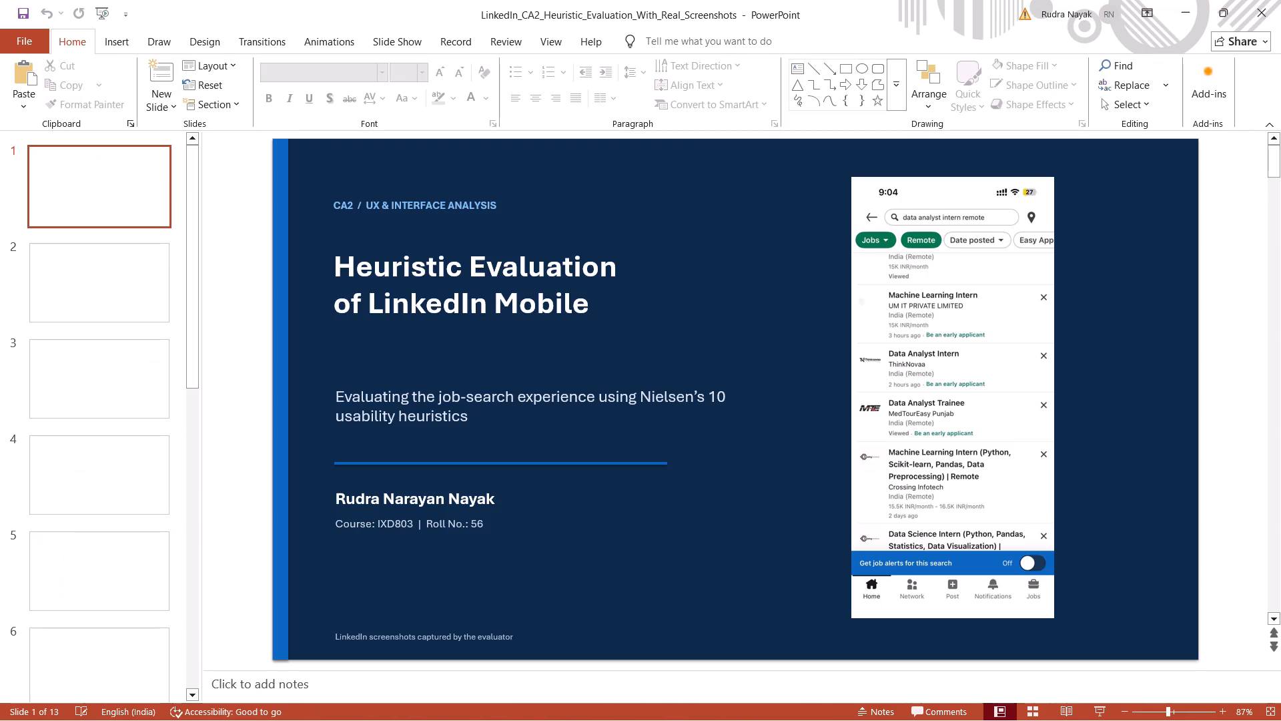
{"action": "left_click", "coordinate": [68, 252]}
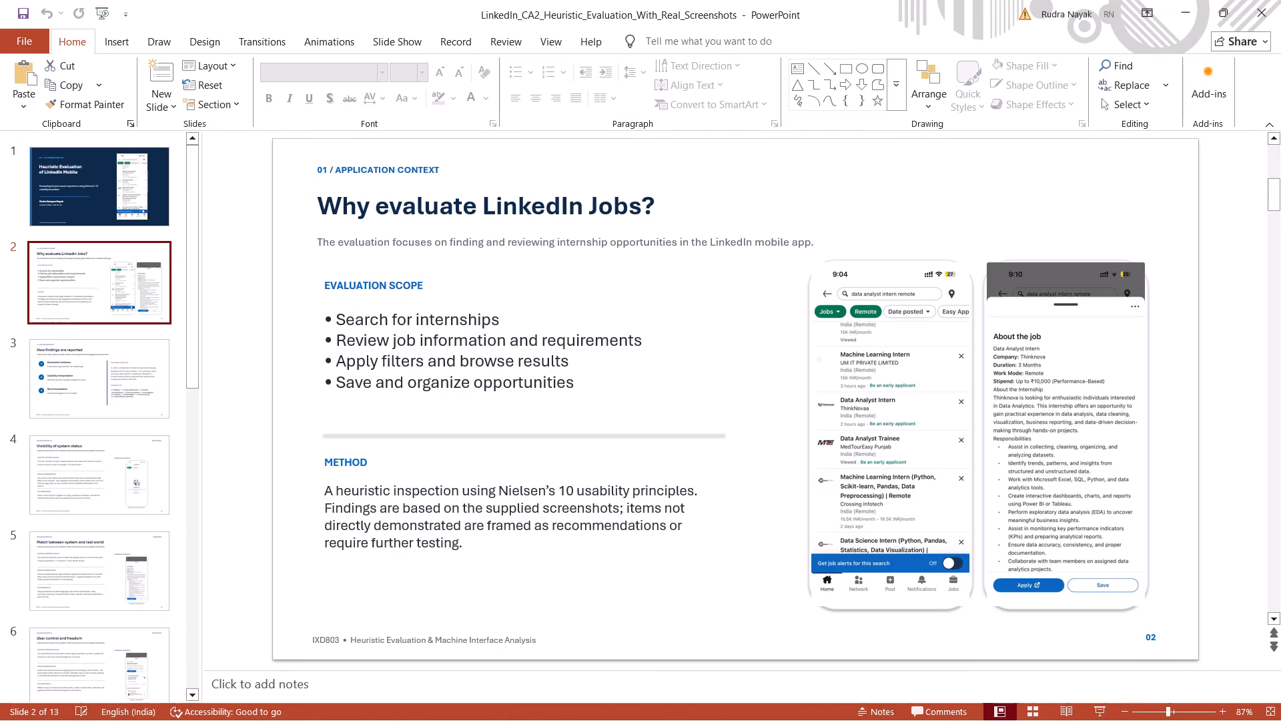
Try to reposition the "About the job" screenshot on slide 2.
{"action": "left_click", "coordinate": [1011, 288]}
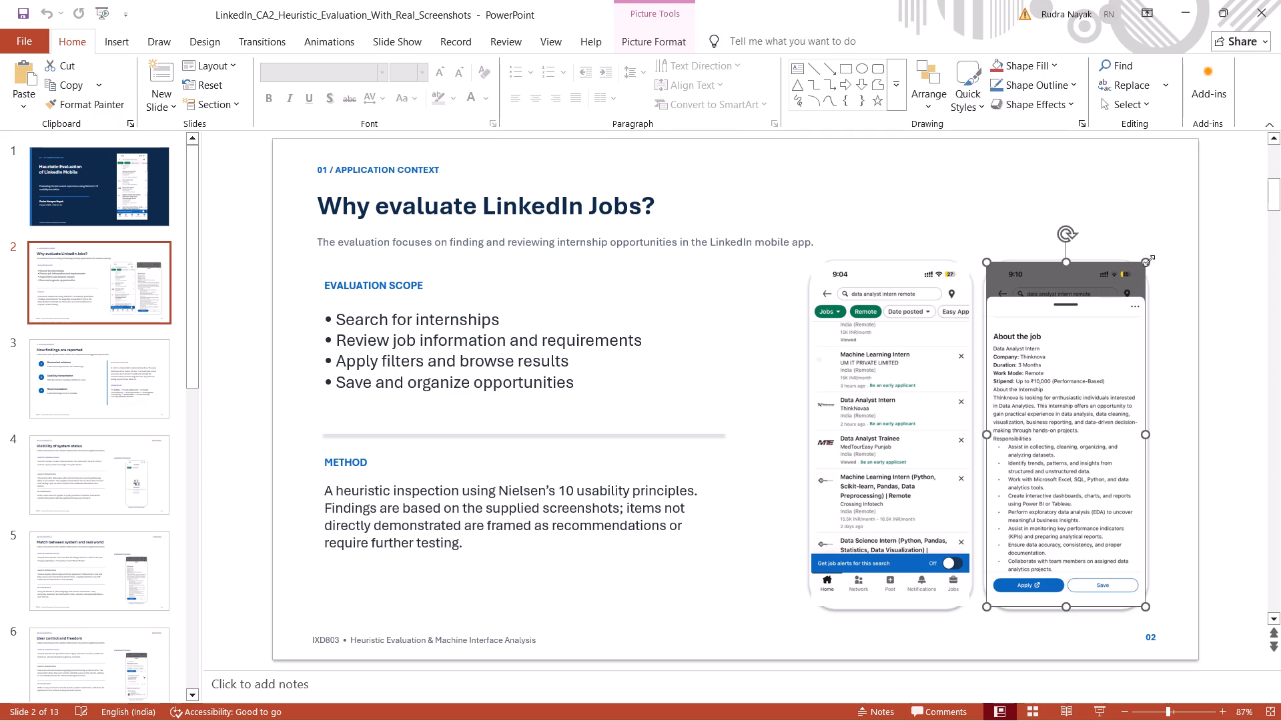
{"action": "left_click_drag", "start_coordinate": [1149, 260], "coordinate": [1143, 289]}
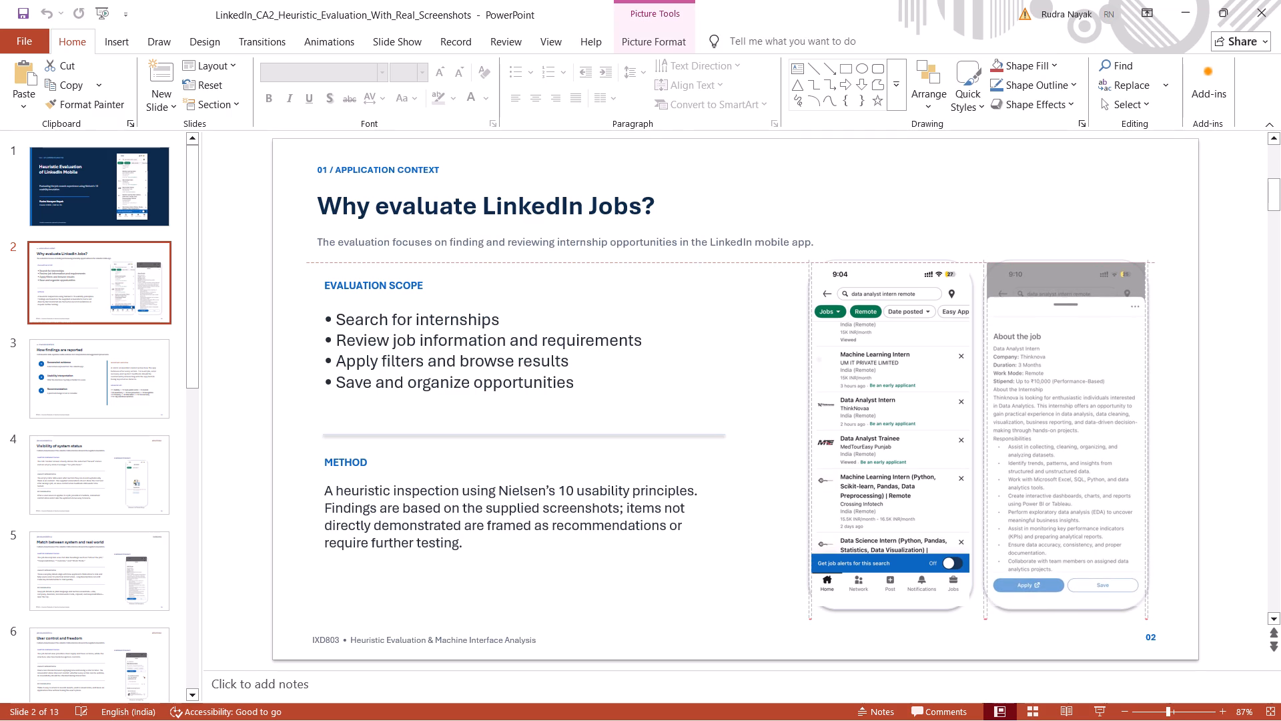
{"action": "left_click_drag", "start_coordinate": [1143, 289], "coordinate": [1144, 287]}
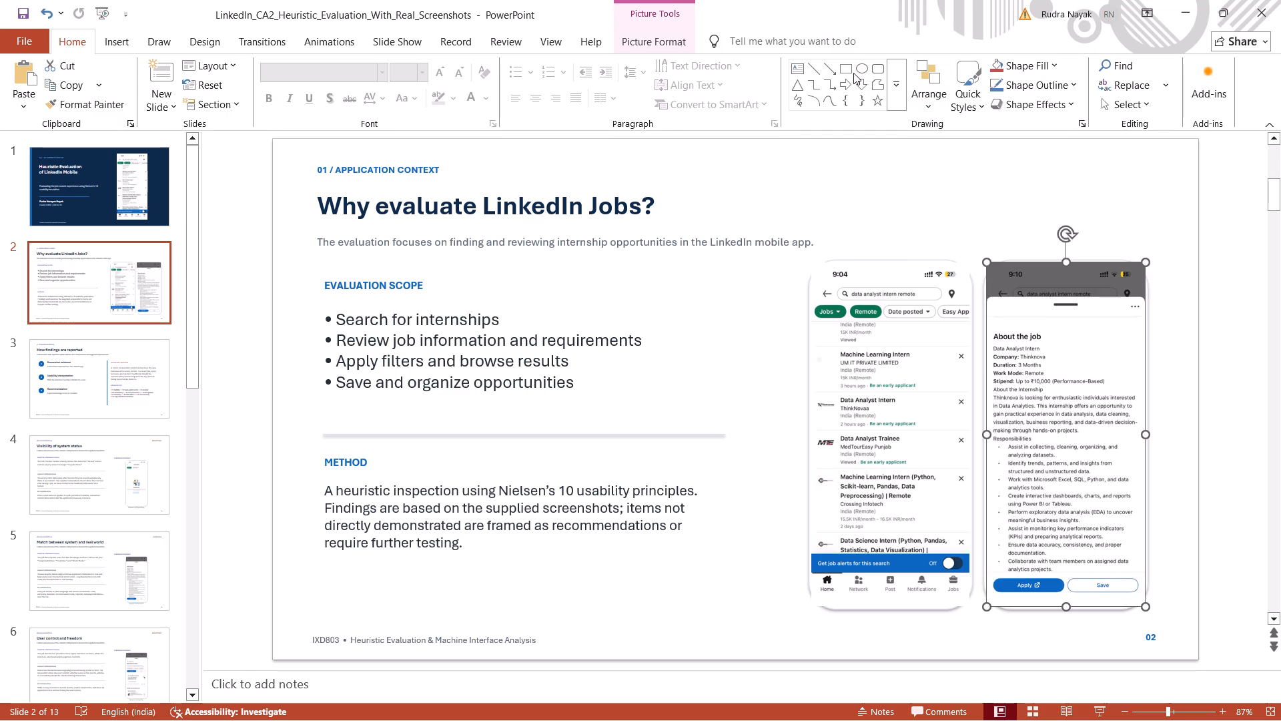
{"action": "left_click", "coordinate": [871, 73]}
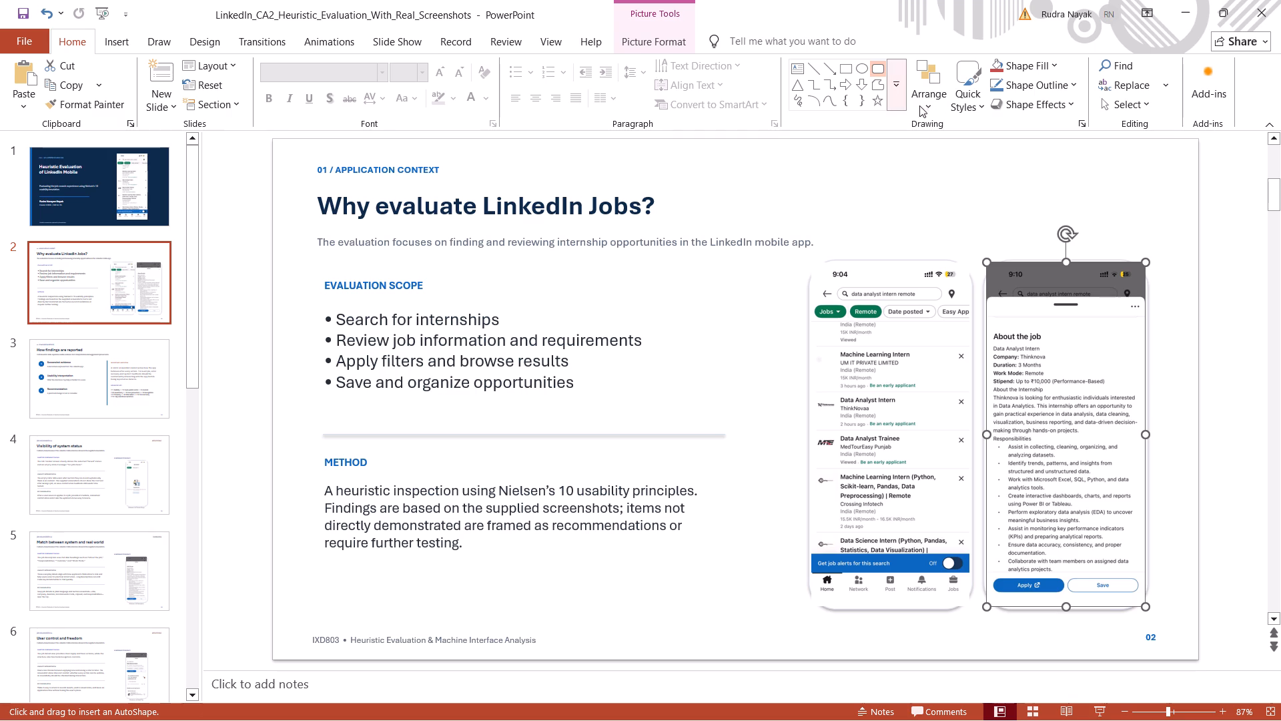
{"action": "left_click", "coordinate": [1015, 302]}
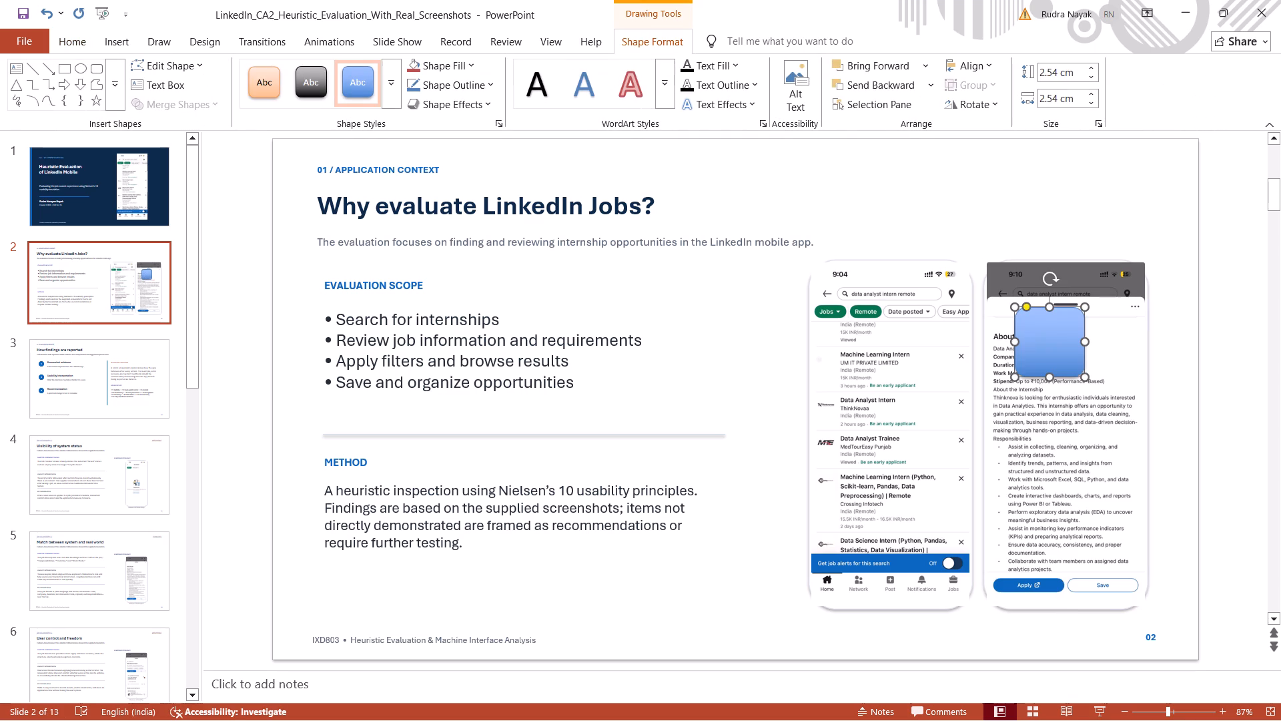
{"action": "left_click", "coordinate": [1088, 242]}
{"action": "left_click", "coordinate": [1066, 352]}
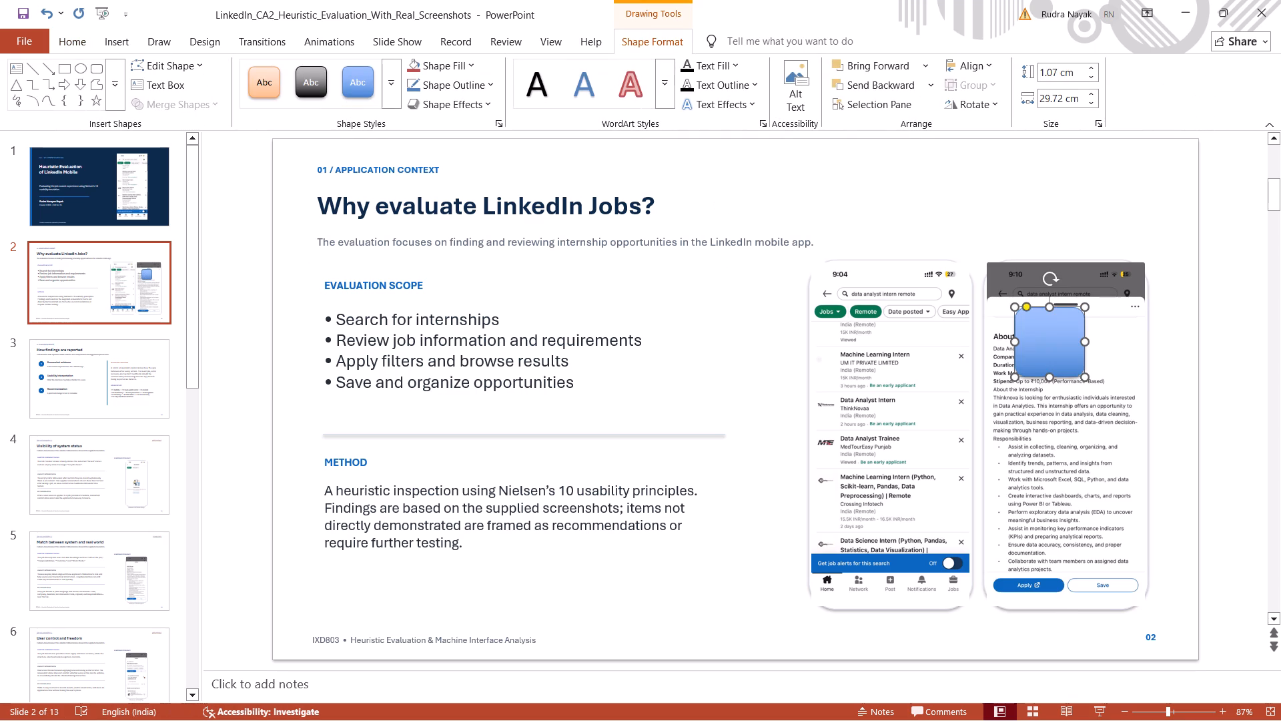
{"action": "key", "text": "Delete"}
Lower the top edge of the "About the job" screenshot on slide 2 slightly to reduce its height.
{"action": "left_click", "coordinate": [1120, 306]}
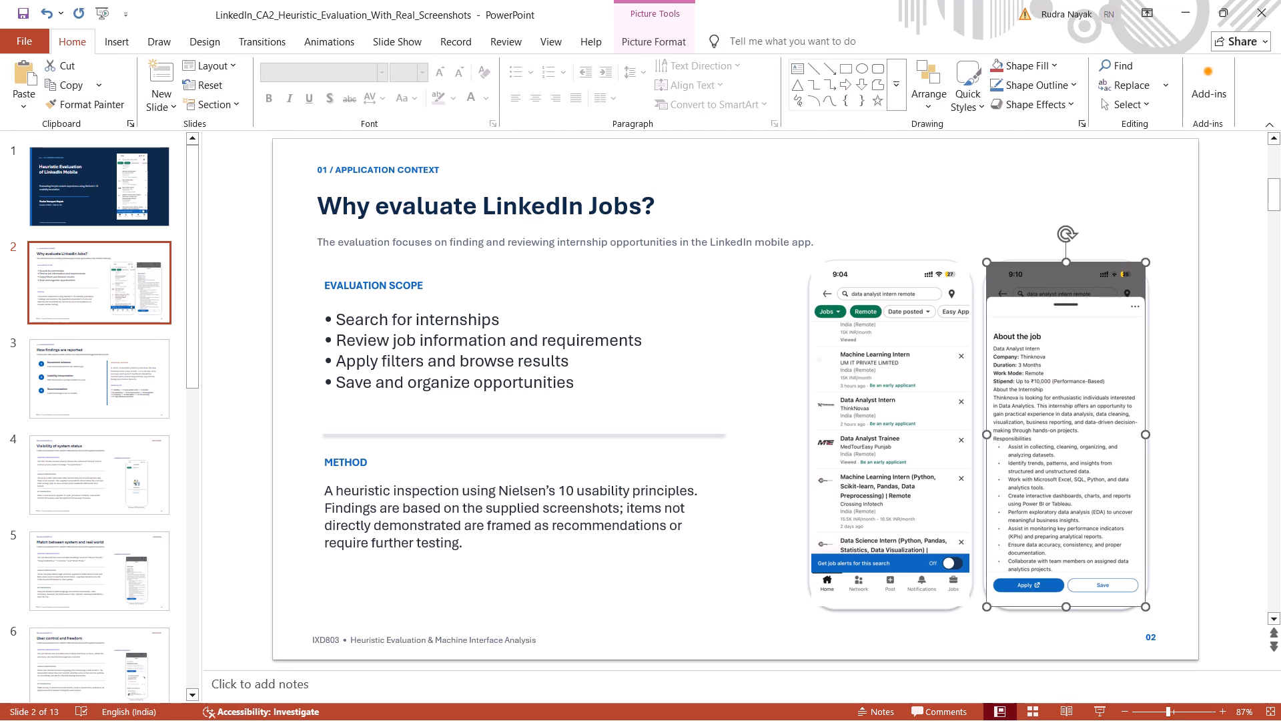
{"action": "left_click_drag", "start_coordinate": [1068, 262], "coordinate": [1069, 274]}
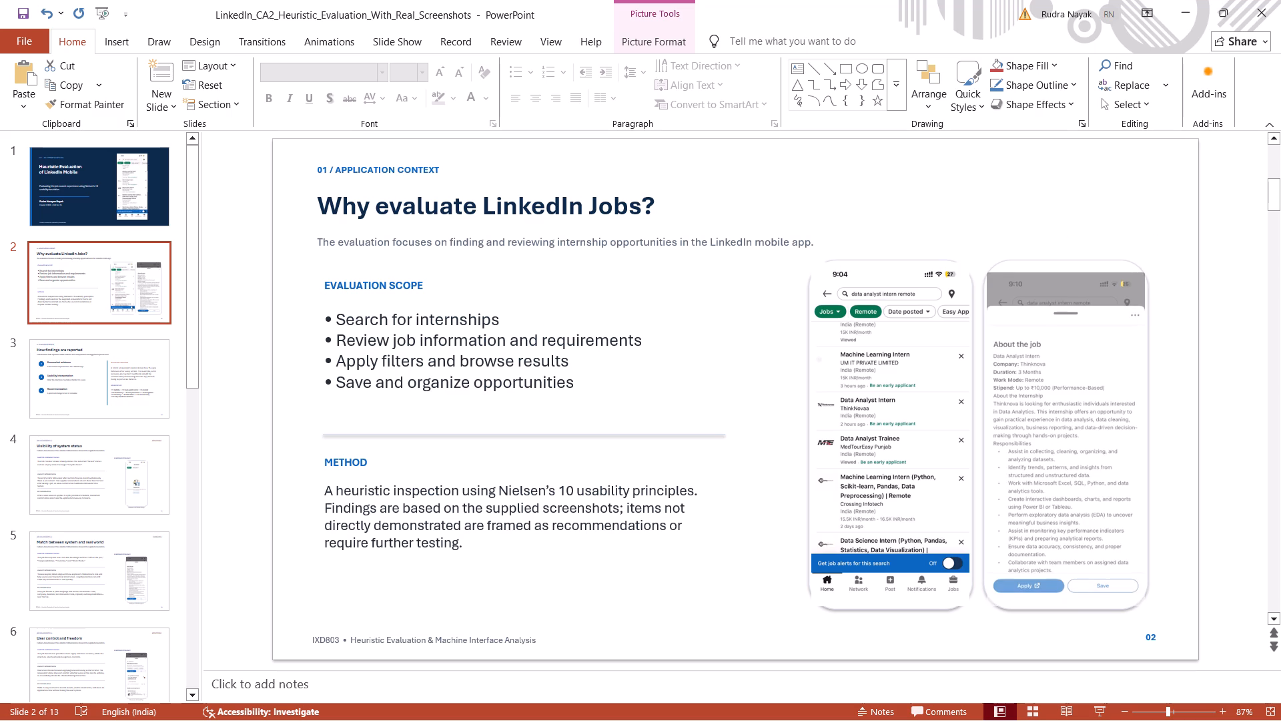
{"action": "left_click_drag", "start_coordinate": [1069, 274], "coordinate": [1070, 268]}
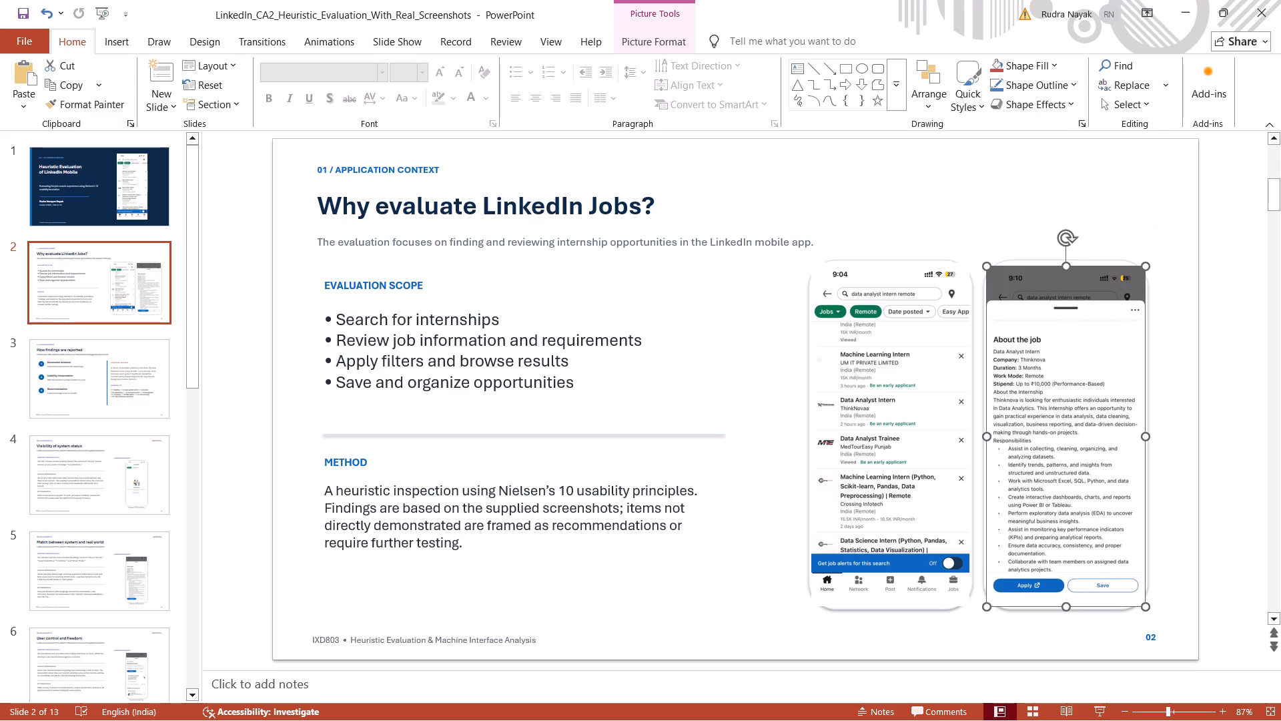
Delete the rounded phone frame behind the "About the job" screenshot.
{"action": "left_click", "coordinate": [1094, 274]}
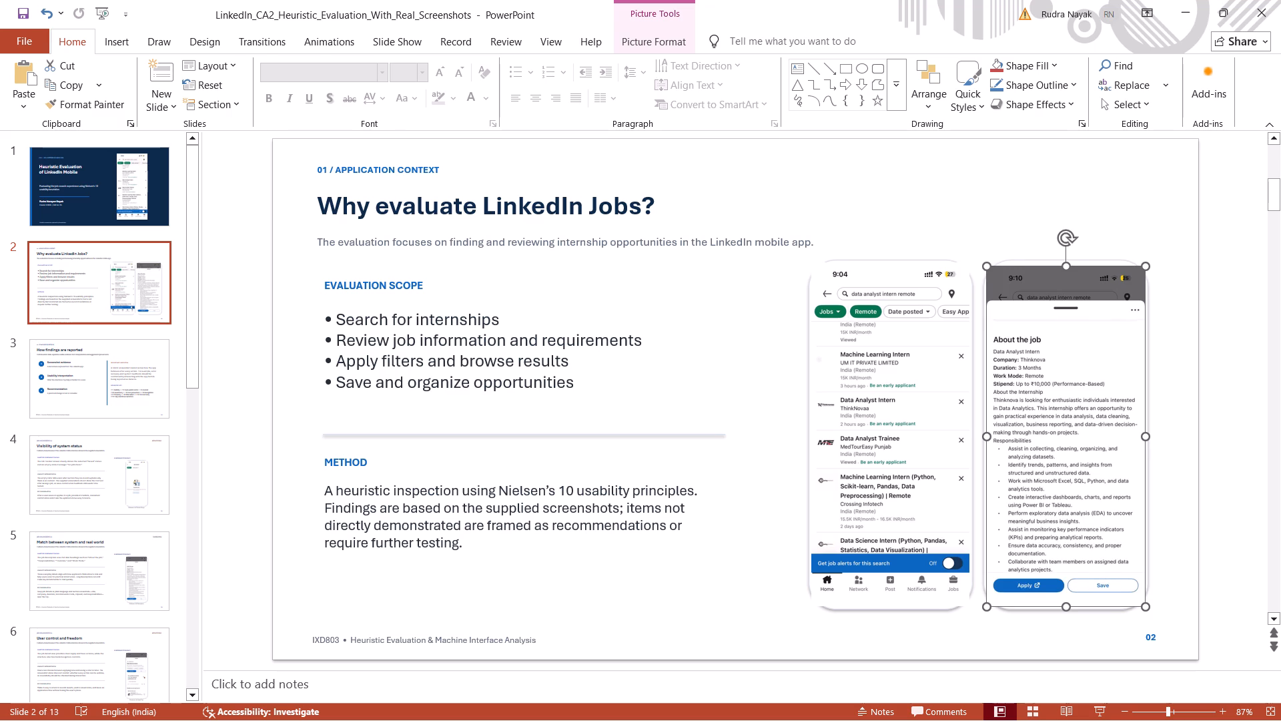
{"action": "left_click", "coordinate": [1088, 259]}
{"action": "key", "text": "Delete"}
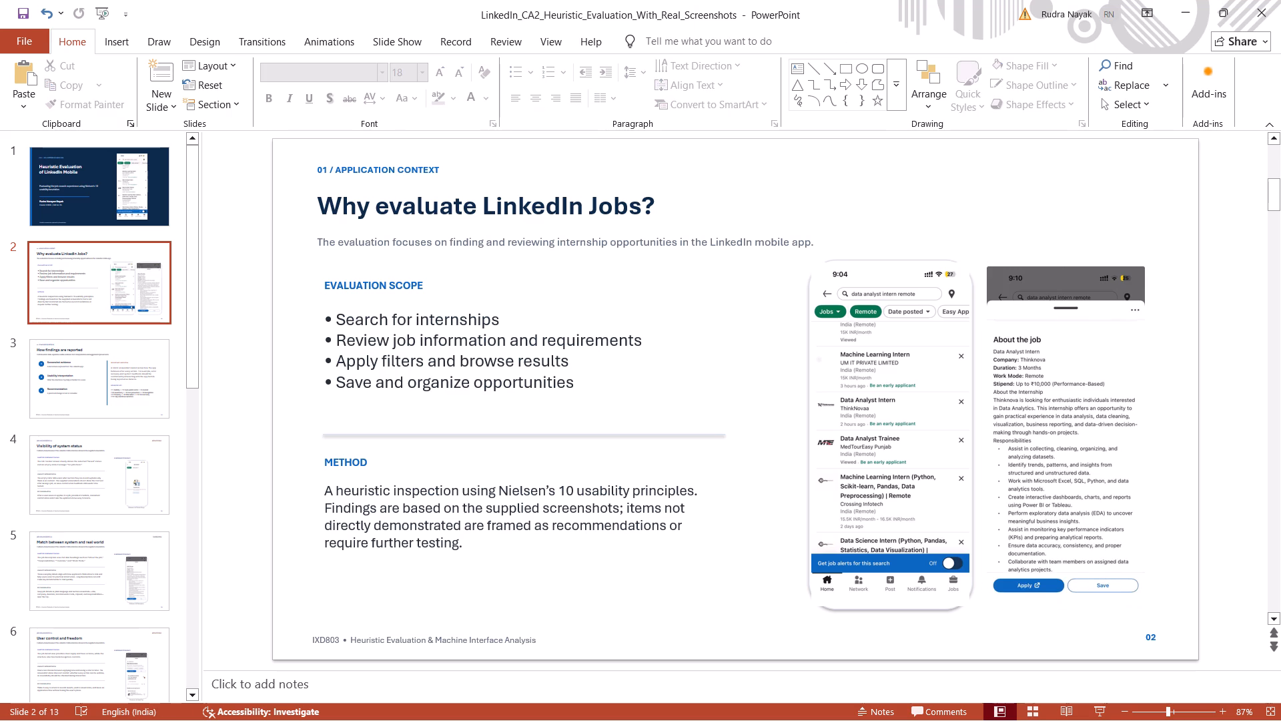
Shift the job search results screenshot down off its rounded phone frame and delete that frame.
{"action": "left_click", "coordinate": [913, 261]}
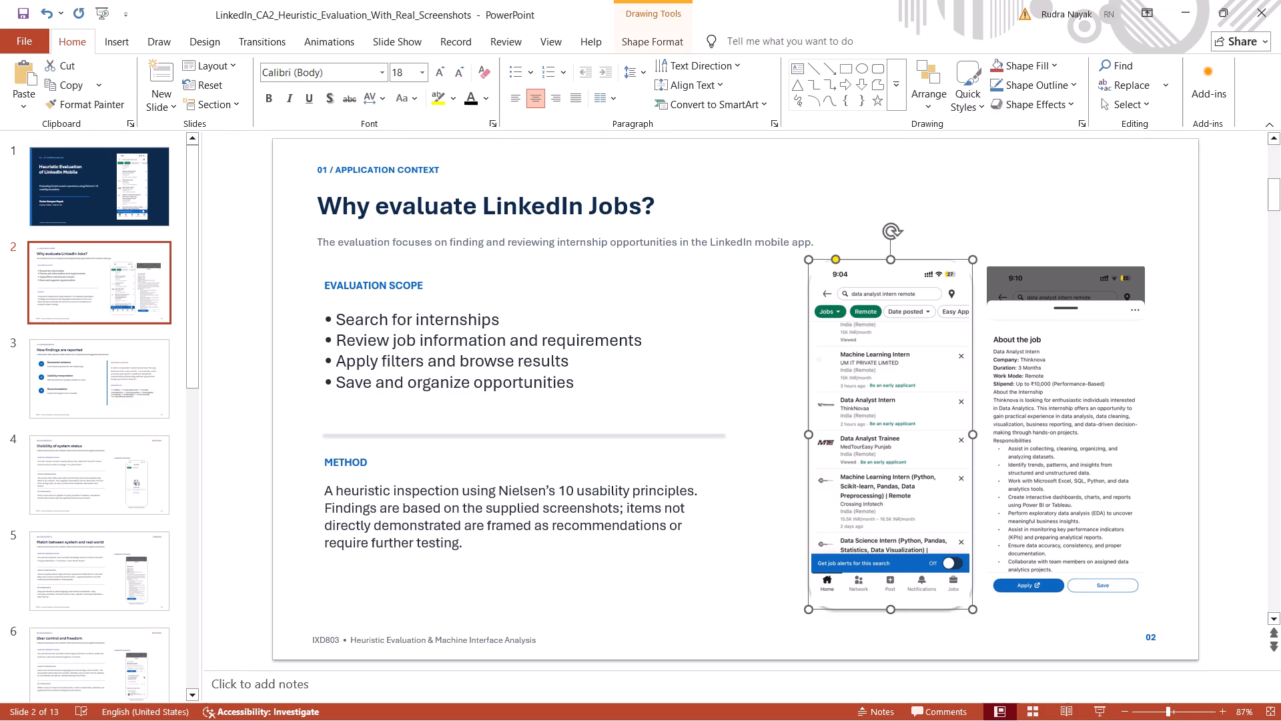
{"action": "left_click", "coordinate": [912, 254]}
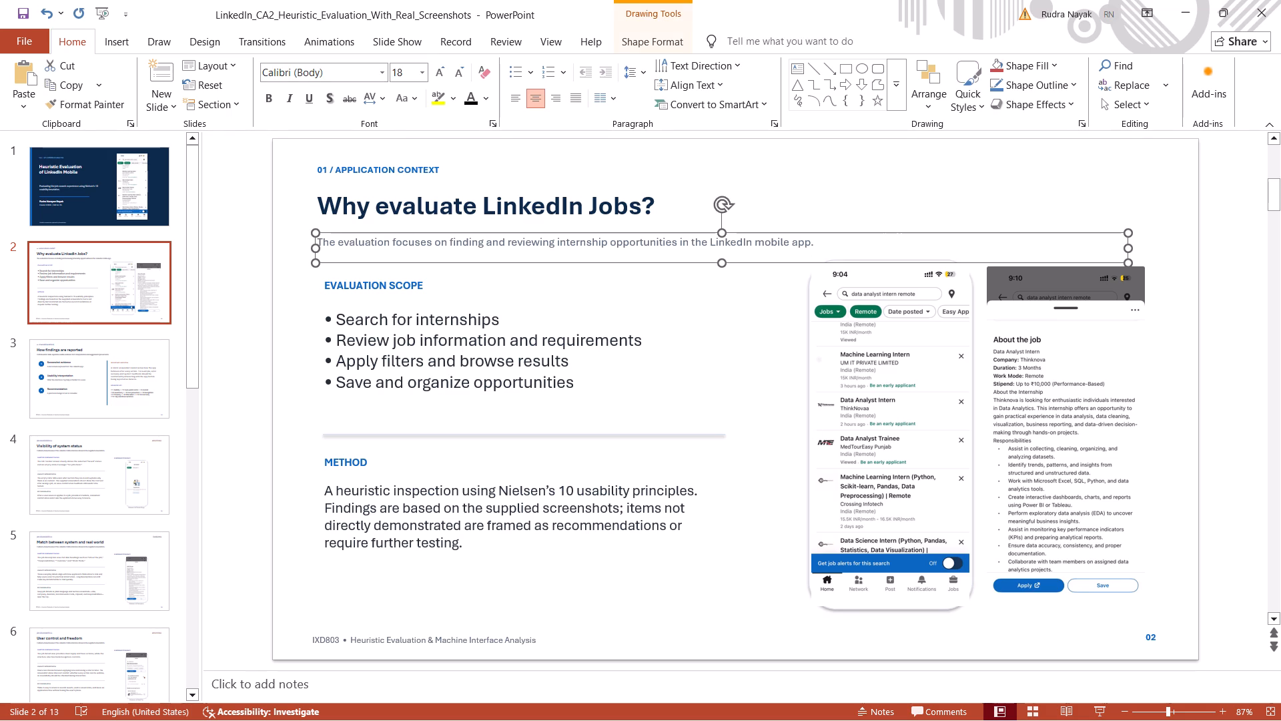
{"action": "left_click", "coordinate": [918, 293]}
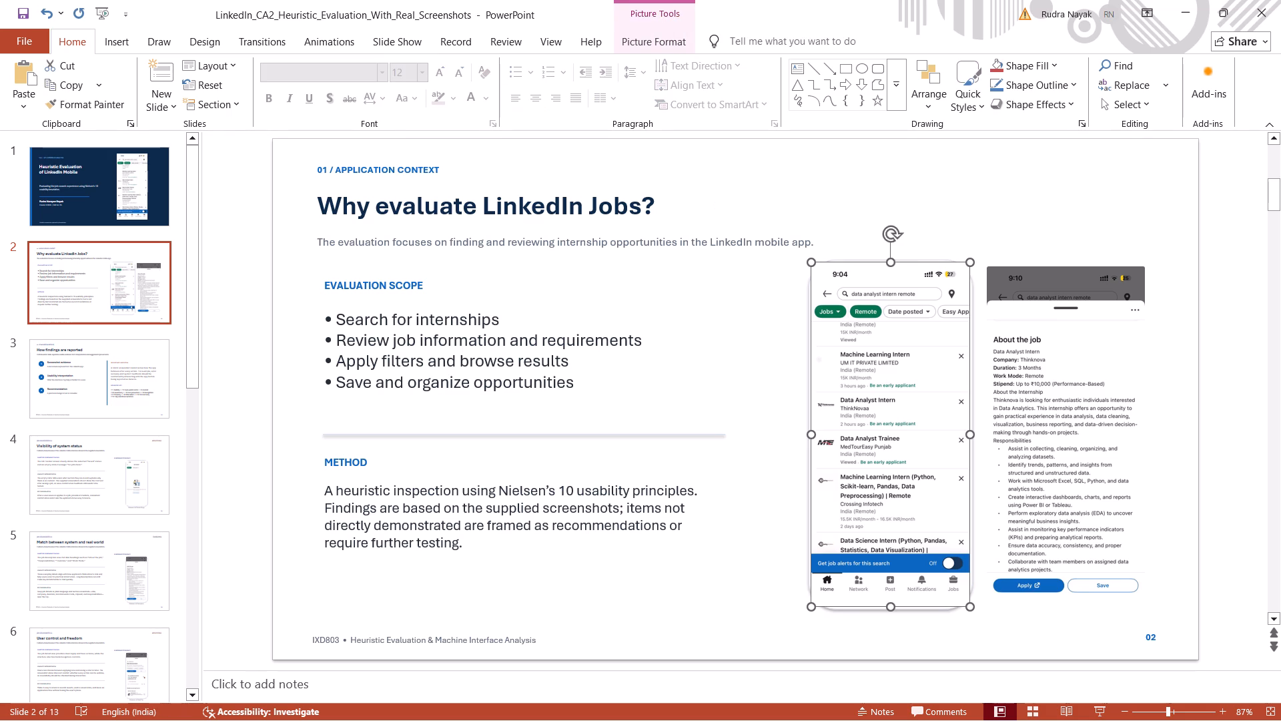
{"action": "left_click_drag", "start_coordinate": [918, 293], "coordinate": [918, 330]}
{"action": "left_click", "coordinate": [918, 276]}
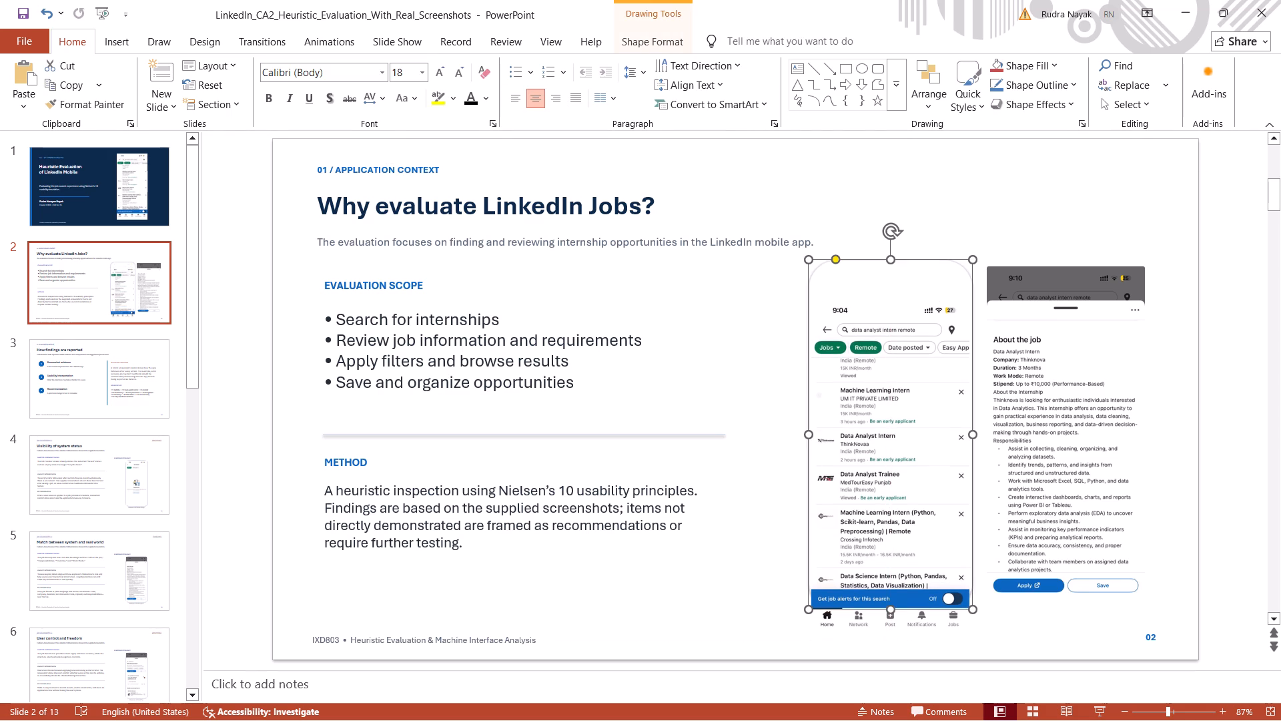
Move both slide 2 screenshots up to about the subtitle's level, side by side with a small gap between them.
{"action": "left_click_drag", "start_coordinate": [926, 330], "coordinate": [927, 317]}
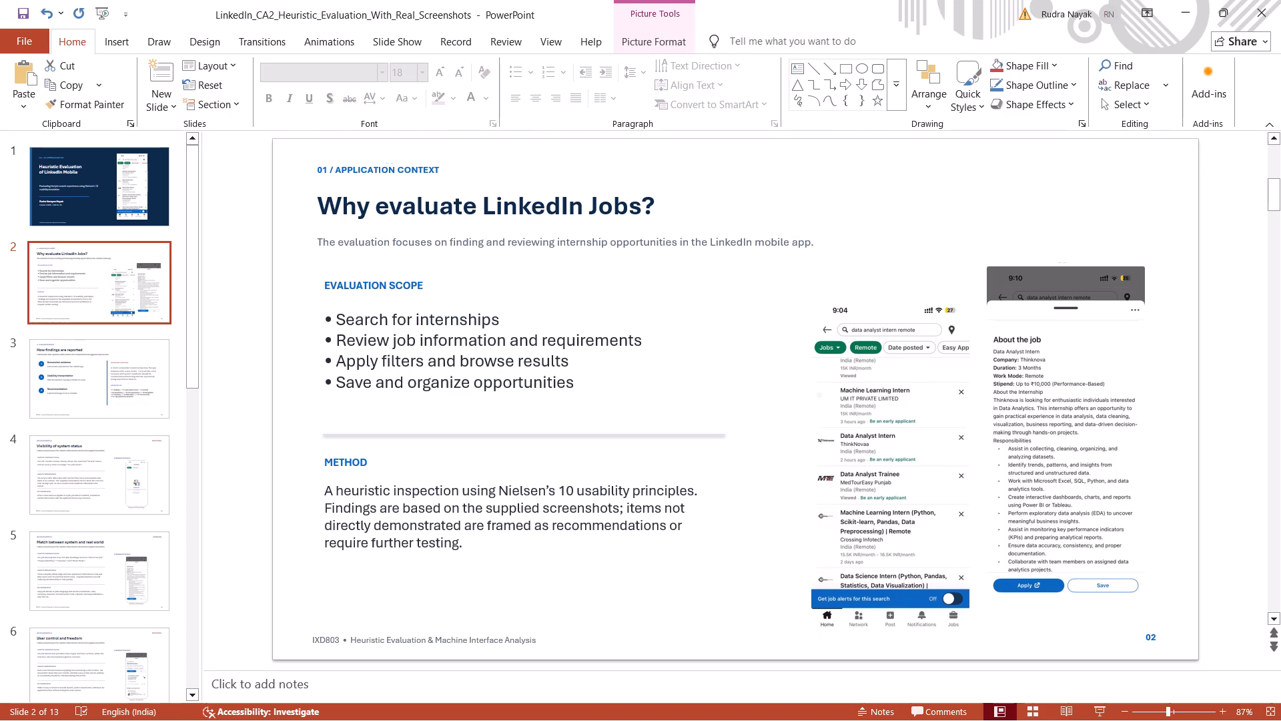
{"action": "left_click_drag", "start_coordinate": [927, 317], "coordinate": [935, 260]}
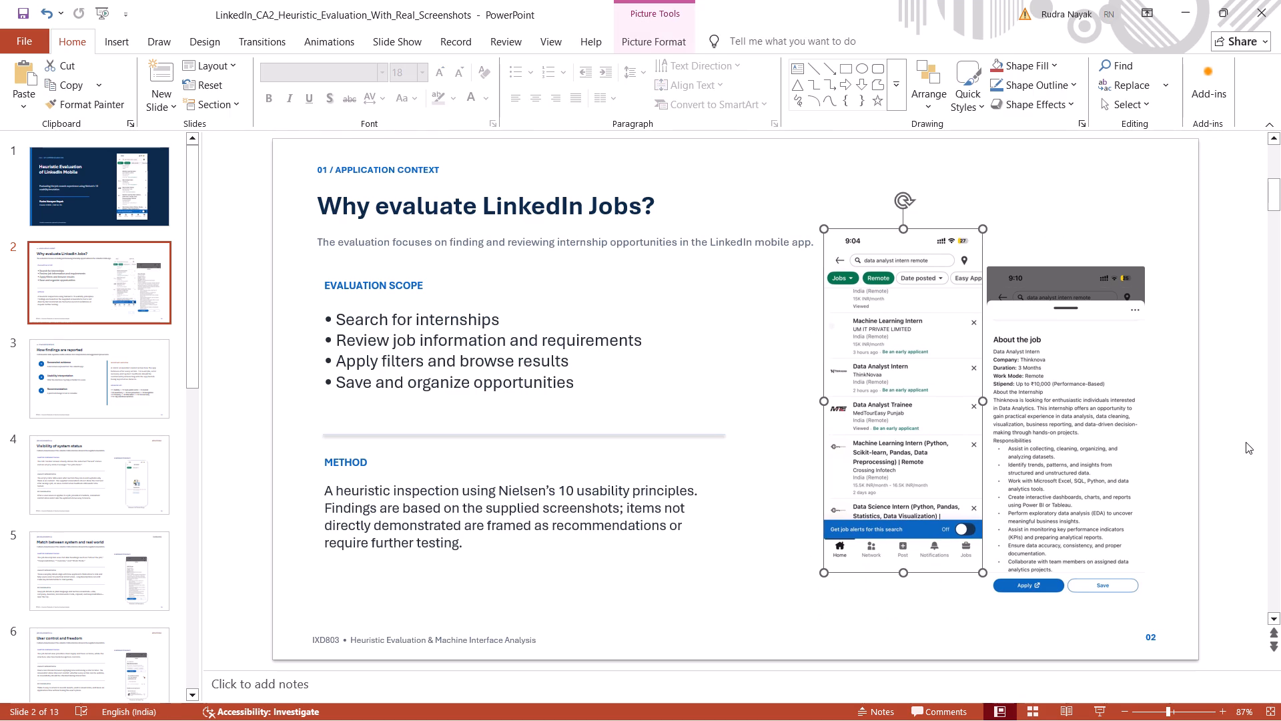
{"action": "left_click_drag", "start_coordinate": [1112, 385], "coordinate": [1112, 352]}
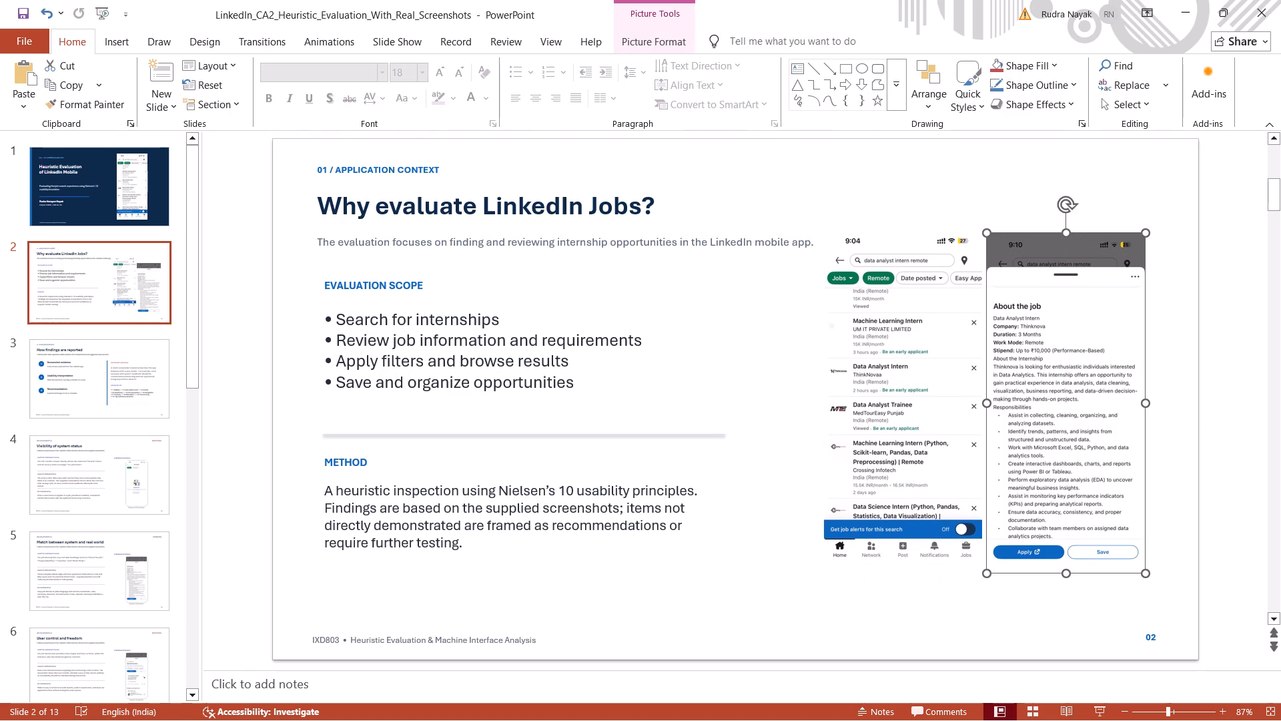
{"action": "left_click_drag", "start_coordinate": [1106, 409], "coordinate": [1114, 409]}
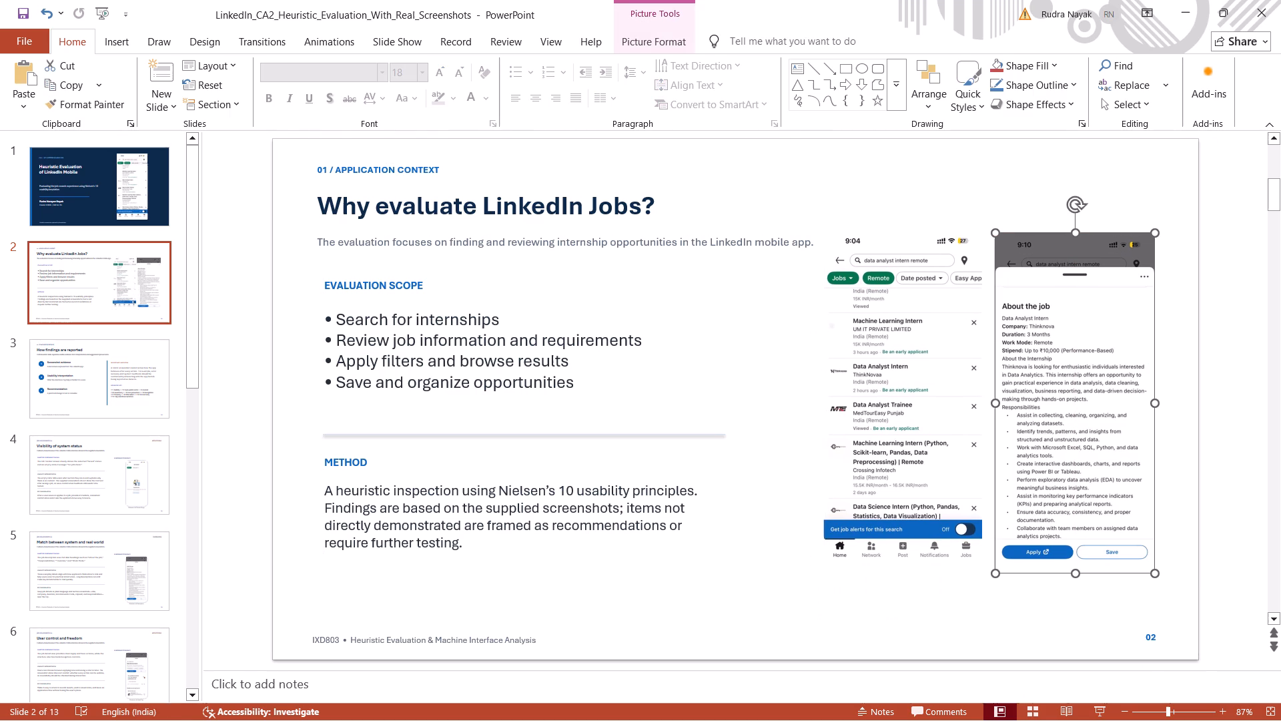
{"action": "left_click", "coordinate": [1165, 421]}
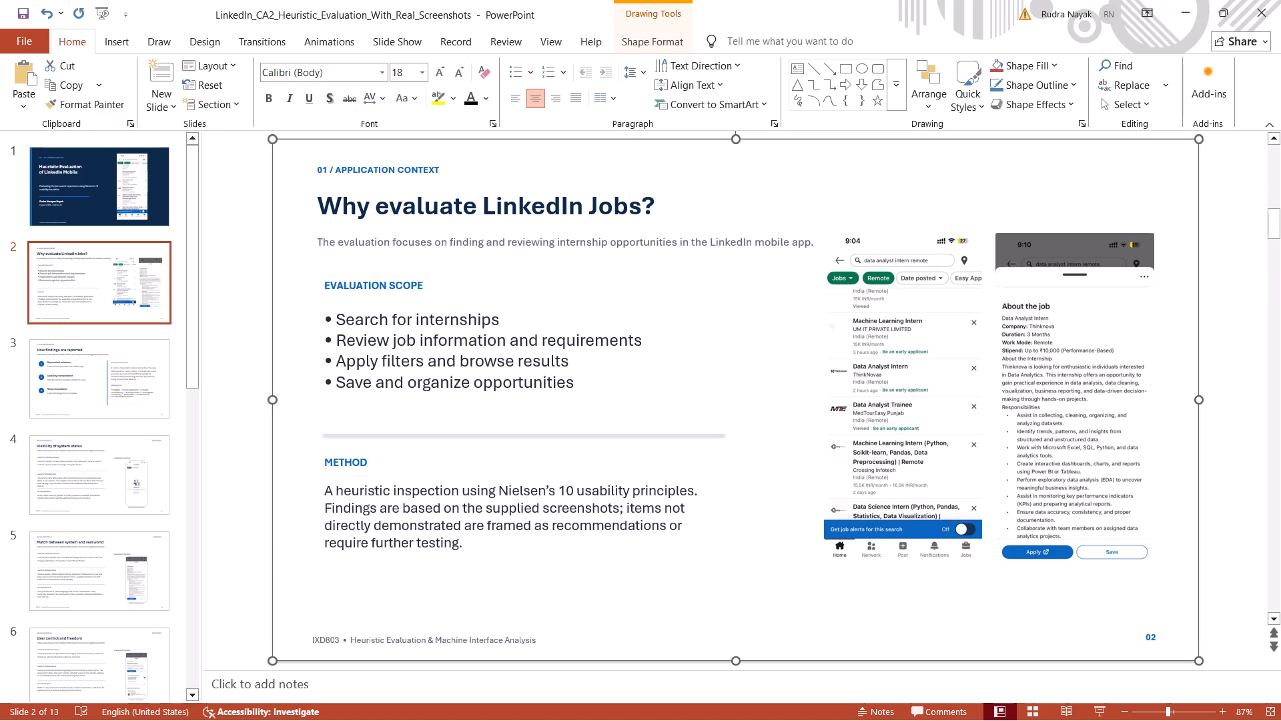
Go to slide 4, "Visibility of system status", and delete the "SCREENSHOT EVIDENCE" label above the phone screenshot.
{"action": "left_click", "coordinate": [105, 356]}
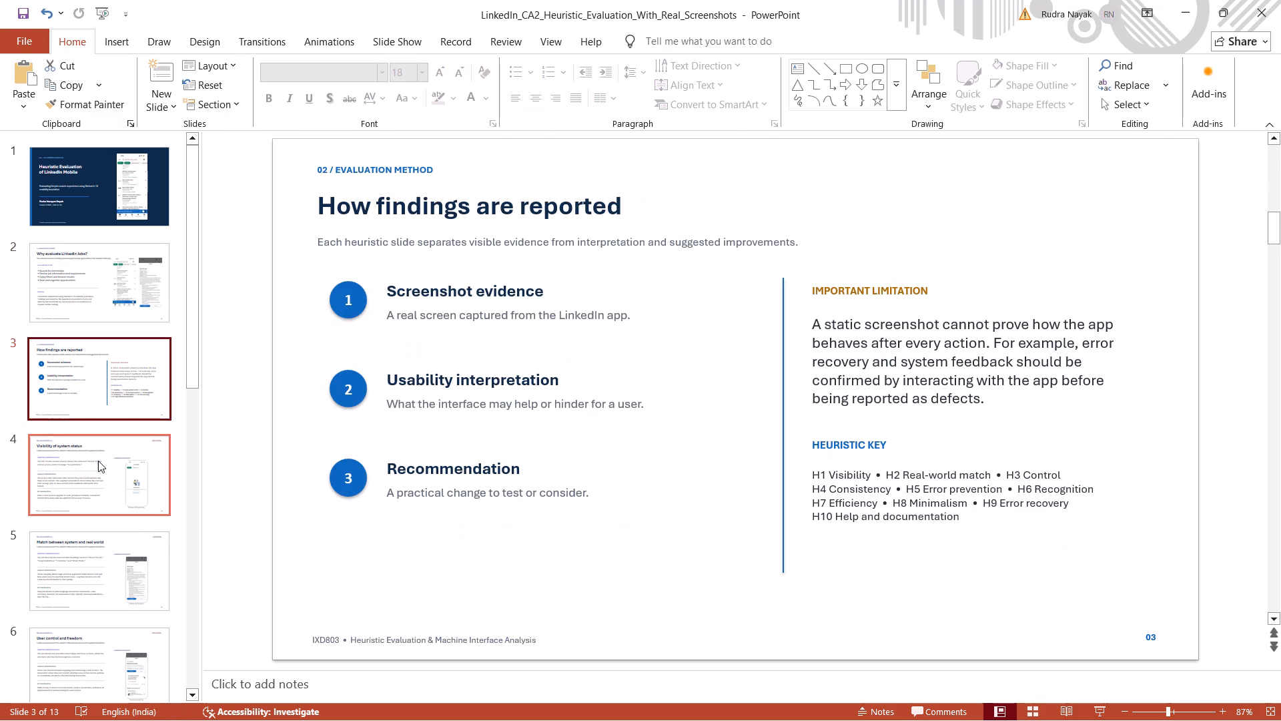
{"action": "left_click", "coordinate": [98, 461]}
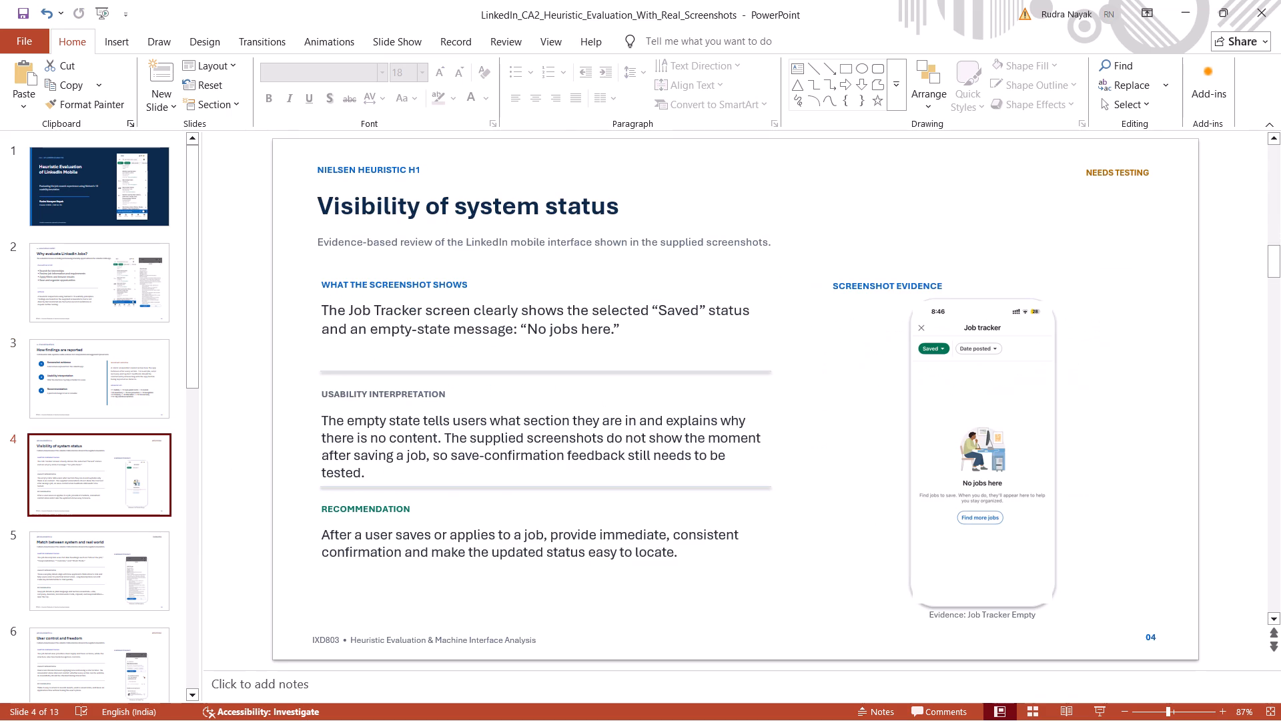
{"action": "left_click", "coordinate": [993, 366]}
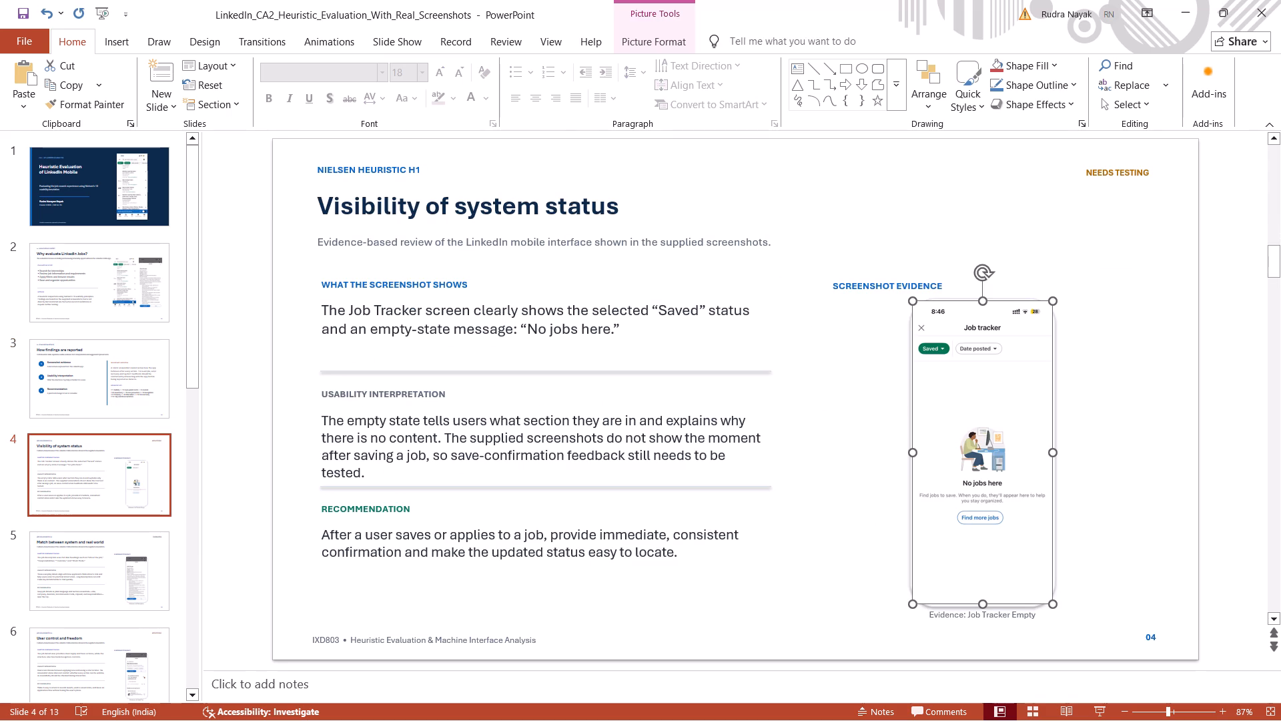
{"action": "double_click", "coordinate": [893, 287]}
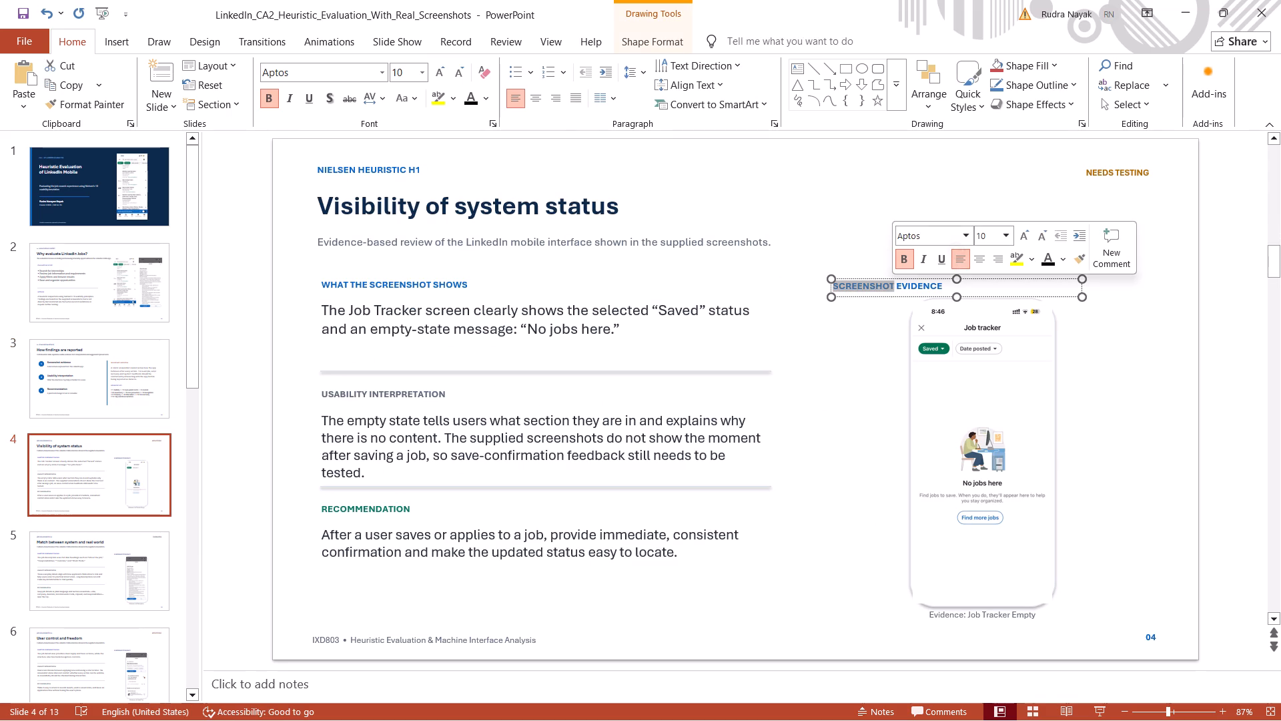
{"action": "left_click", "coordinate": [963, 288]}
{"action": "key", "text": "Delete"}
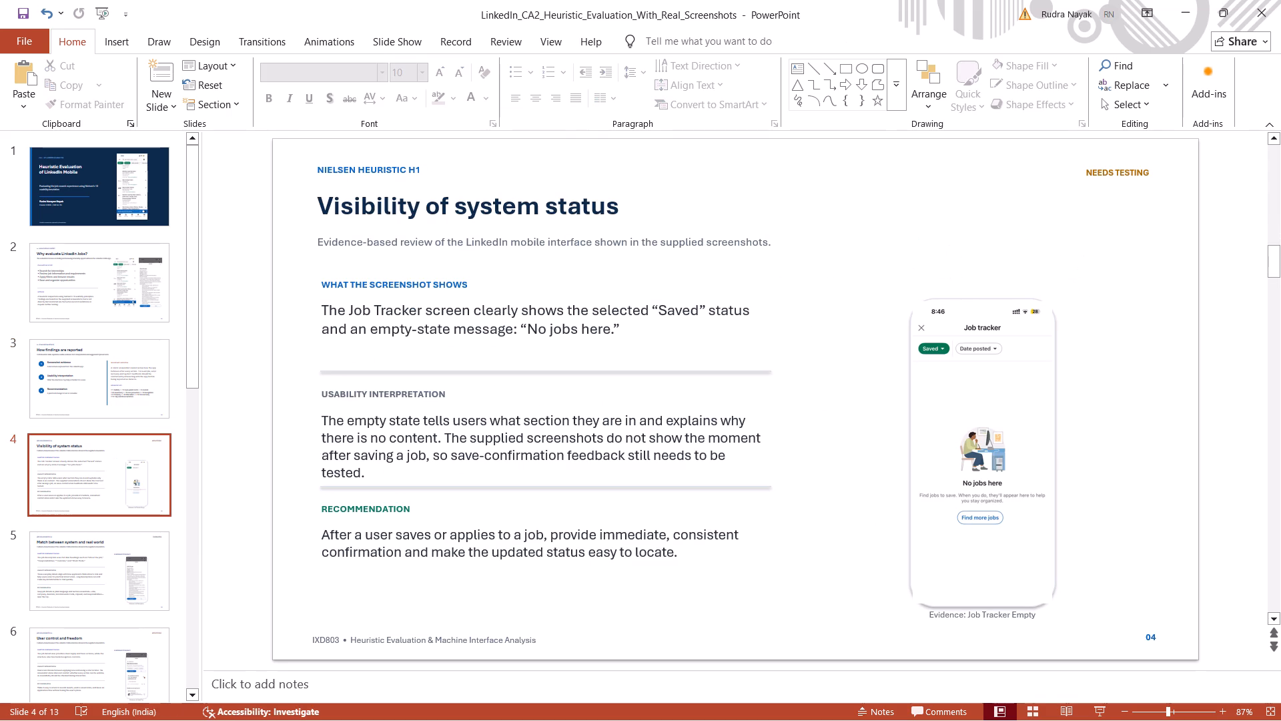
Move the Job tracker screenshot up and slightly right off its rounded phone frame, and delete the frame.
{"action": "left_click_drag", "start_coordinate": [975, 318], "coordinate": [994, 266]}
{"action": "left_click", "coordinate": [911, 548]}
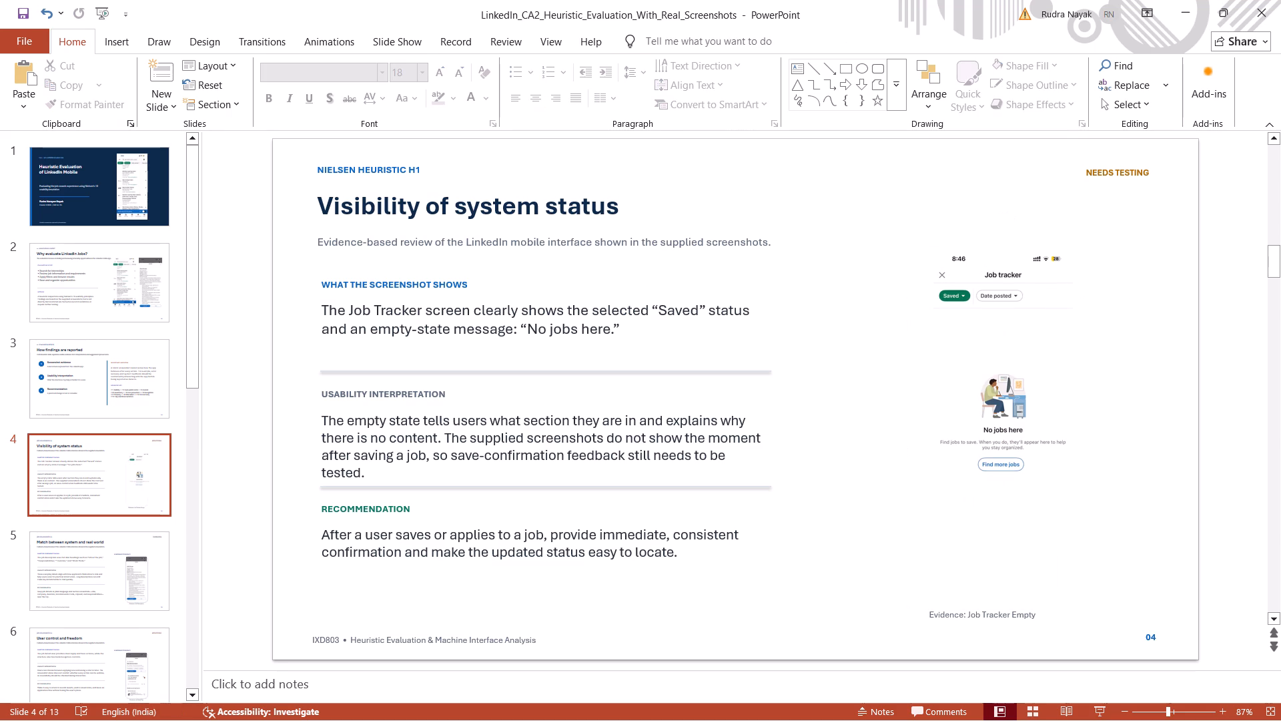
Delete the "Evidence: Job Tracker Empty" caption at the bottom of slide 4.
{"action": "left_click", "coordinate": [963, 616]}
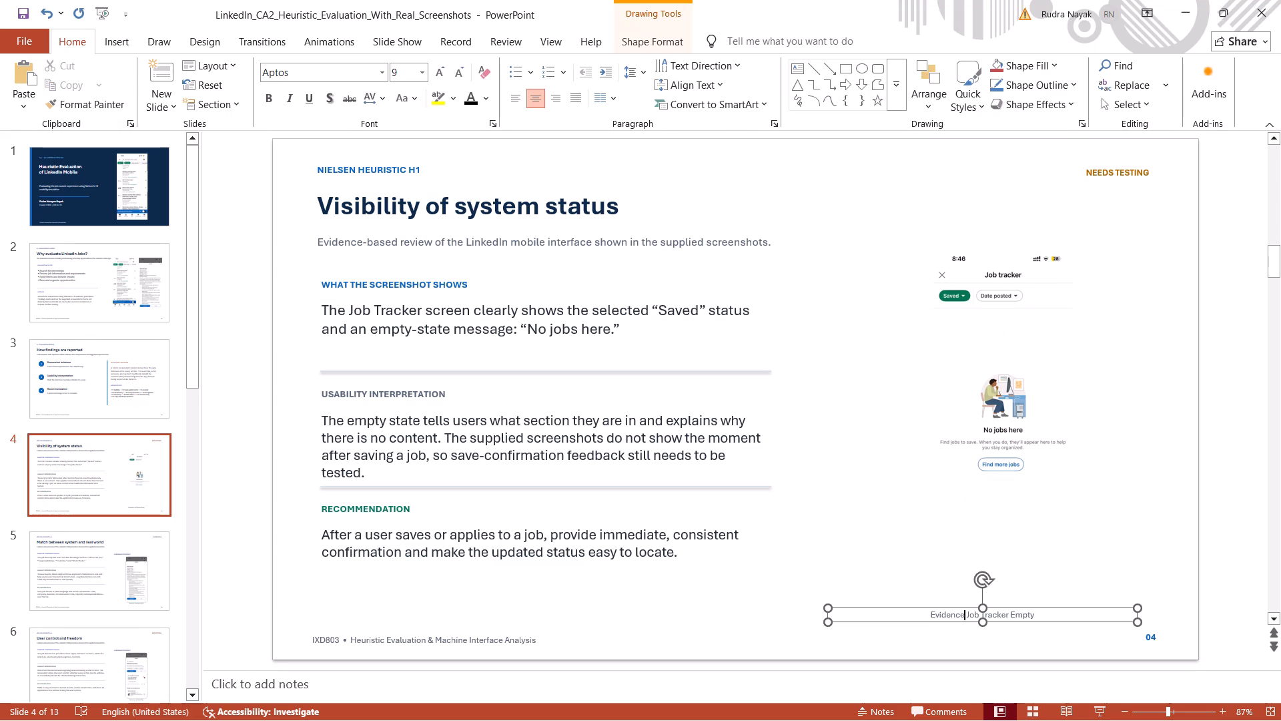
{"action": "left_click", "coordinate": [925, 617]}
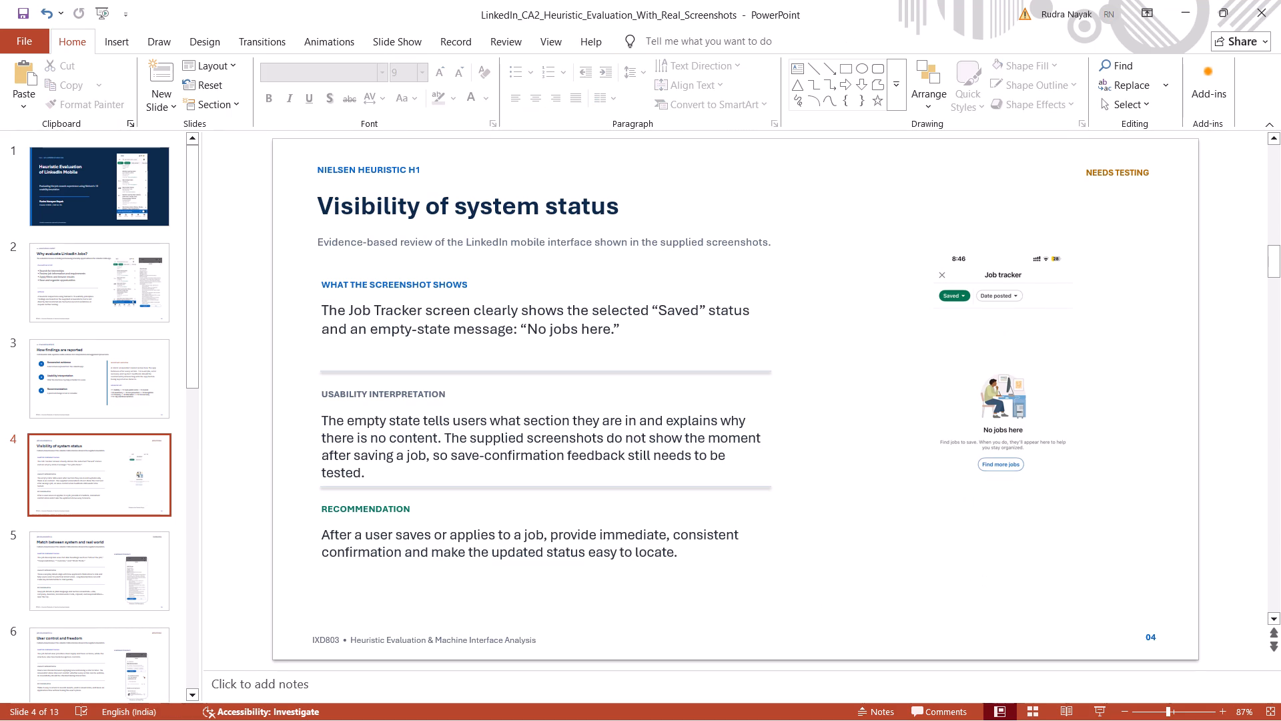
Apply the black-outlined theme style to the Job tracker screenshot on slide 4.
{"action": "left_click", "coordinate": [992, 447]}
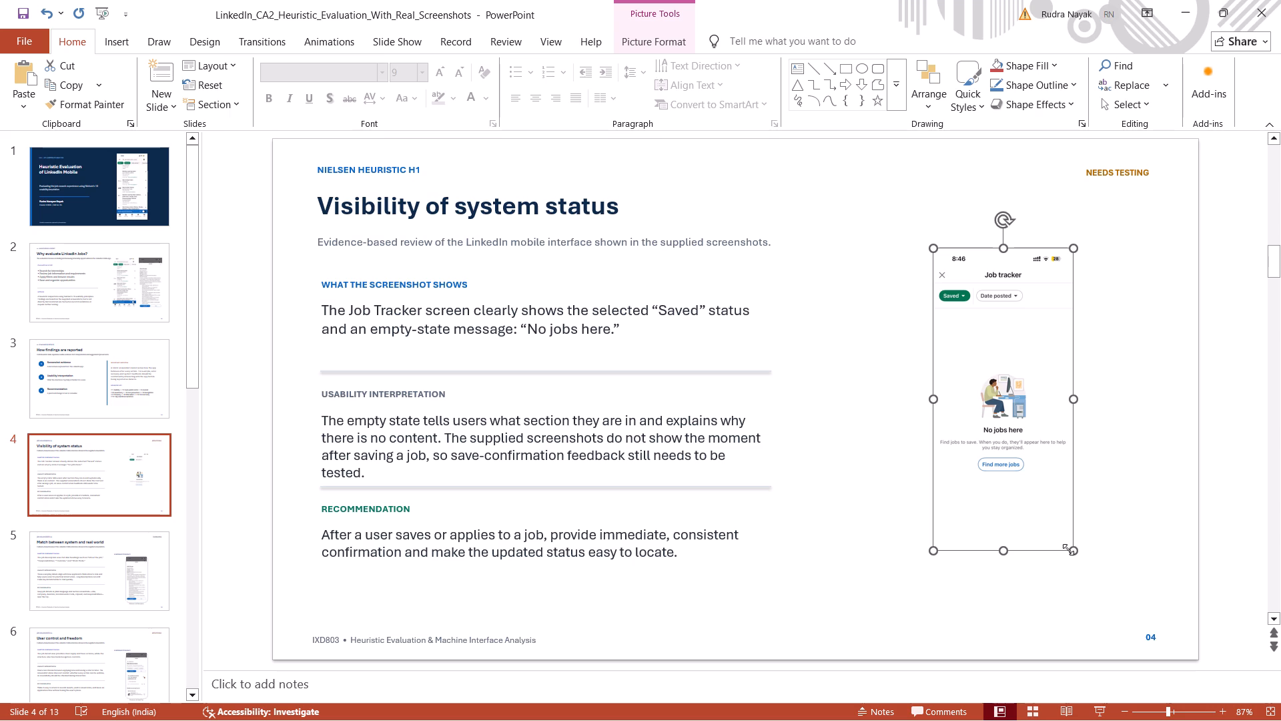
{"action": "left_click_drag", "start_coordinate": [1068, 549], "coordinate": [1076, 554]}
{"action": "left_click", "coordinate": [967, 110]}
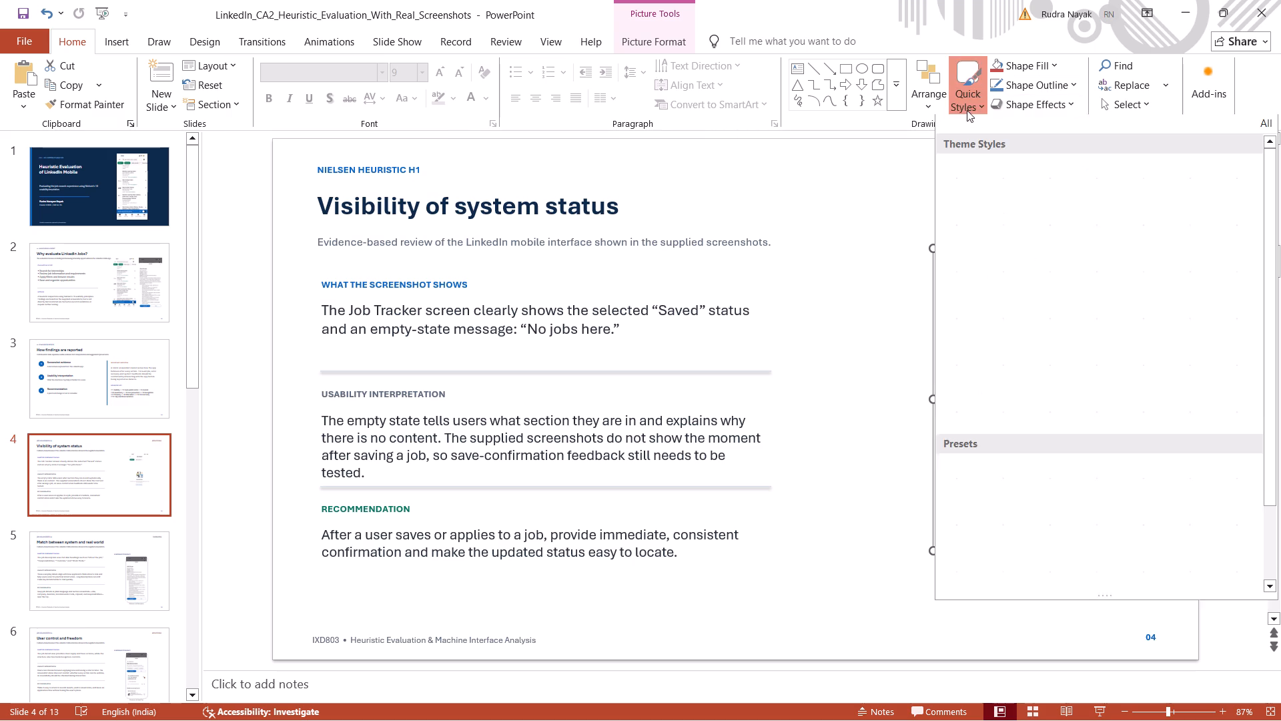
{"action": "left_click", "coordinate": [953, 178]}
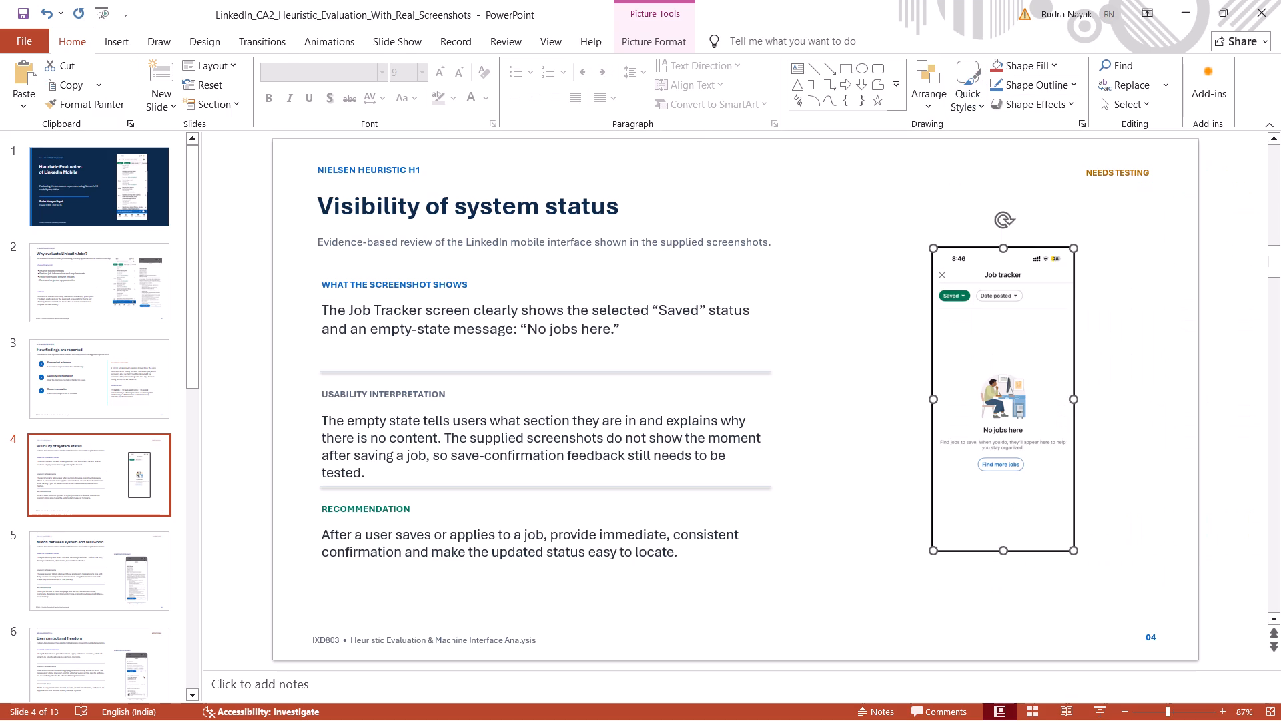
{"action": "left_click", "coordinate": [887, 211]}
Apply the light-outlined green-fill theme style from the third row of theme styles to the Job tracker screenshot.
{"action": "left_click", "coordinate": [975, 284]}
{"action": "left_click", "coordinate": [977, 100]}
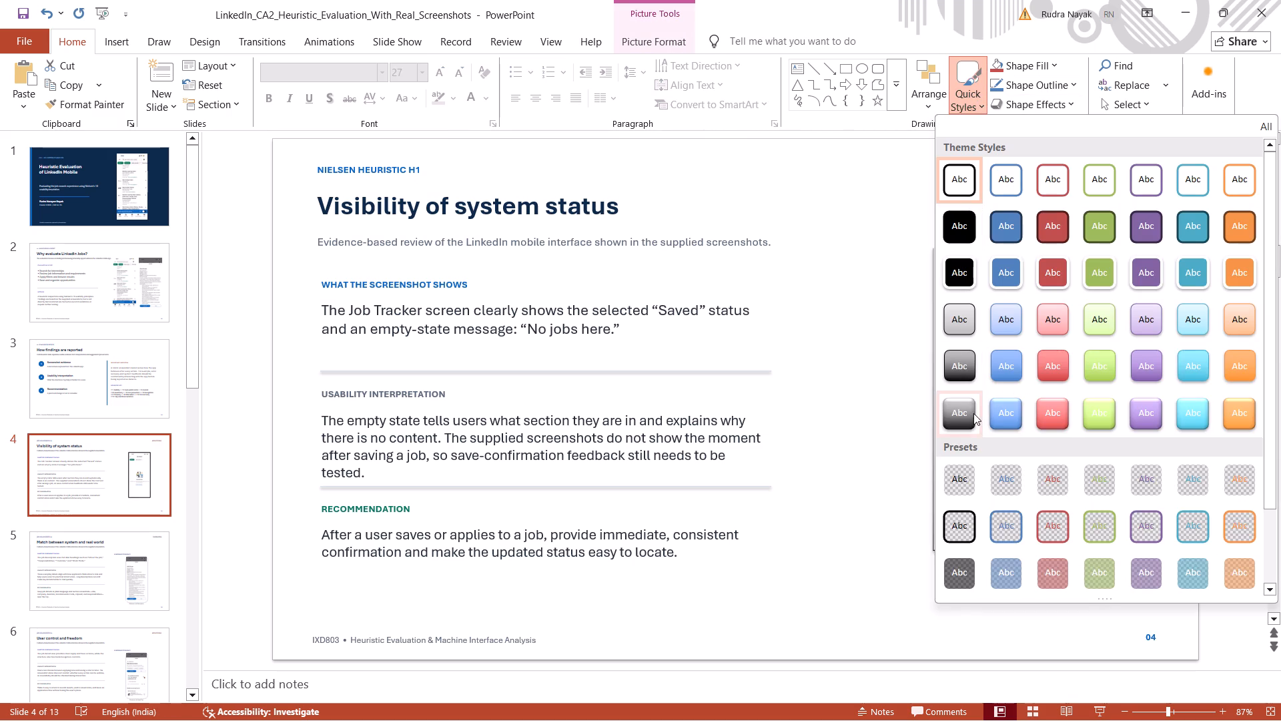
{"action": "scroll", "coordinate": [979, 487], "scroll_direction": "down", "scroll_amount": 4}
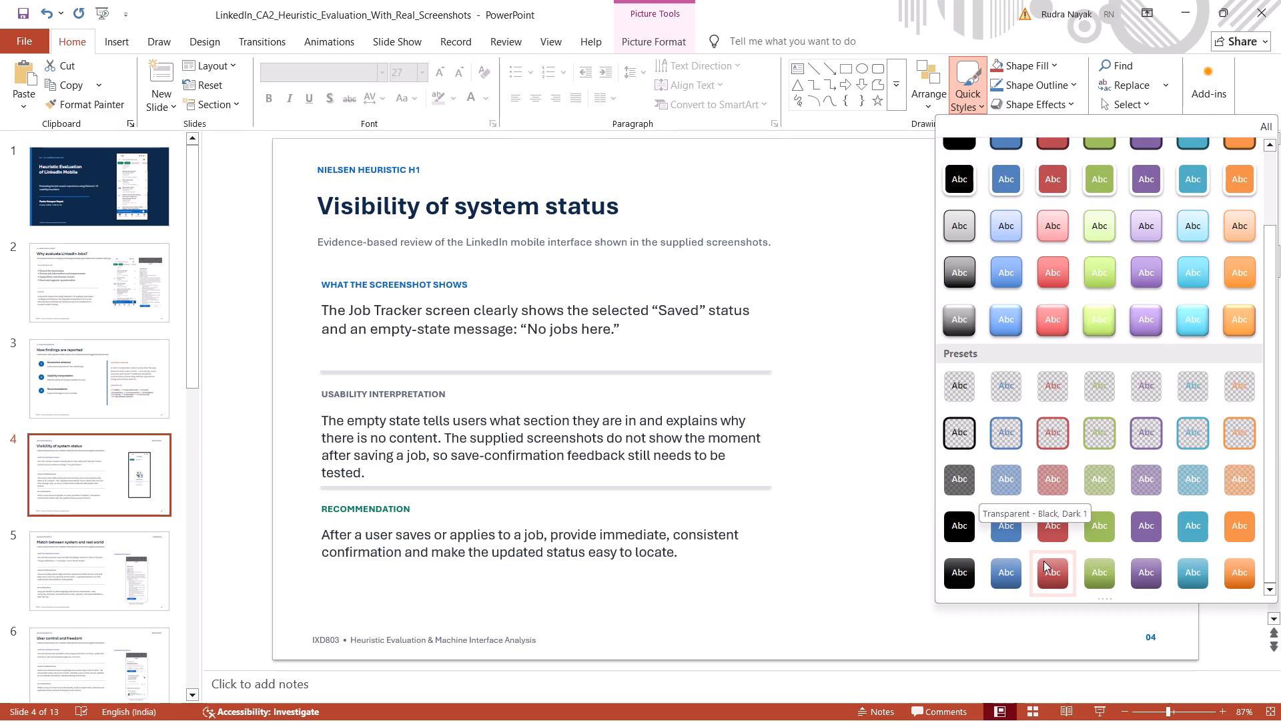
{"action": "scroll", "coordinate": [1043, 561], "scroll_direction": "up", "scroll_amount": 2}
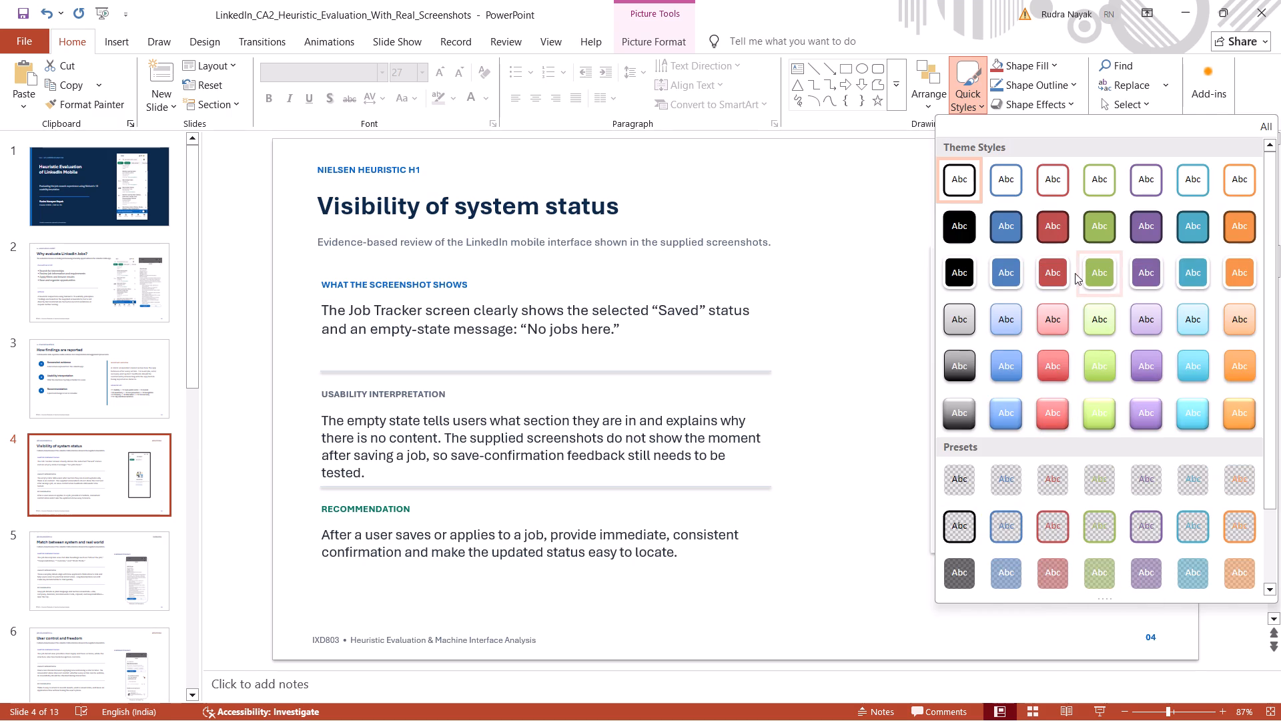
{"action": "left_click", "coordinate": [1089, 278]}
{"action": "left_click", "coordinate": [915, 272]}
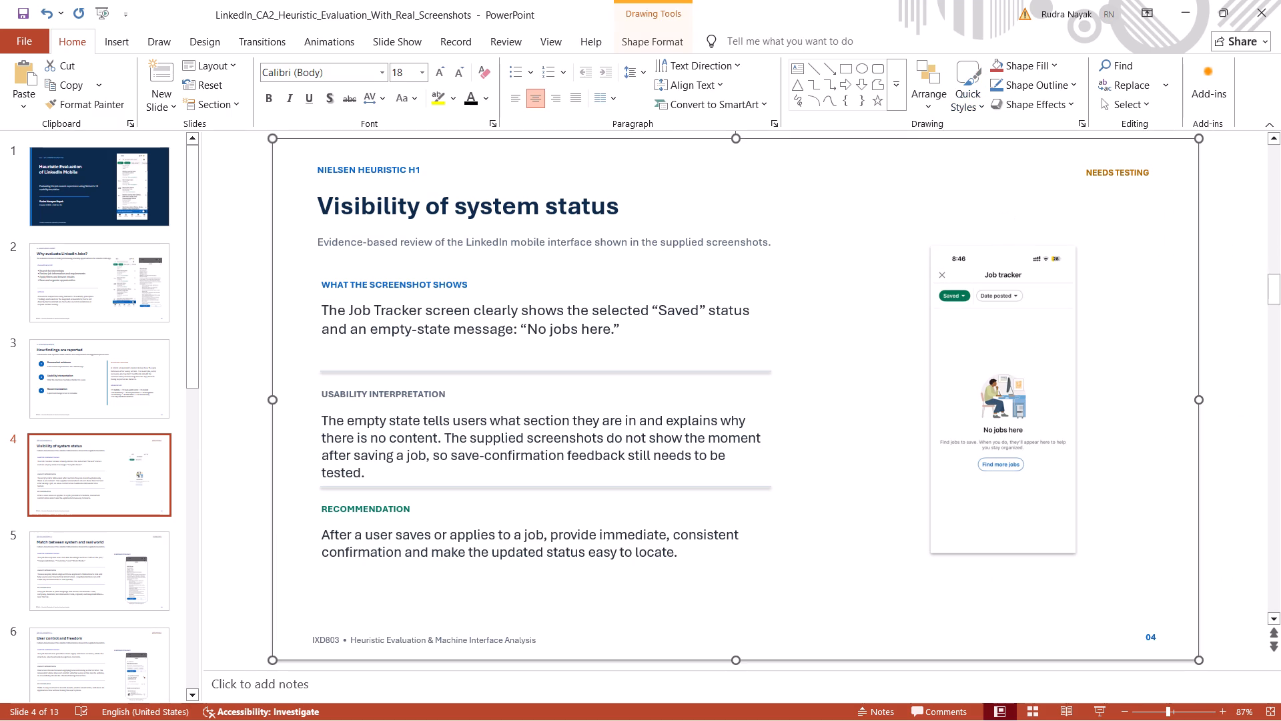
{"action": "left_click", "coordinate": [1041, 583]}
Apply the light-outlined green-fill theme style from the third row to the job search results screenshot on slide 2.
{"action": "left_click", "coordinate": [111, 377]}
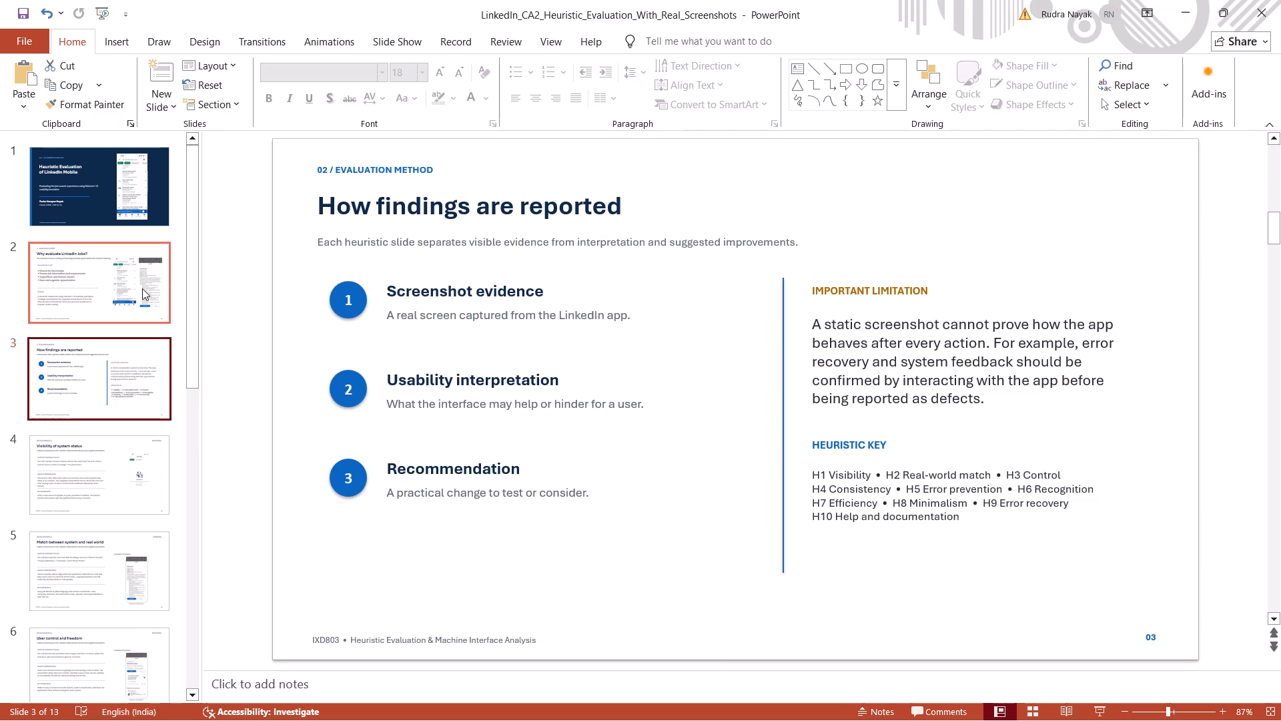
{"action": "left_click", "coordinate": [142, 288]}
{"action": "left_click", "coordinate": [939, 334]}
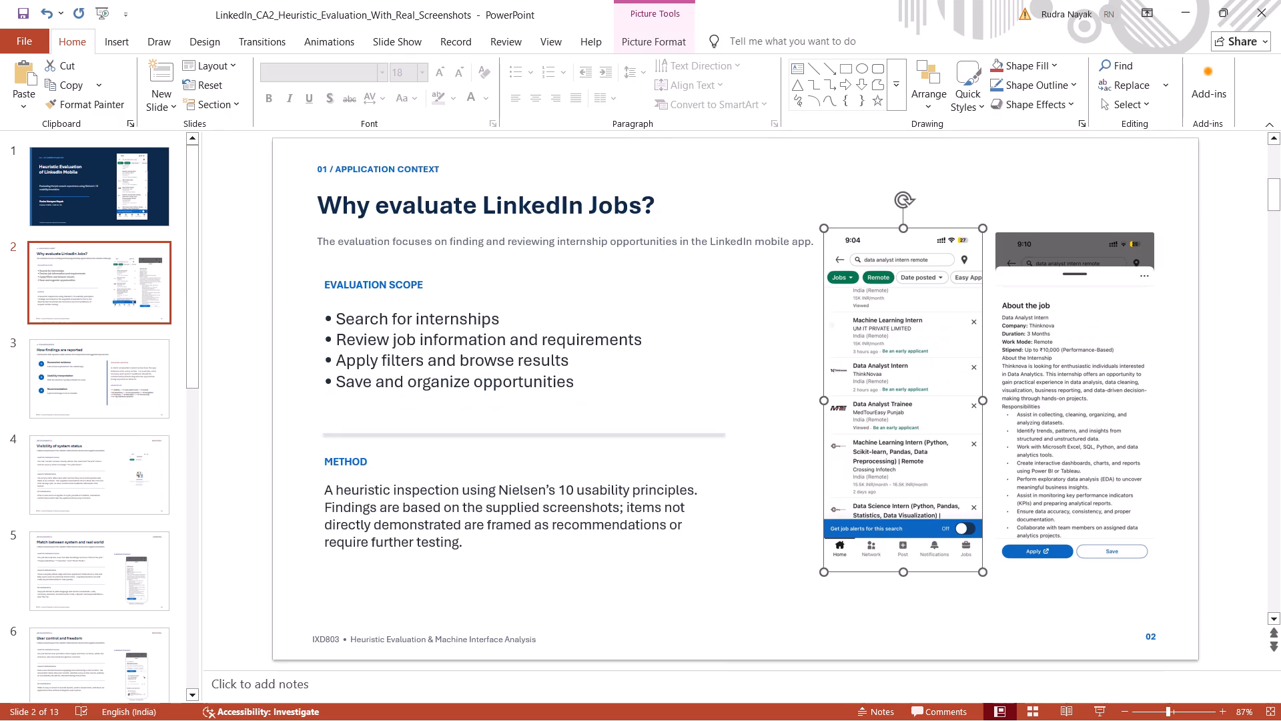
{"action": "left_click", "coordinate": [961, 95]}
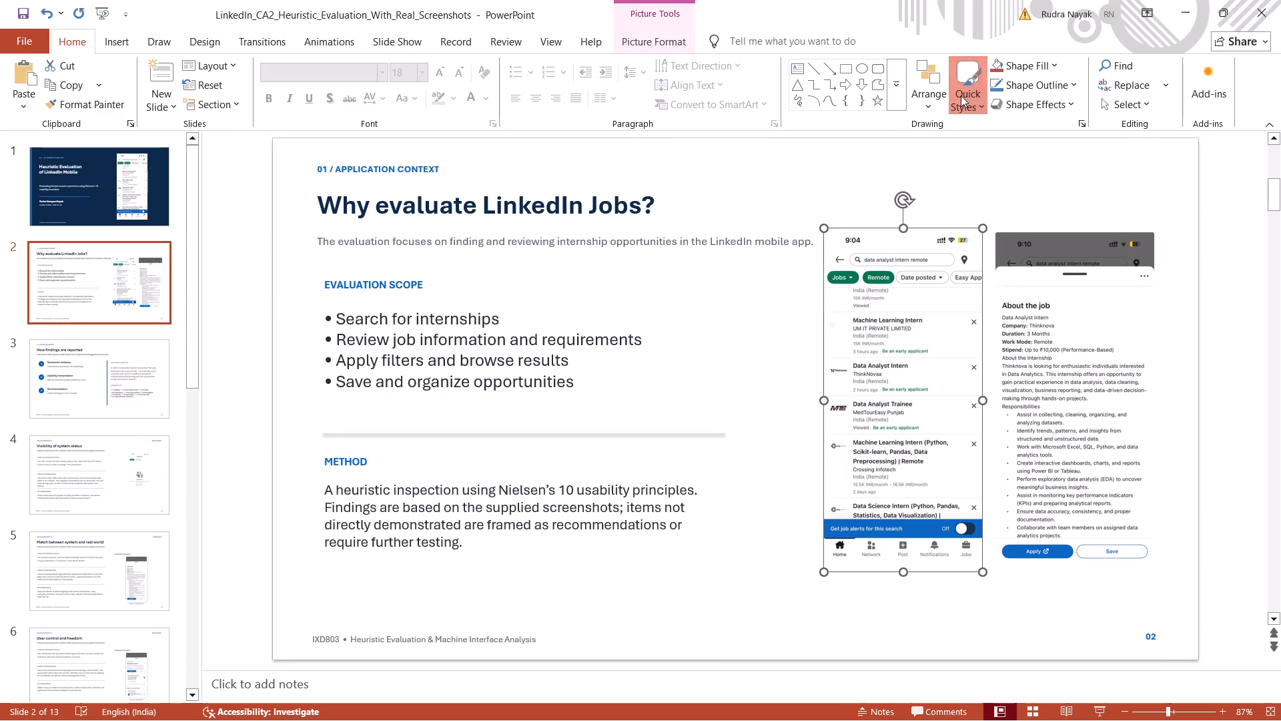
{"action": "left_click", "coordinate": [1097, 263]}
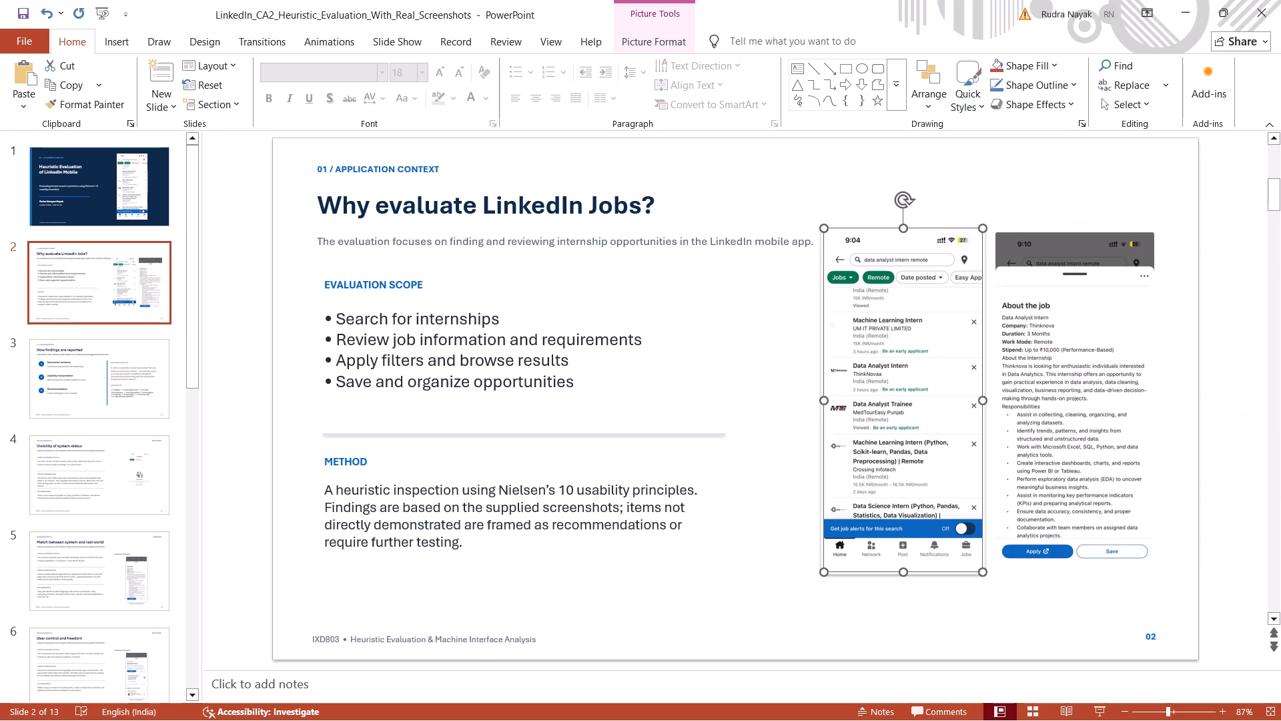
Apply the same third-row green-fill theme style to slide 2's job description screenshot and nudge it up level with the neighbouring screenshot.
{"action": "left_click", "coordinate": [1081, 260]}
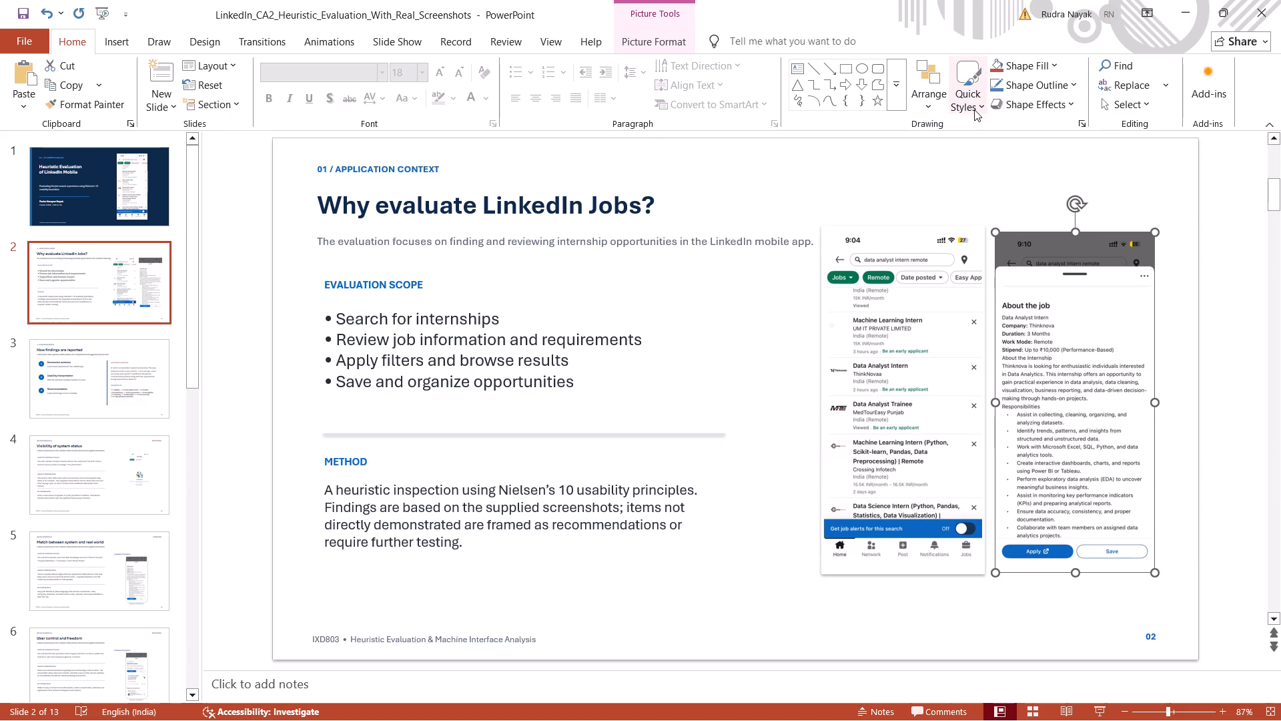
{"action": "left_click", "coordinate": [974, 109]}
{"action": "left_click", "coordinate": [1117, 292]}
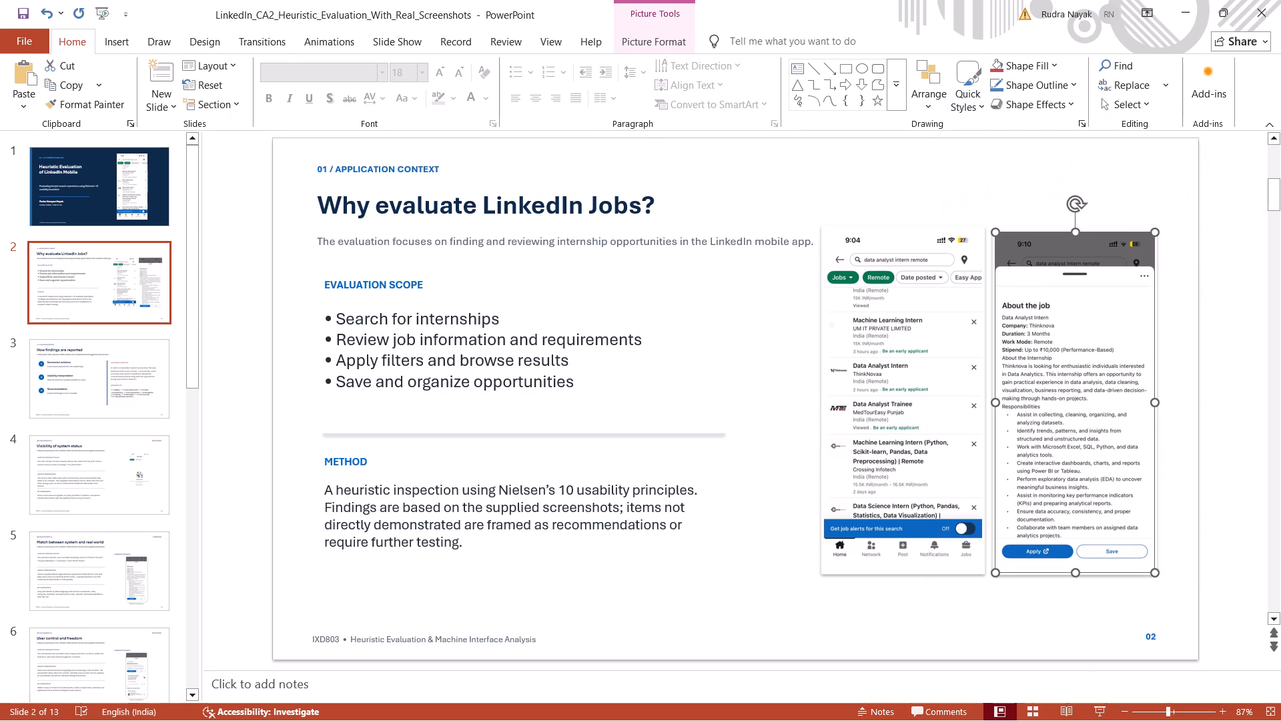
{"action": "left_click", "coordinate": [1005, 196]}
{"action": "left_click", "coordinate": [1088, 282]}
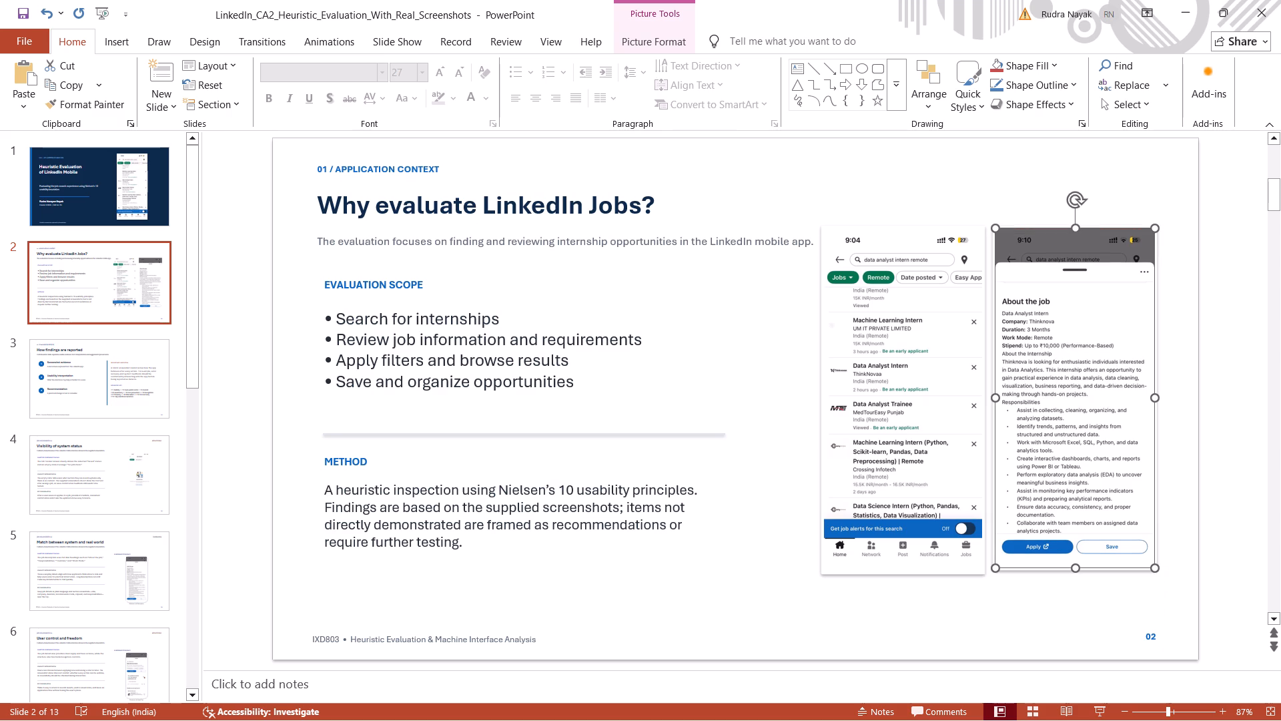
{"action": "left_click", "coordinate": [1172, 289]}
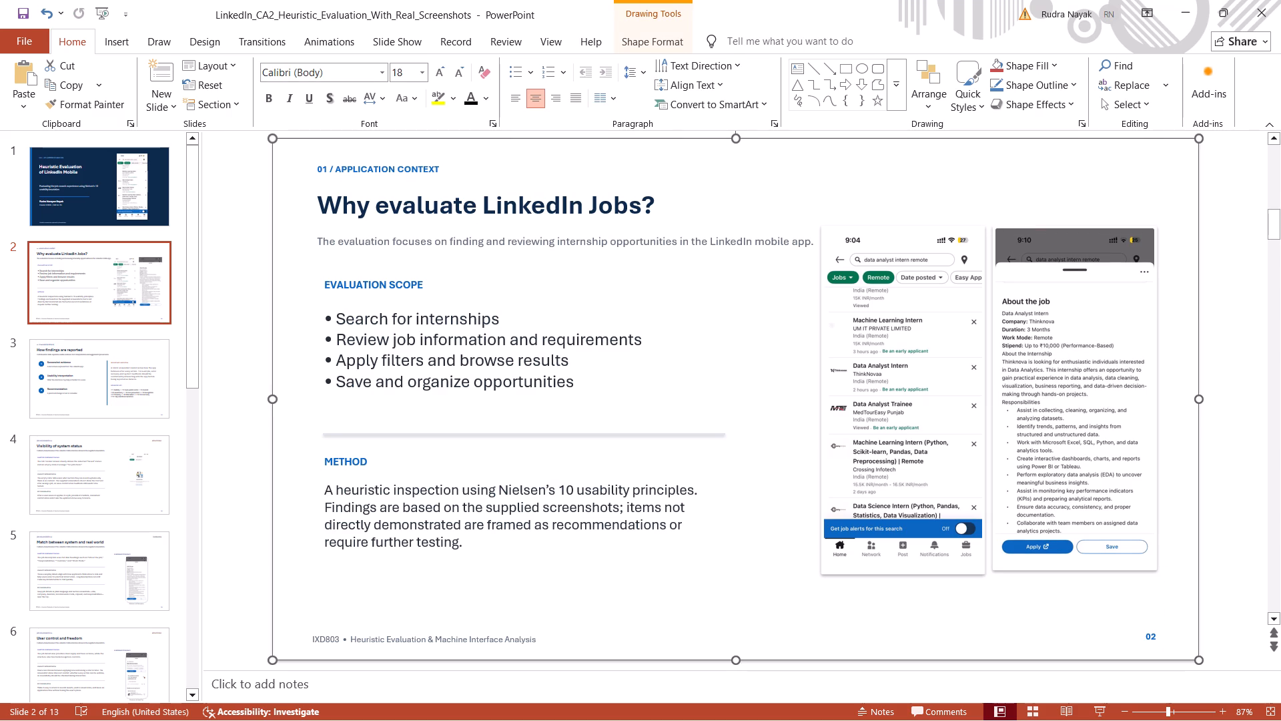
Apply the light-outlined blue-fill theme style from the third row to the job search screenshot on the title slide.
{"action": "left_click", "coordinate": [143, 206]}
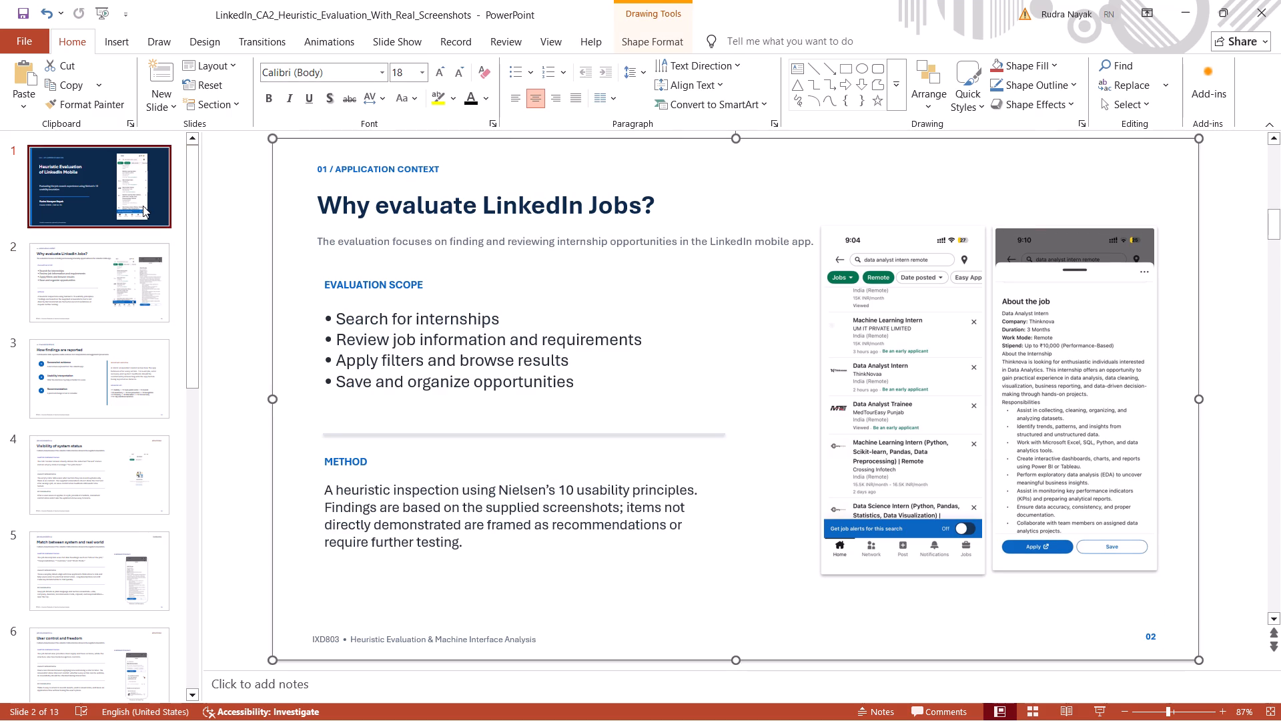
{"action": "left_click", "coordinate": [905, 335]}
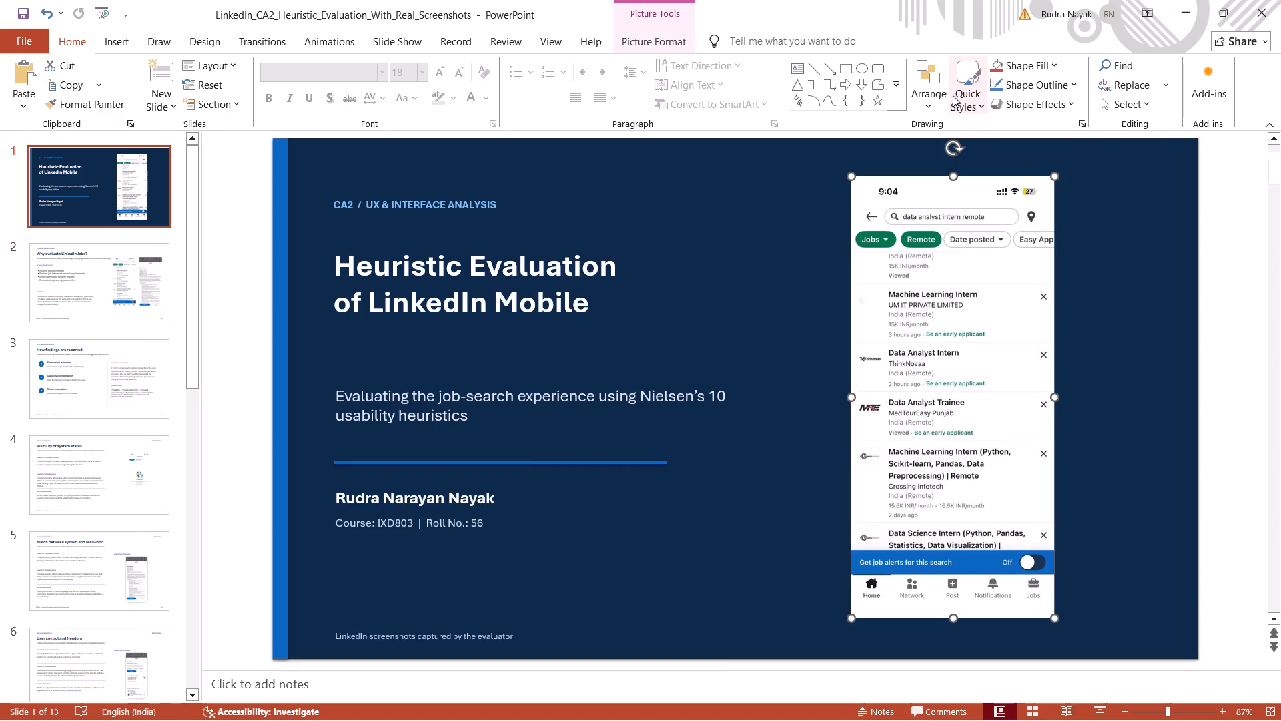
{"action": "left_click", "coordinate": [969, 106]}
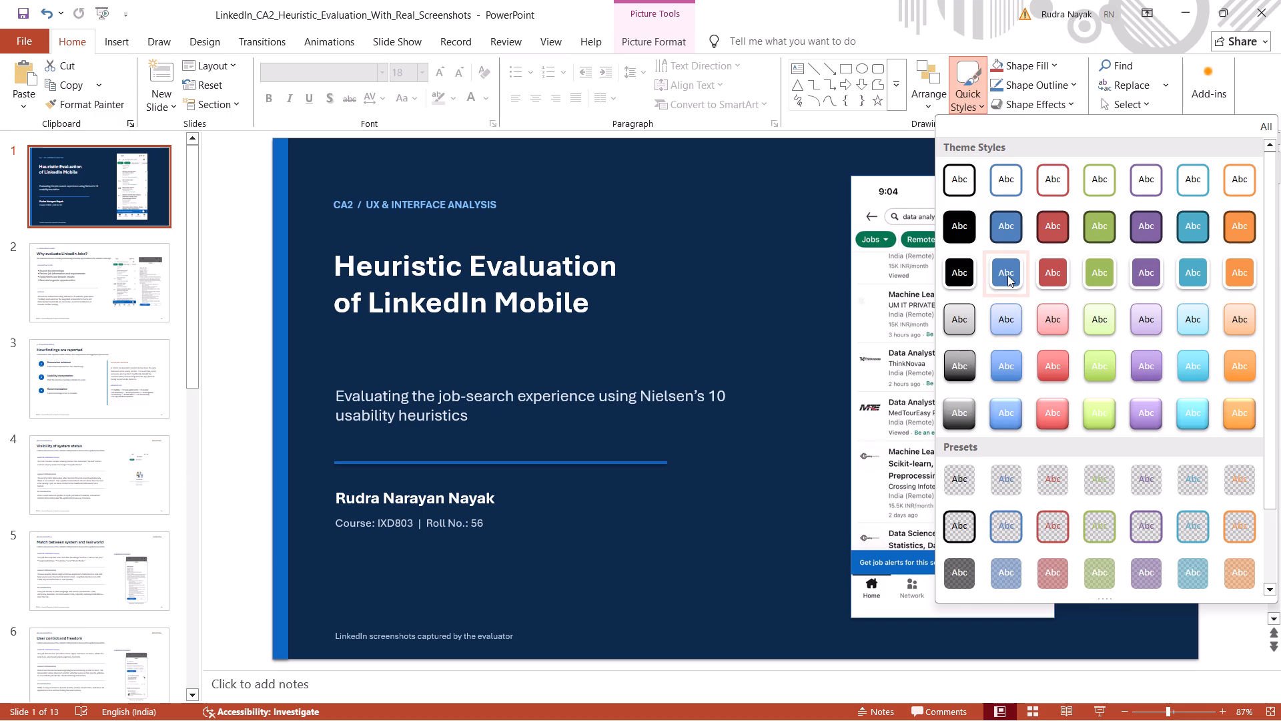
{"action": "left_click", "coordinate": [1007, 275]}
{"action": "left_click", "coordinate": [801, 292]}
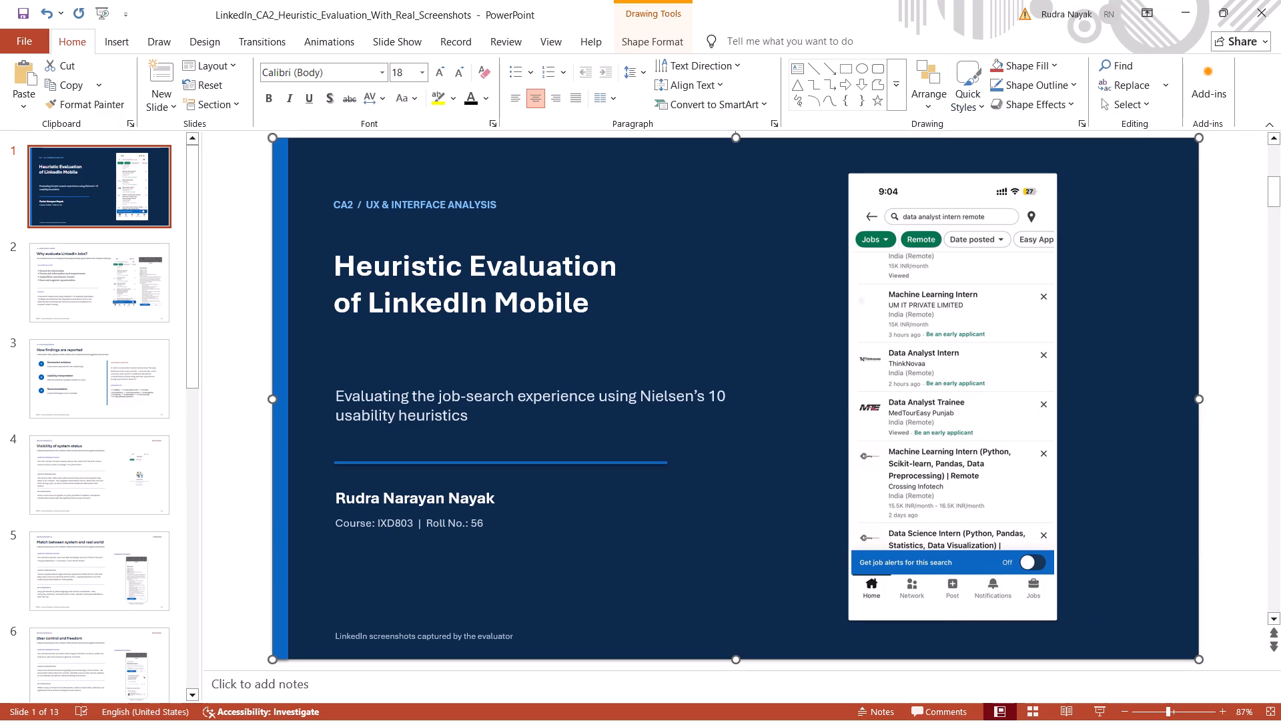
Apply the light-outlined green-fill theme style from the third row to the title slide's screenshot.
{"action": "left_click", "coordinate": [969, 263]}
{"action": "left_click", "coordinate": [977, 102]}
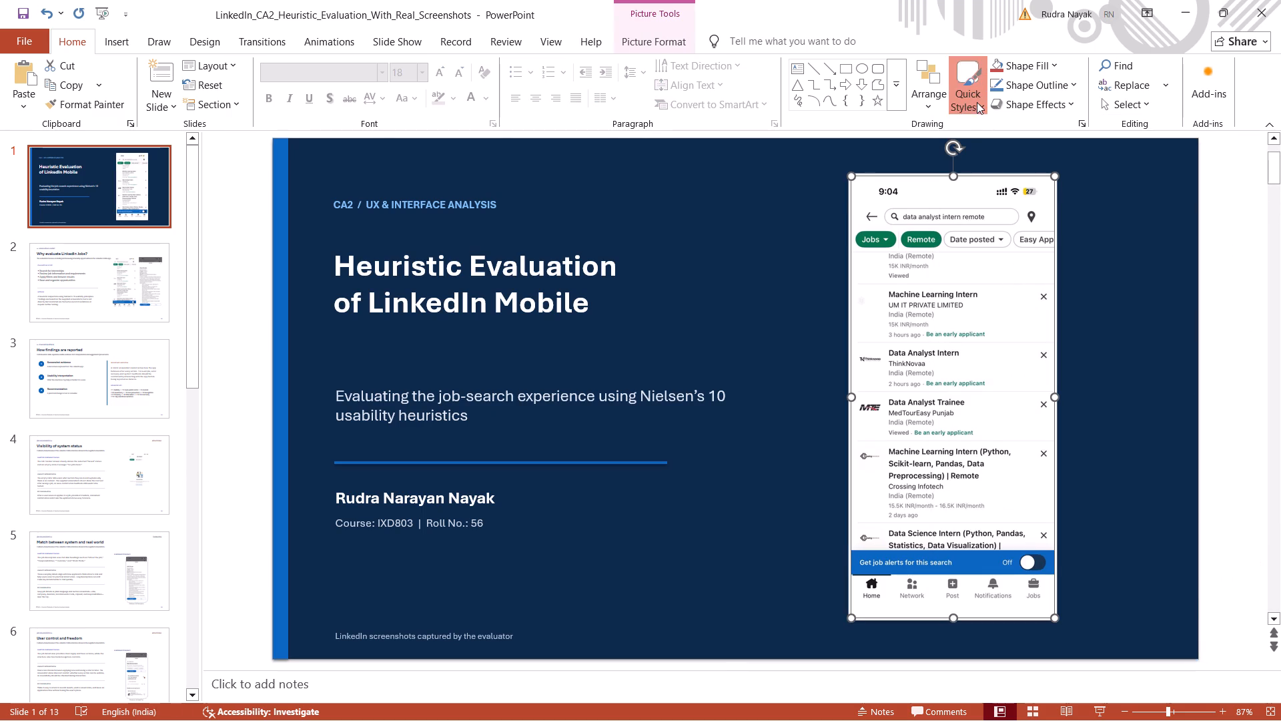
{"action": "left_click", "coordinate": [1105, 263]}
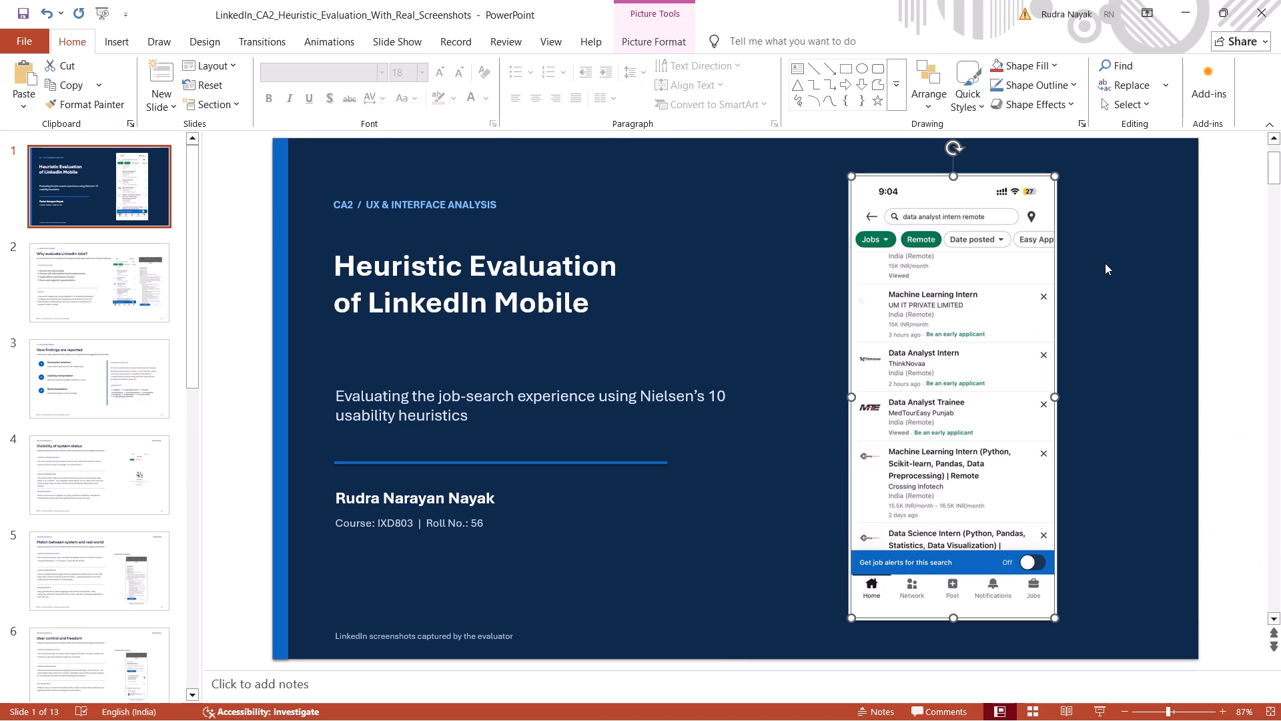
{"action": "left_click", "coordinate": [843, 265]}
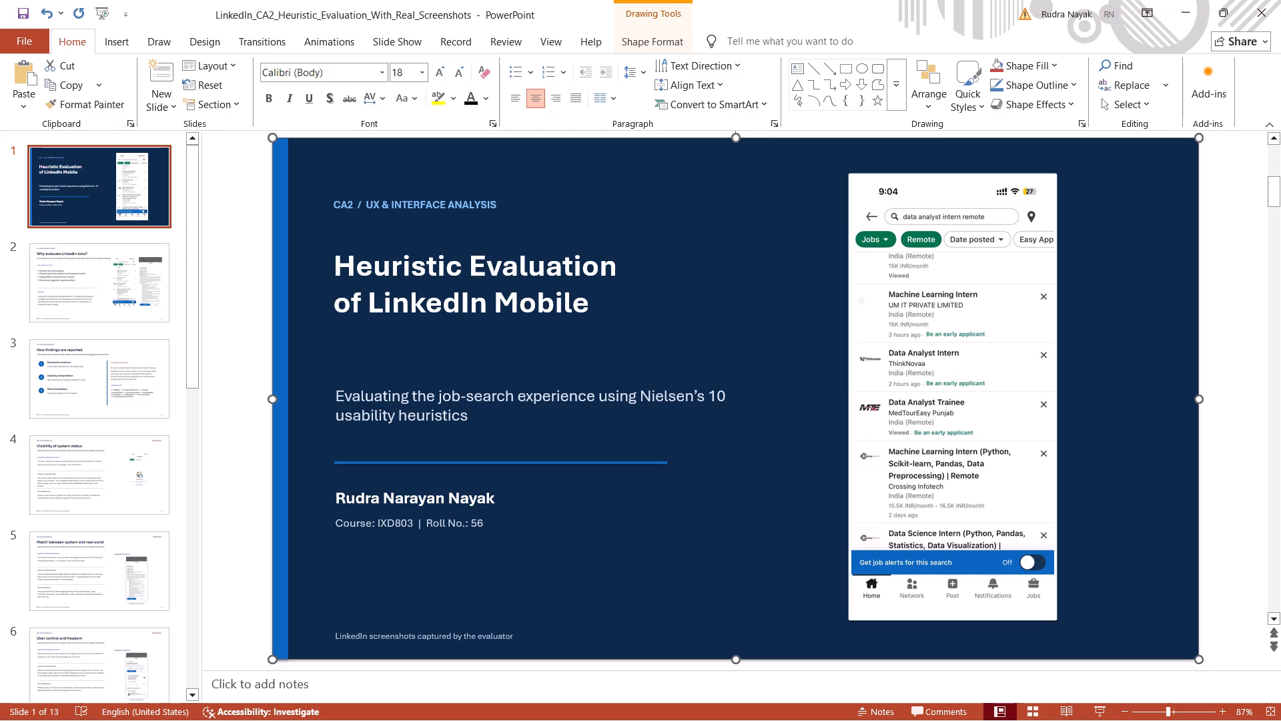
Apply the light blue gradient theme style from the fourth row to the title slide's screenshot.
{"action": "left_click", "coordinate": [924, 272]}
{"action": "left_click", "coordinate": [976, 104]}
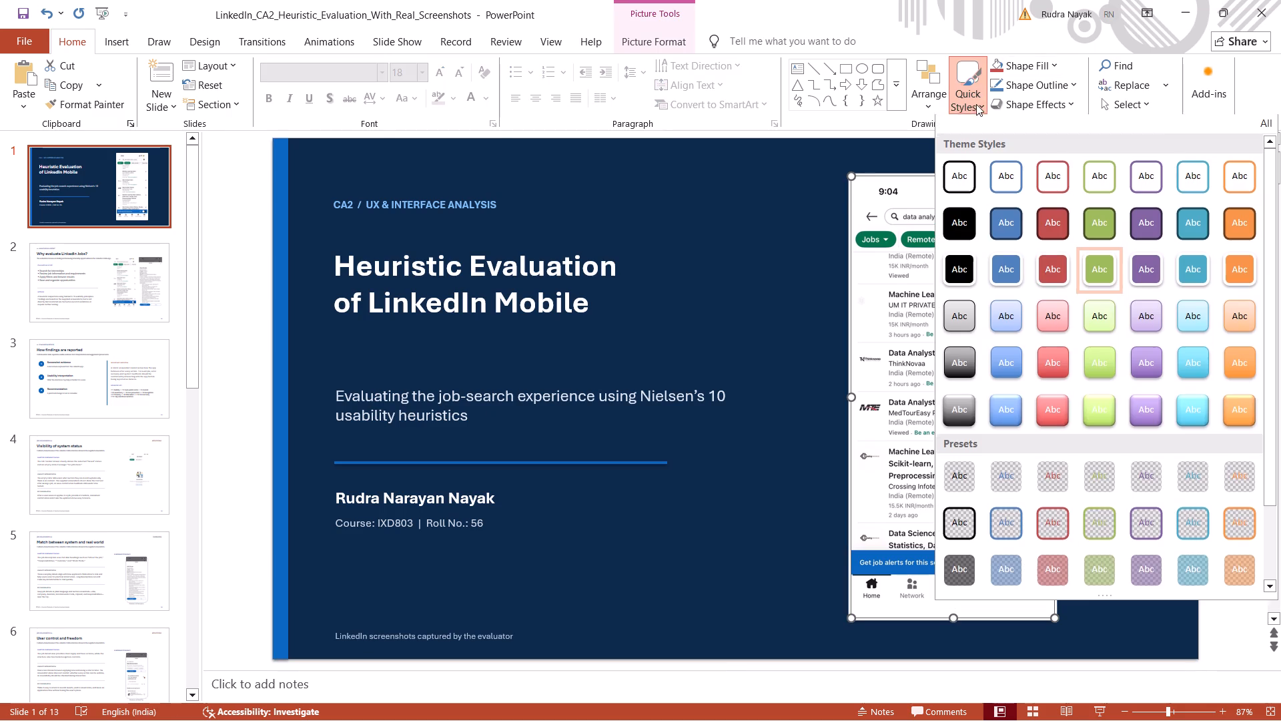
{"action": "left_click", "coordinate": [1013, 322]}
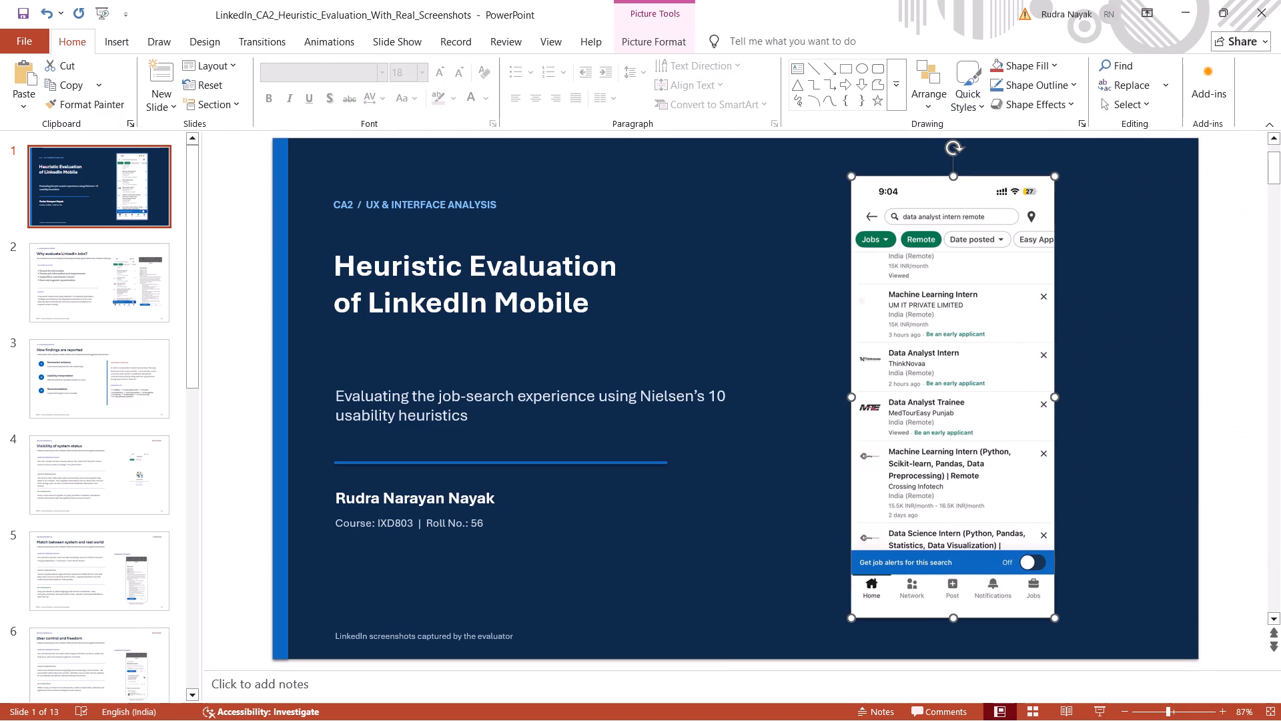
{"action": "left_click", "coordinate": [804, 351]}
Apply a blue style from the Presets group to the title slide's job search screenshot.
{"action": "left_click", "coordinate": [914, 322]}
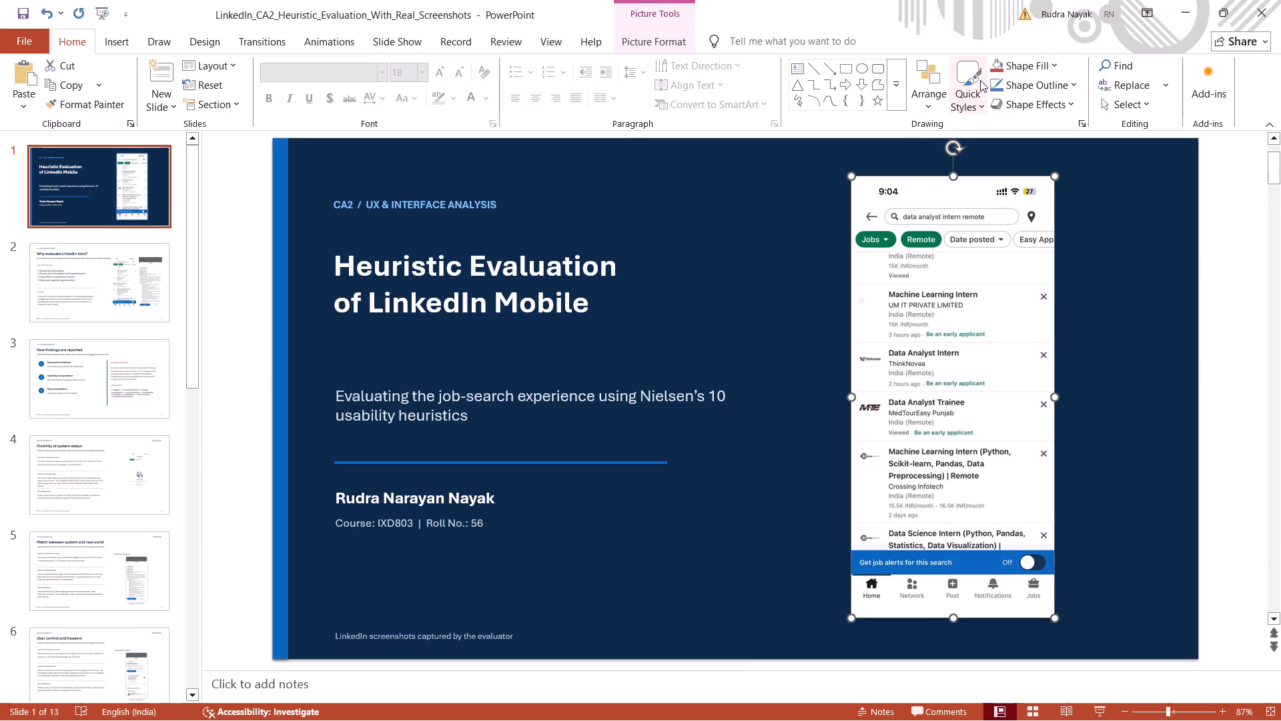
{"action": "left_click", "coordinate": [979, 83]}
{"action": "scroll", "coordinate": [1051, 413], "scroll_direction": "down", "scroll_amount": 1}
{"action": "left_click", "coordinate": [1001, 429]}
{"action": "left_click", "coordinate": [1090, 402]}
Move the title slide's job search screenshot slightly to the right, keeping nearly the same height.
{"action": "left_click_drag", "start_coordinate": [967, 431], "coordinate": [1029, 425]}
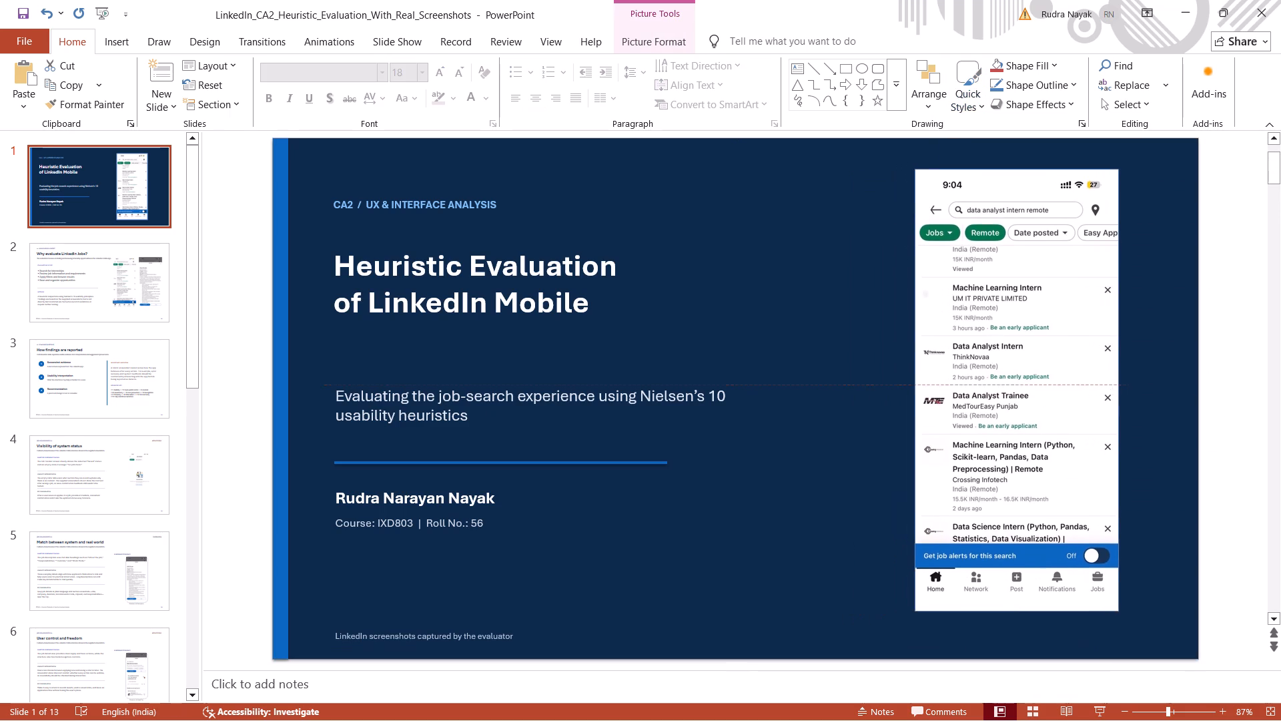
{"action": "left_click_drag", "start_coordinate": [1029, 425], "coordinate": [997, 435]}
{"action": "left_click", "coordinate": [1110, 458]}
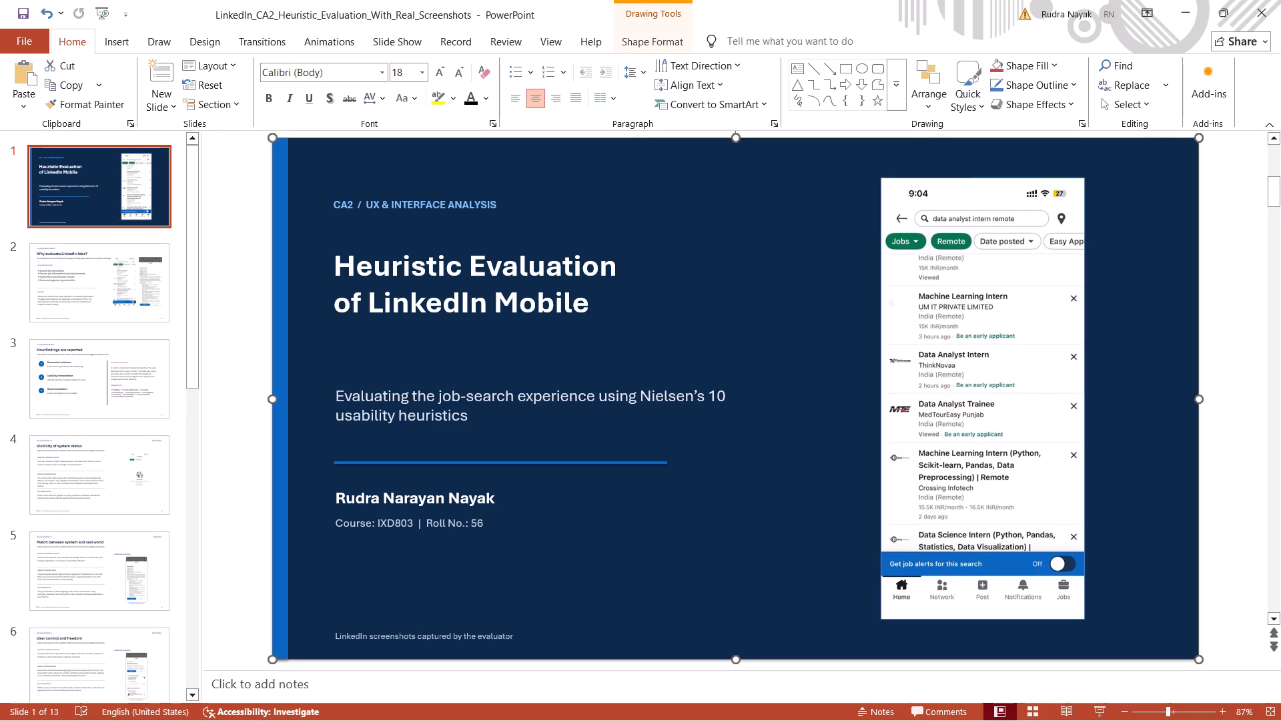
Move the job description screenshot on slide 5 up and to the right, off its rounded phone frame.
{"action": "left_click", "coordinate": [155, 543]}
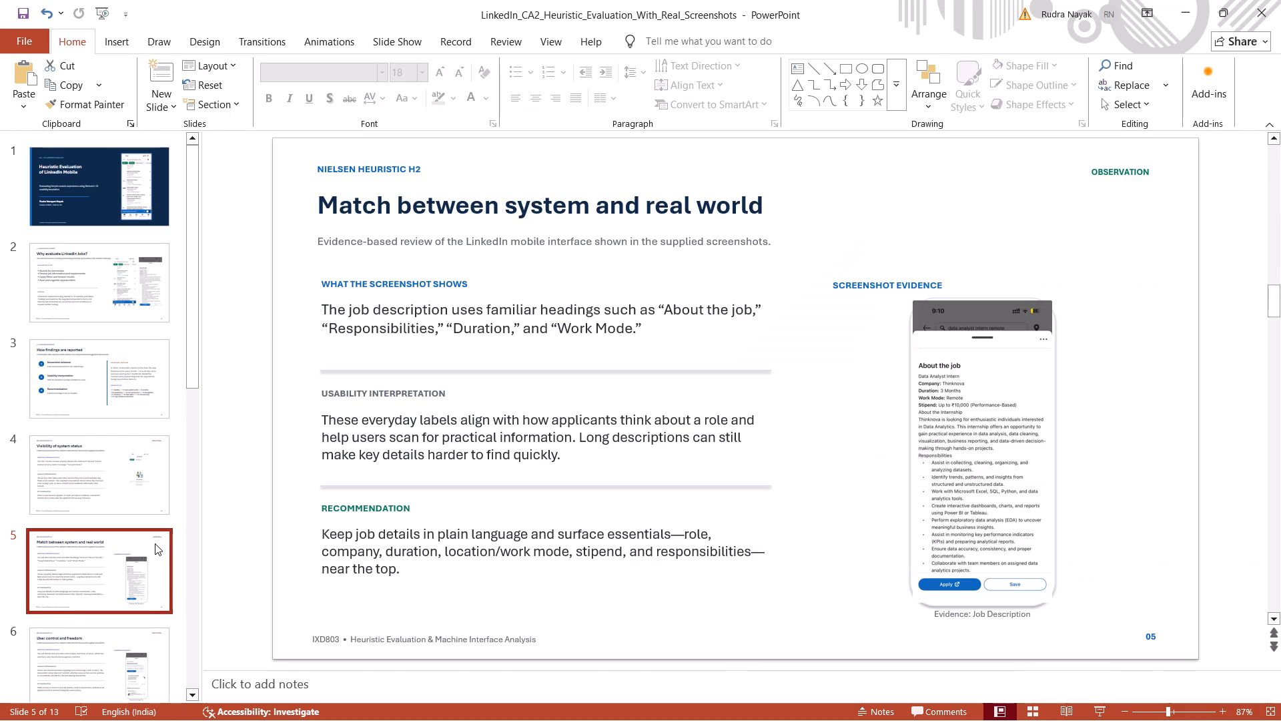
{"action": "left_click_drag", "start_coordinate": [977, 465], "coordinate": [1034, 419]}
Delete the "SCREENSHOT EVIDENCE" label on slide 5.
{"action": "left_click", "coordinate": [811, 250]}
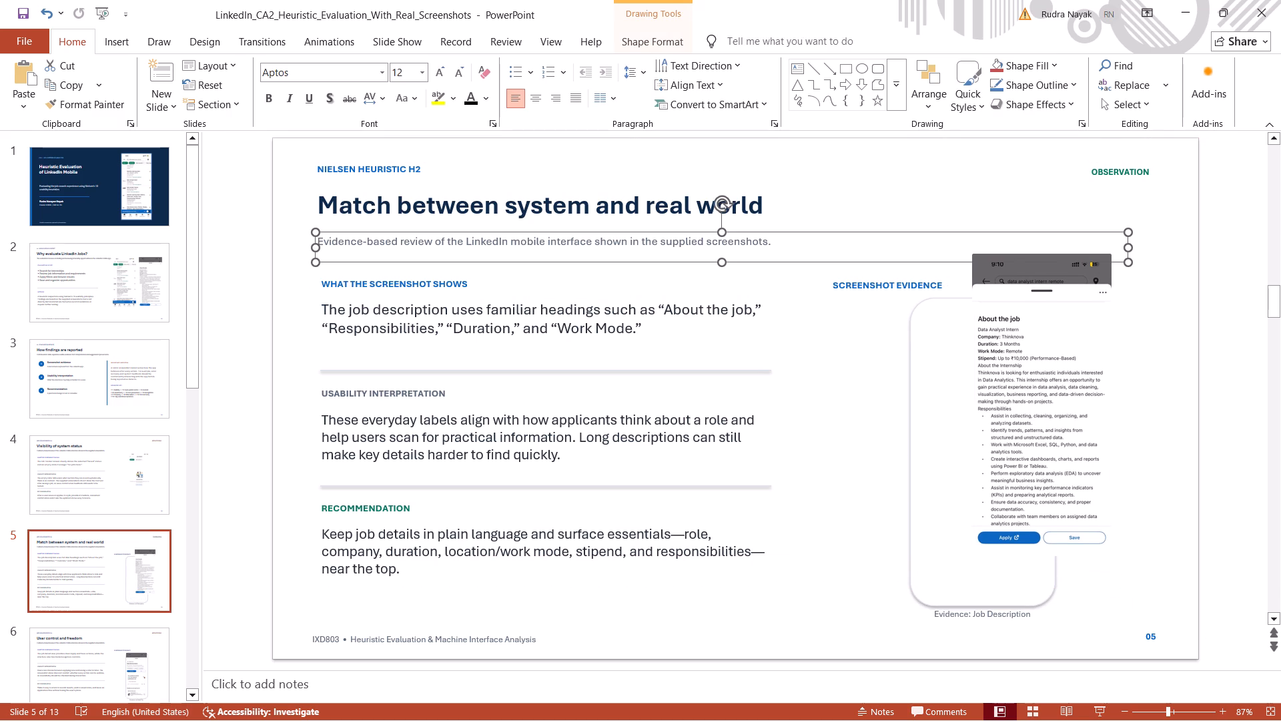
{"action": "left_click", "coordinate": [801, 284]}
{"action": "left_click", "coordinate": [805, 279]}
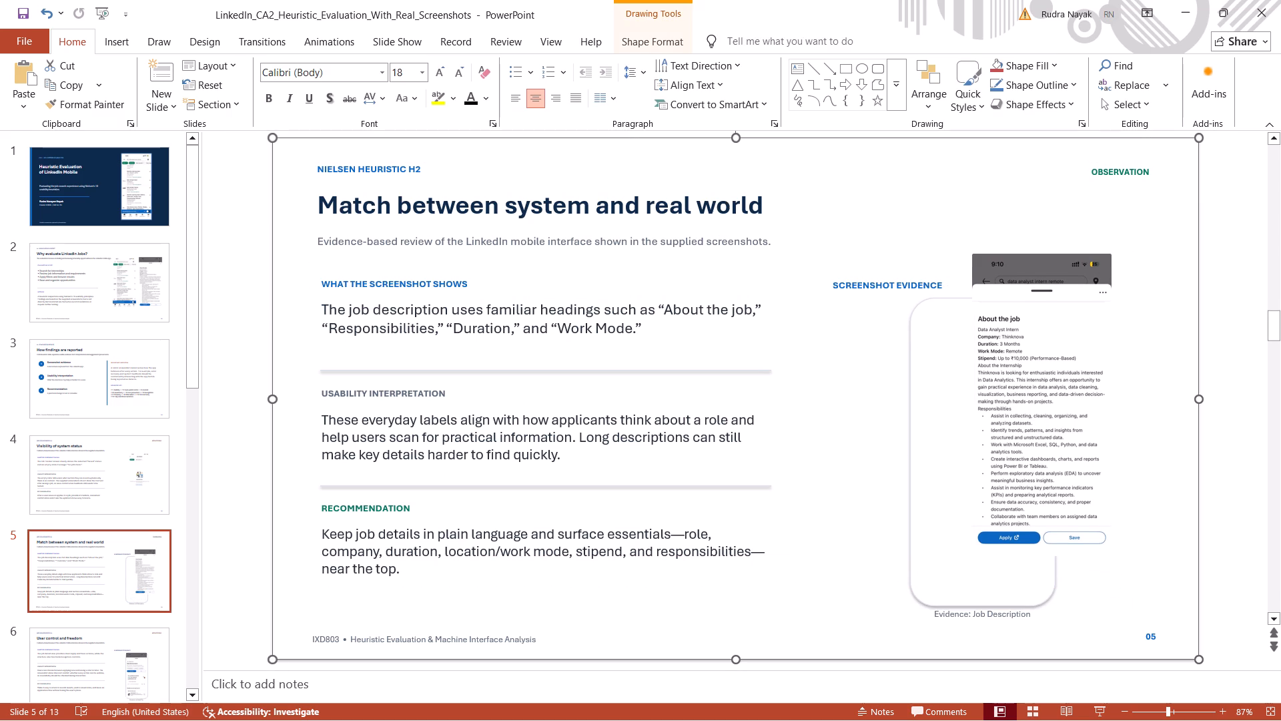
{"action": "left_click", "coordinate": [823, 320]}
{"action": "left_click", "coordinate": [861, 287]}
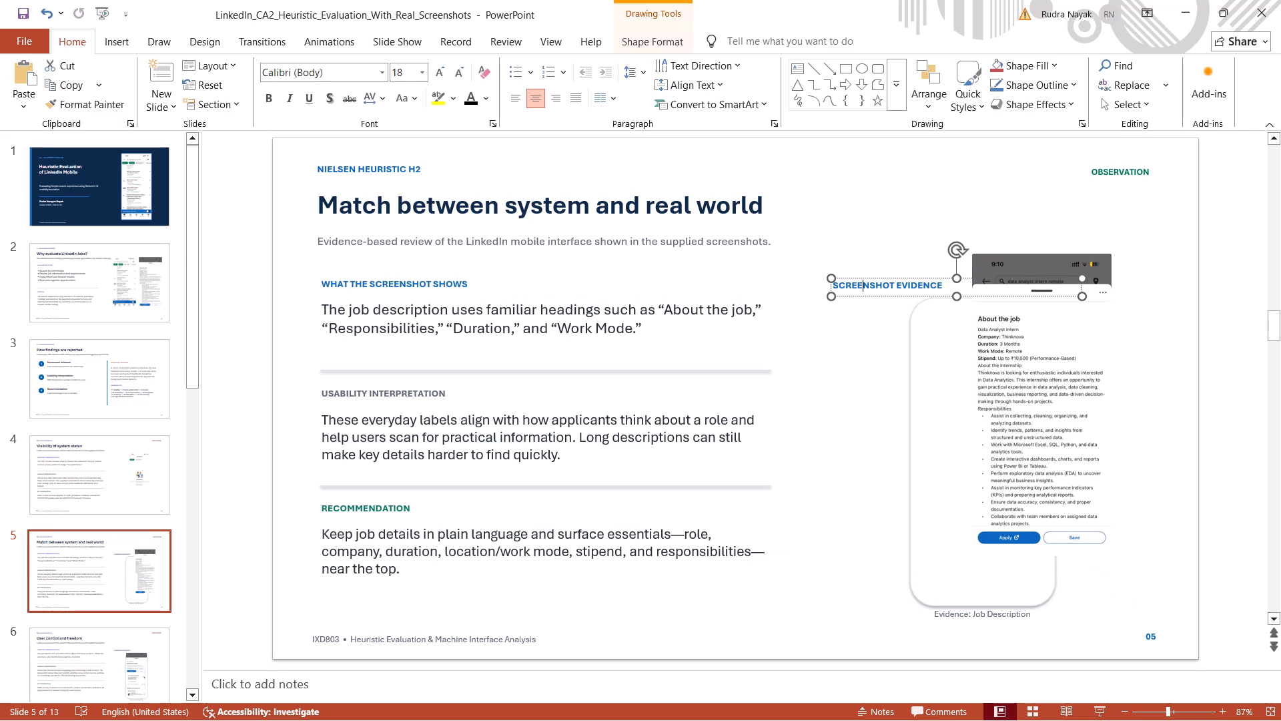
{"action": "left_click", "coordinate": [874, 292]}
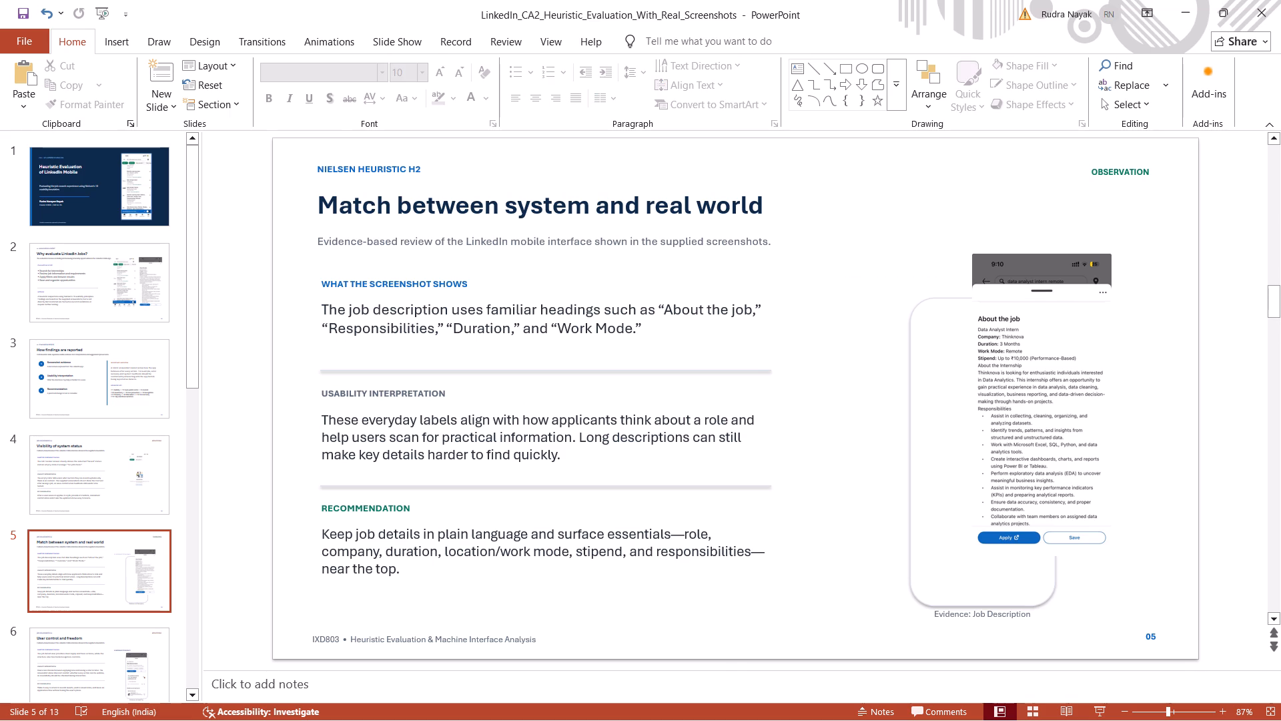
Delete the empty rounded phone frame on slide 5.
{"action": "left_click", "coordinate": [938, 385]}
{"action": "key", "text": "Delete"}
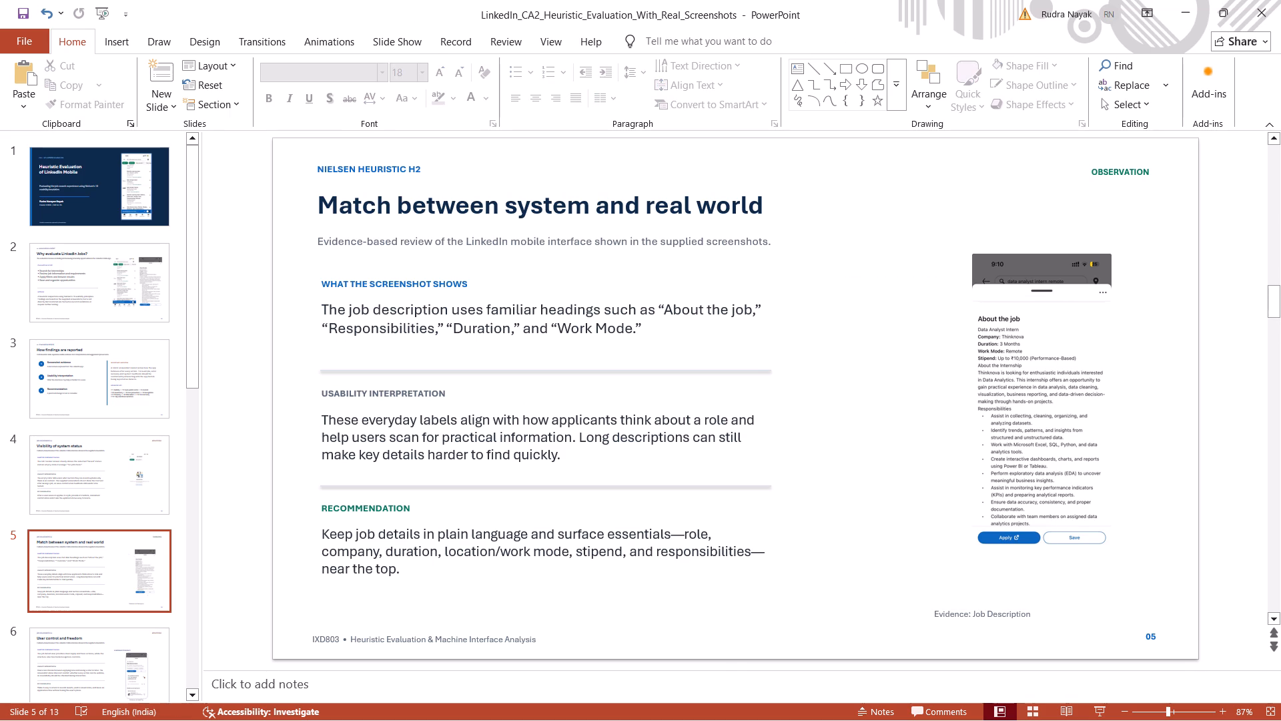
Delete the "Evidence: Job Description" caption at the bottom of slide 5.
{"action": "left_click", "coordinate": [975, 618]}
{"action": "left_click", "coordinate": [987, 624]}
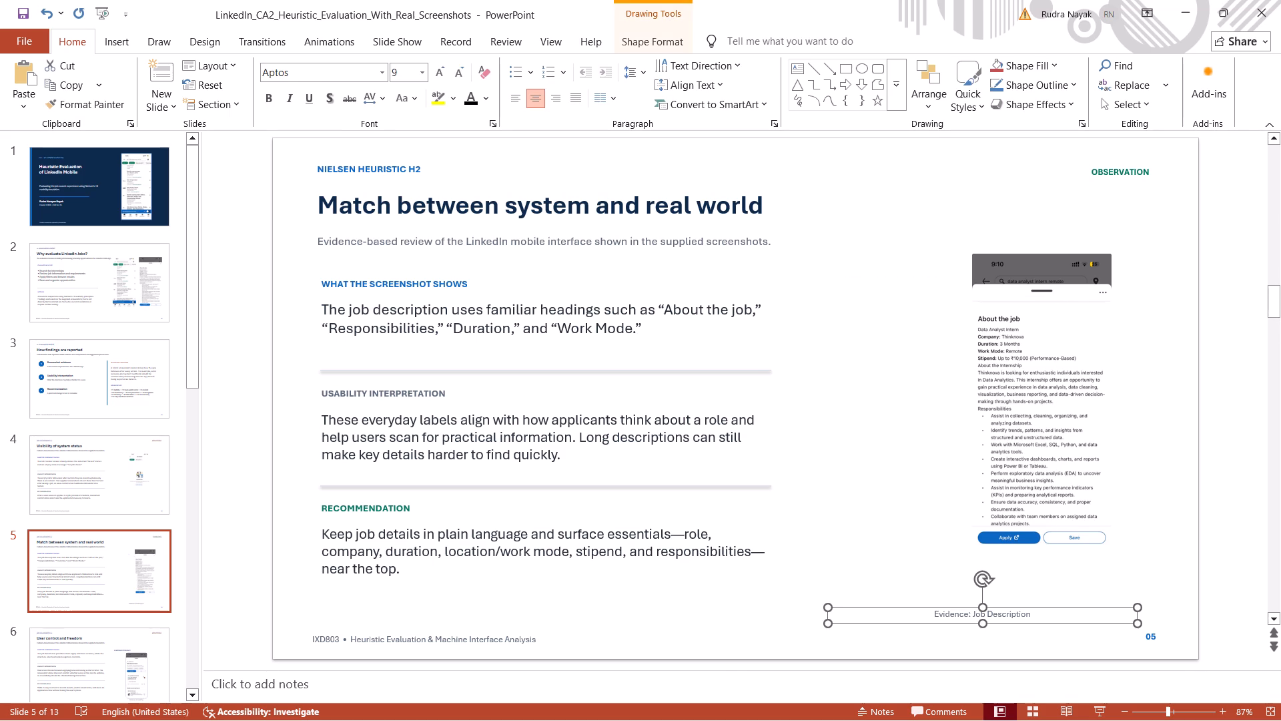
Enlarge the job description screenshot on slide 5 and reposition it beside the text, just below the OBSERVATION tag.
{"action": "left_click_drag", "start_coordinate": [1049, 462], "coordinate": [1001, 435]}
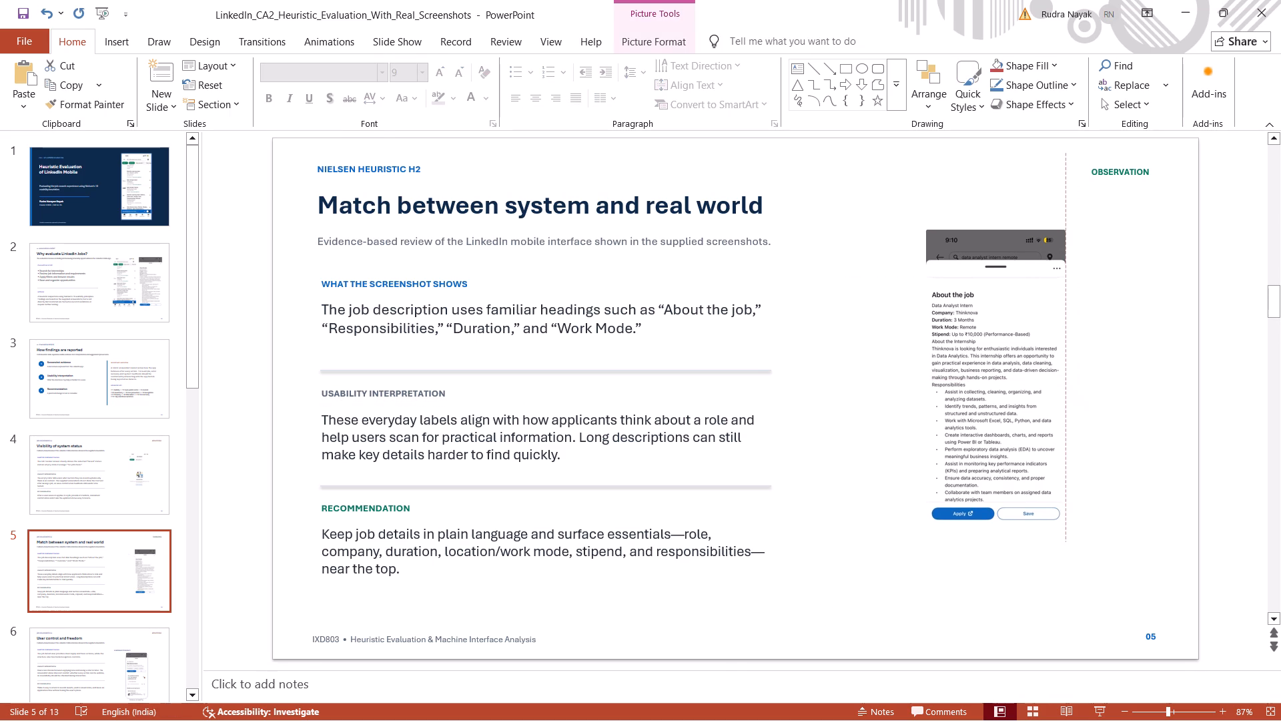
{"action": "left_click_drag", "start_coordinate": [1001, 435], "coordinate": [1002, 436]}
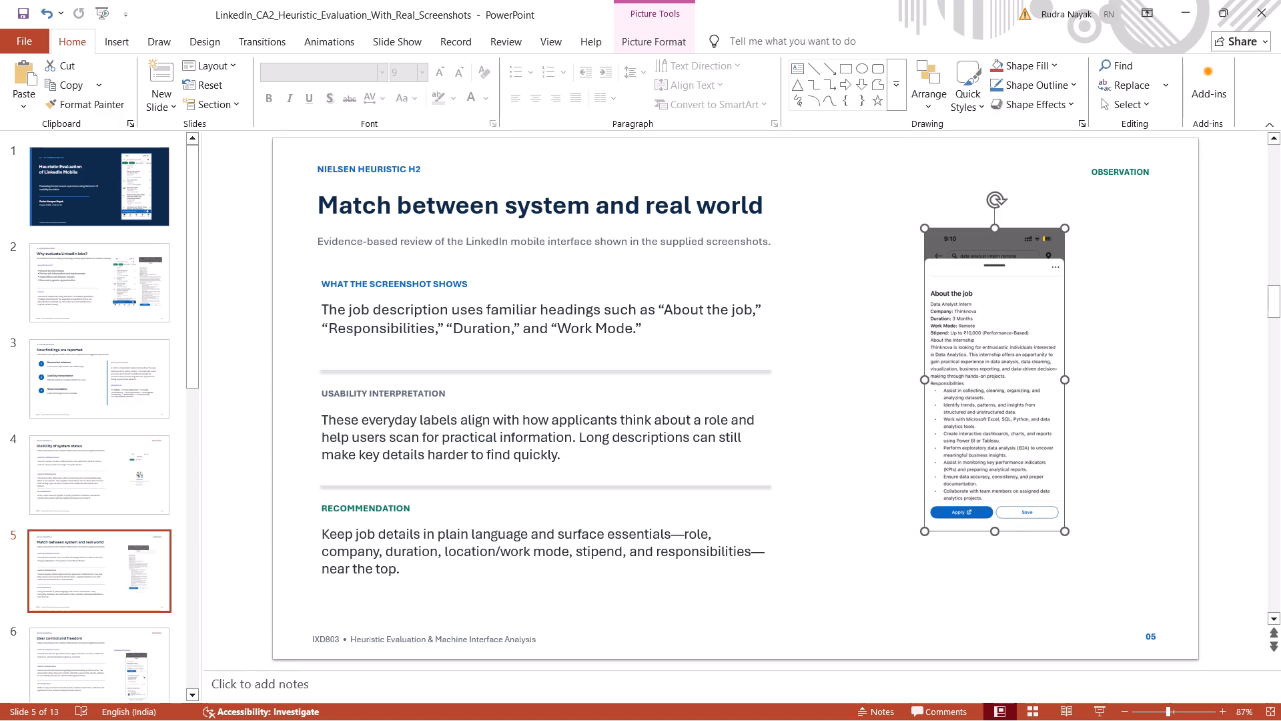
{"action": "left_click_drag", "start_coordinate": [1065, 533], "coordinate": [1096, 561]}
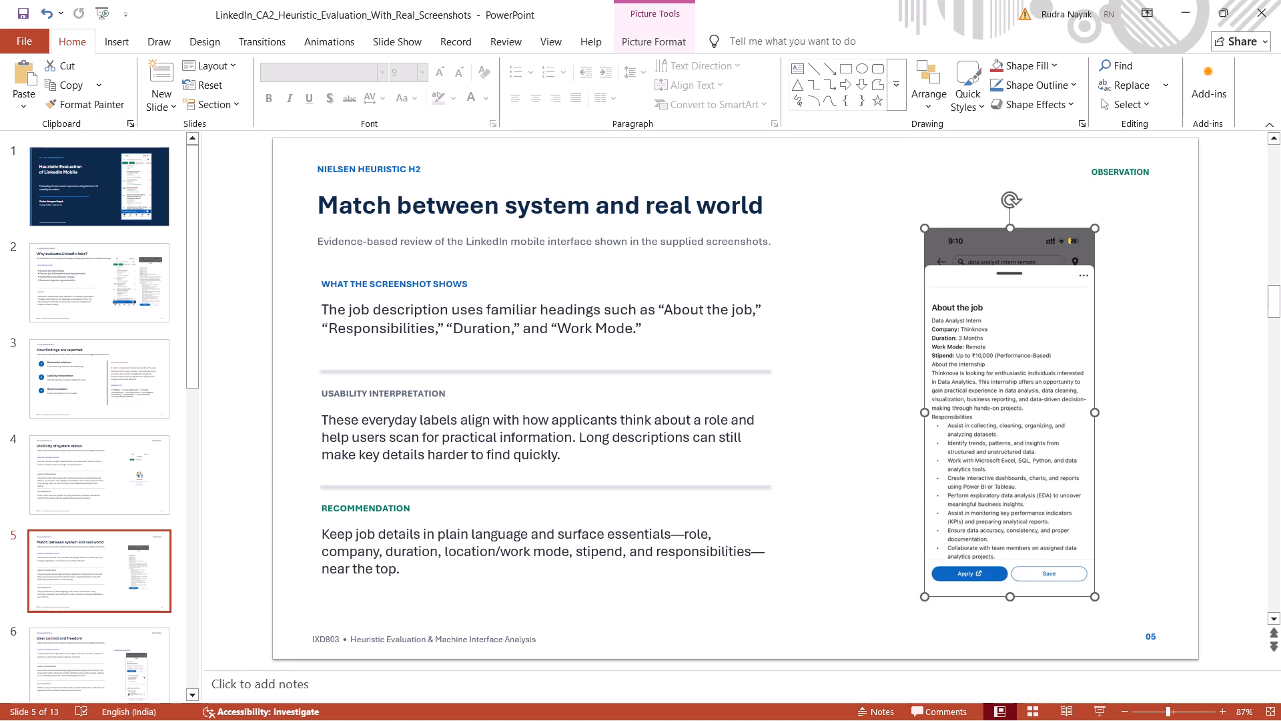
{"action": "left_click_drag", "start_coordinate": [1053, 508], "coordinate": [1041, 489]}
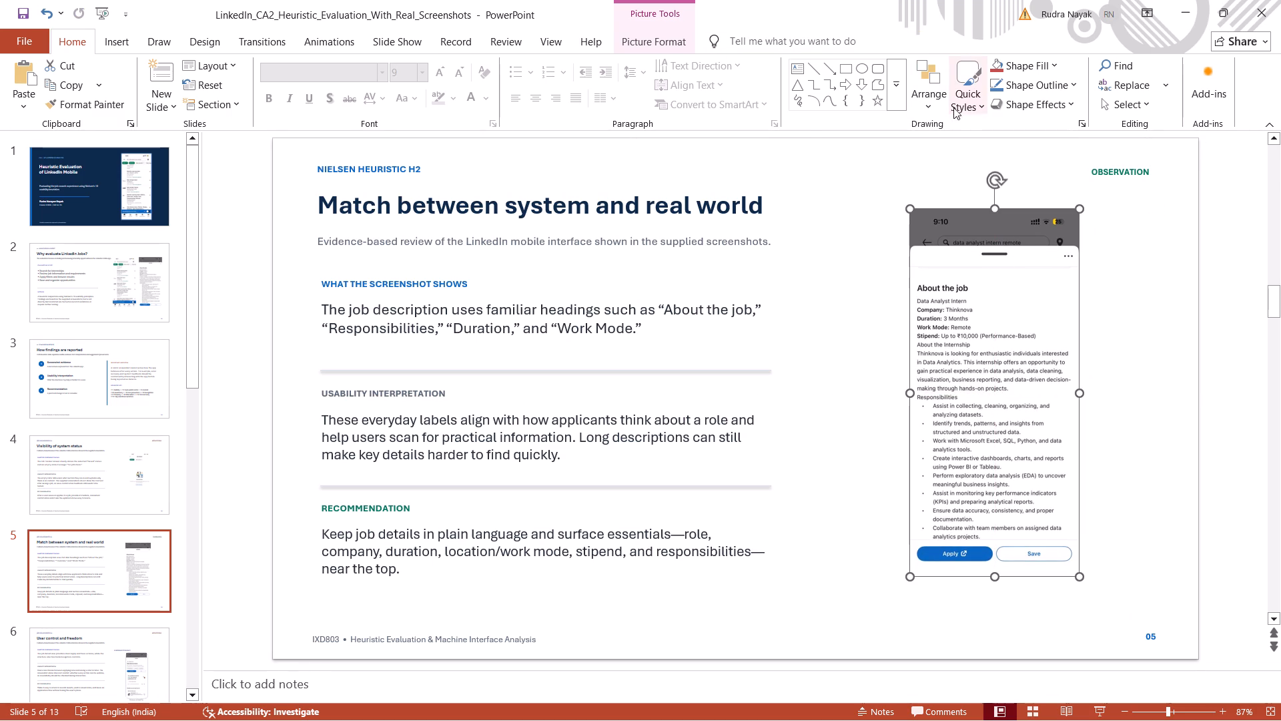
Apply the light-outlined green-fill theme style from the third row to the job description screenshot on slide 5.
{"action": "left_click", "coordinate": [971, 97]}
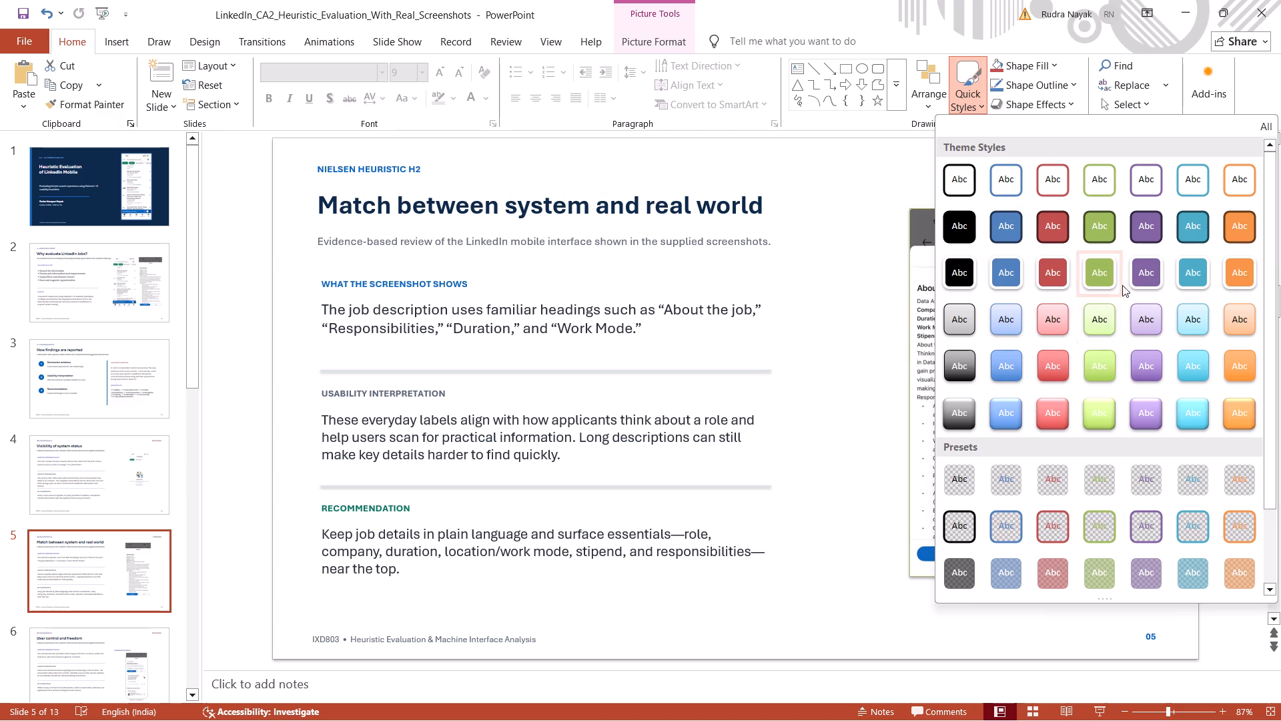
{"action": "left_click", "coordinate": [1106, 276]}
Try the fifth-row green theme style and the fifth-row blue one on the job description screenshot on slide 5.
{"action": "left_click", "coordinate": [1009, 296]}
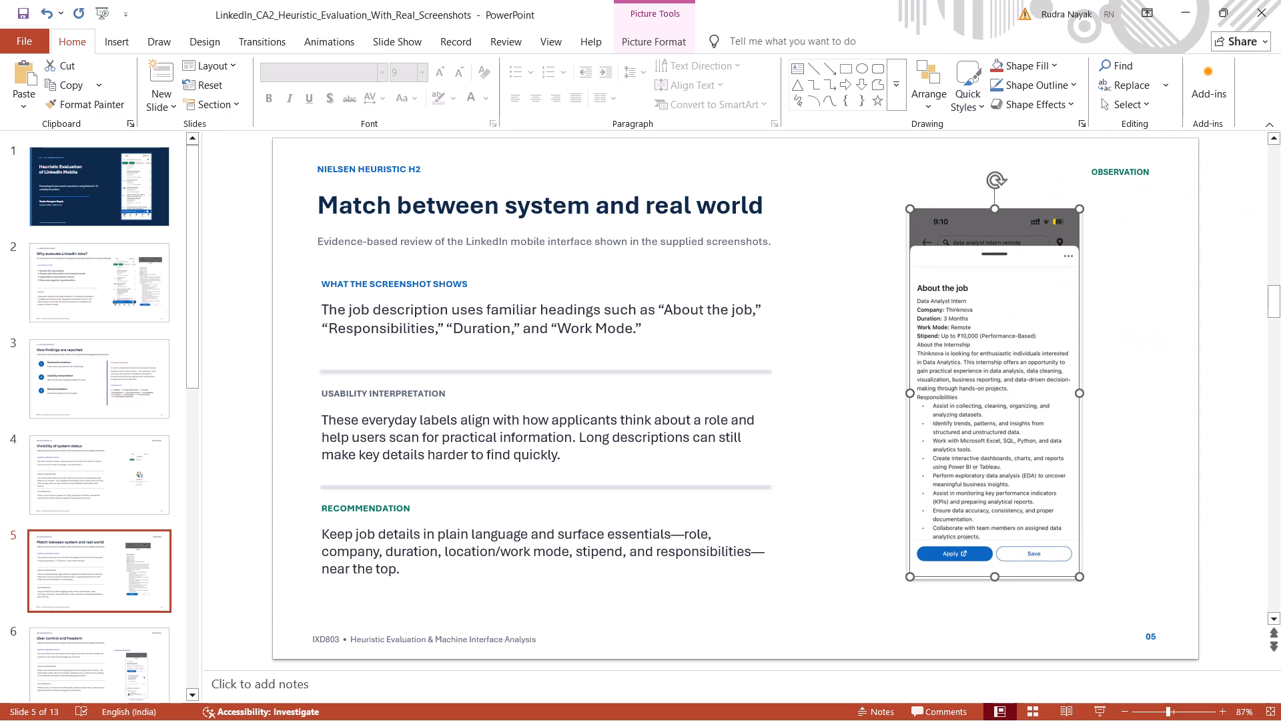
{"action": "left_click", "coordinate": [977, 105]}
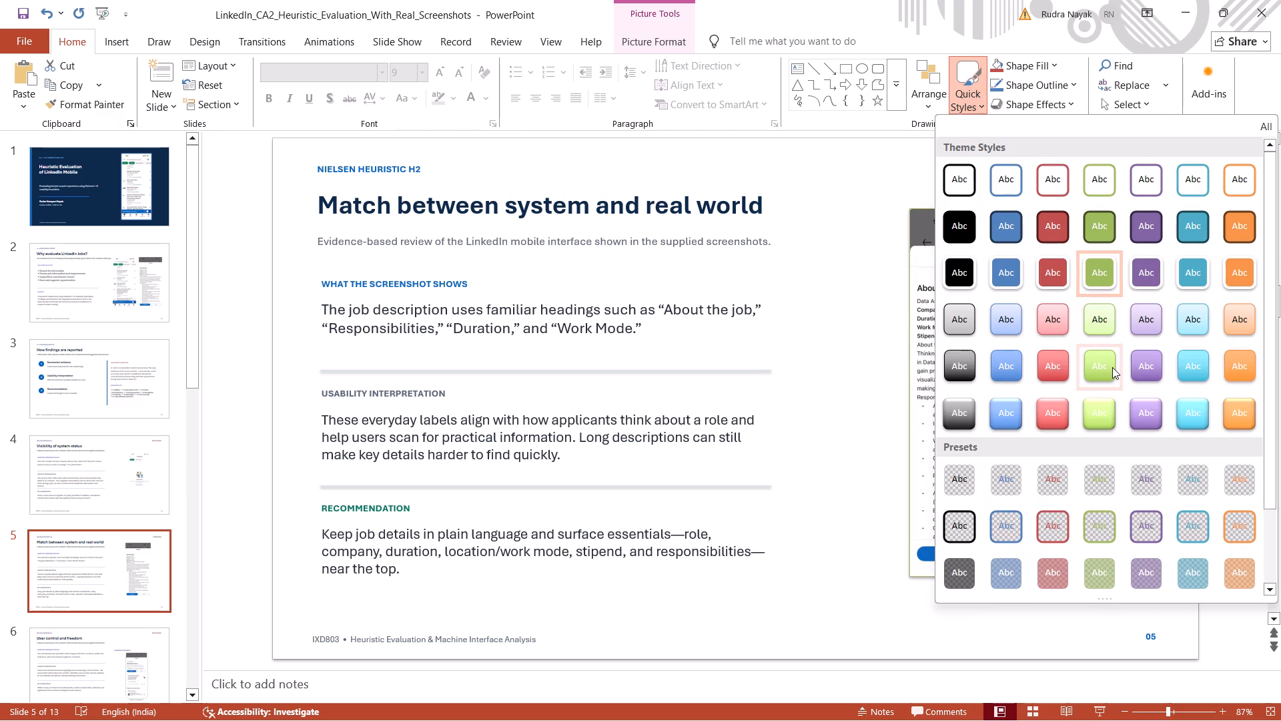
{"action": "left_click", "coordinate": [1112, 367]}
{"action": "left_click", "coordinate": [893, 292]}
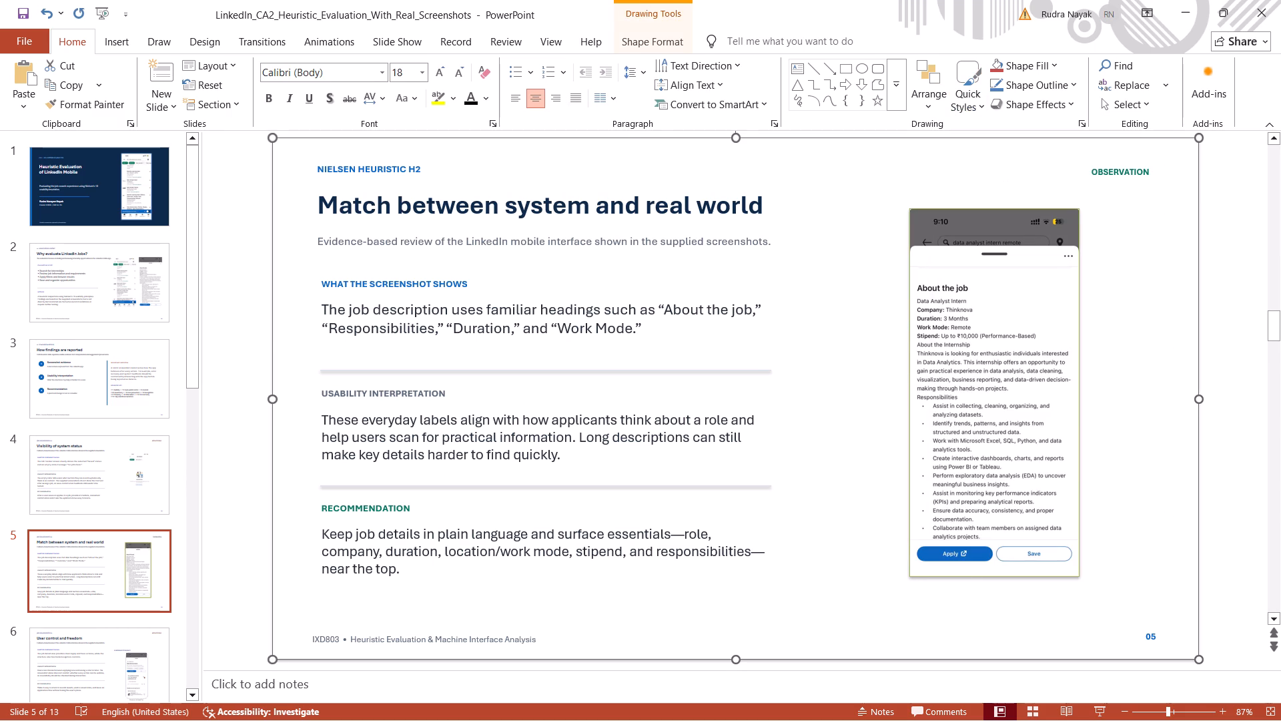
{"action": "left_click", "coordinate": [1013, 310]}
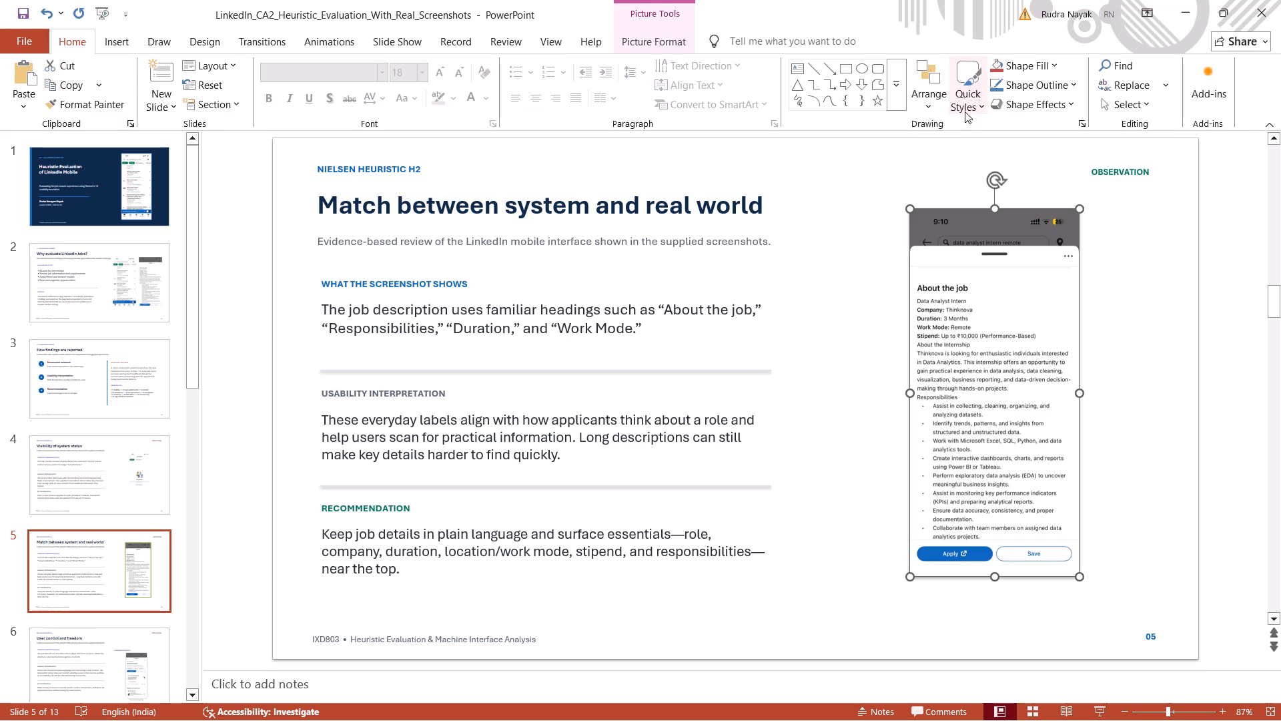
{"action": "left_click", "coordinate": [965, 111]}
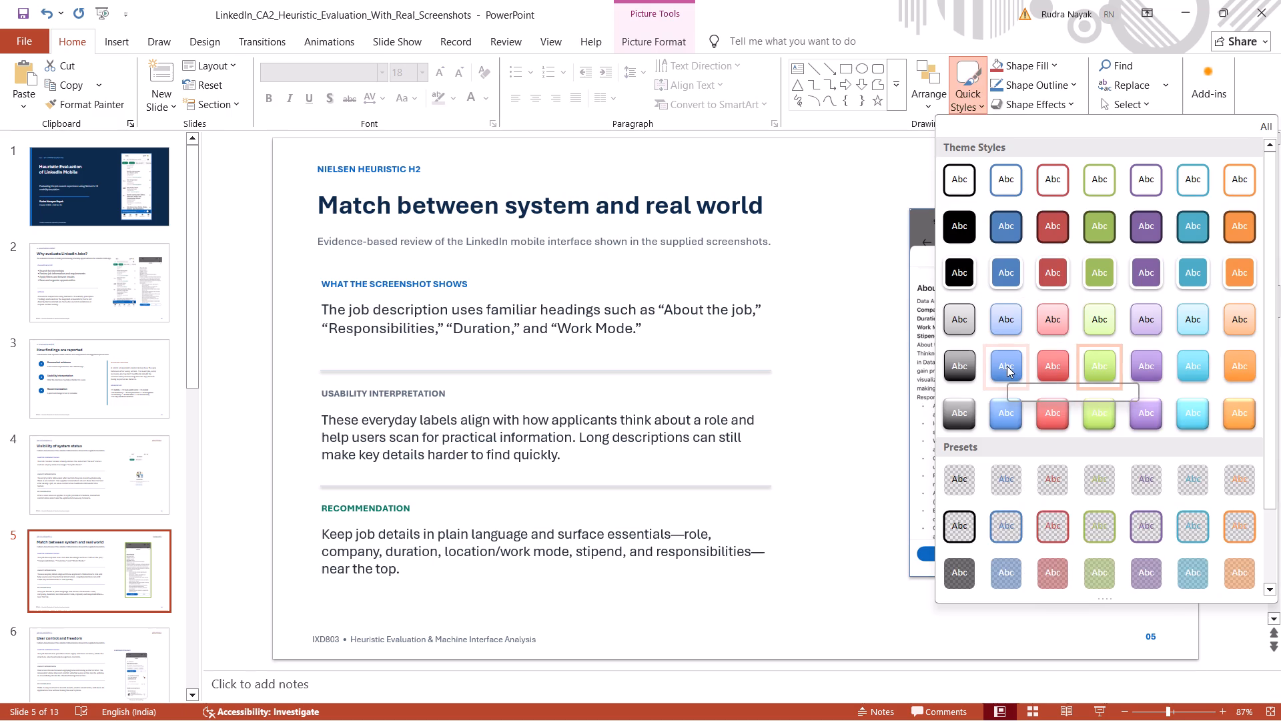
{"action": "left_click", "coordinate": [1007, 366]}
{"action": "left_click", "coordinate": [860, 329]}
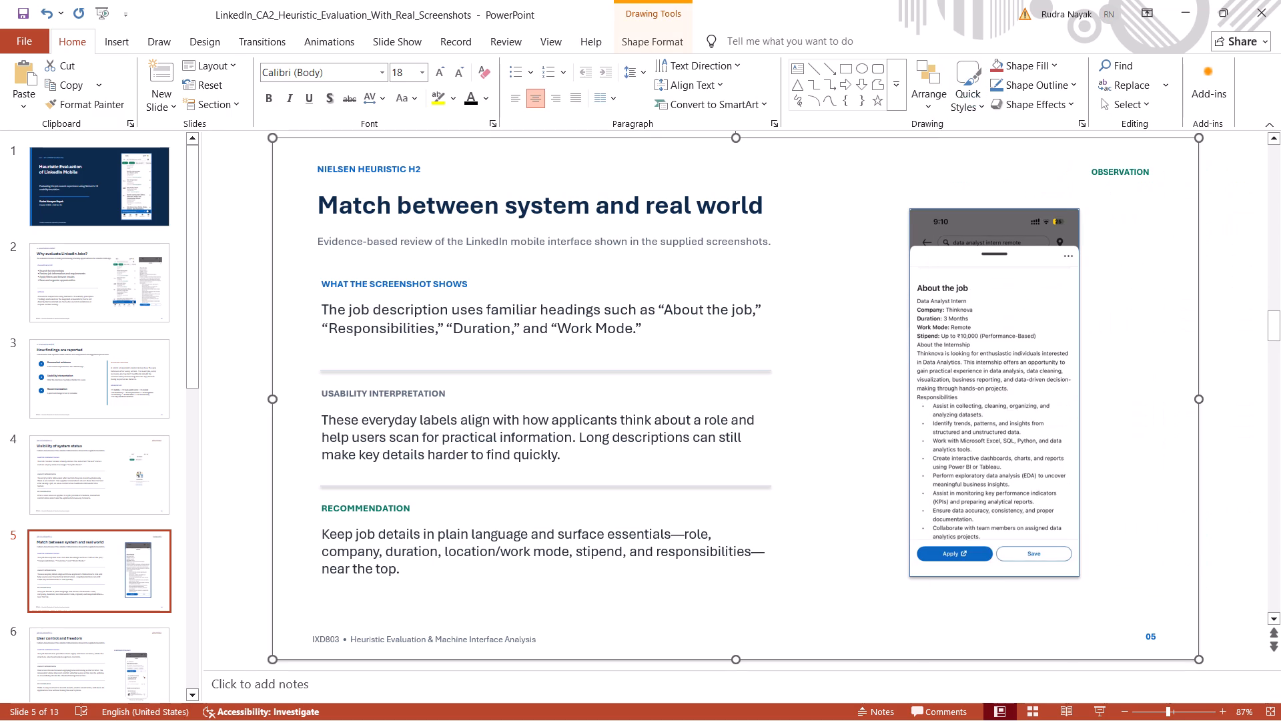
Apply the light-outlined blue-fill theme style from the third row to the job description screenshot on slide 5.
{"action": "left_click", "coordinate": [1045, 377]}
{"action": "left_click", "coordinate": [981, 105]}
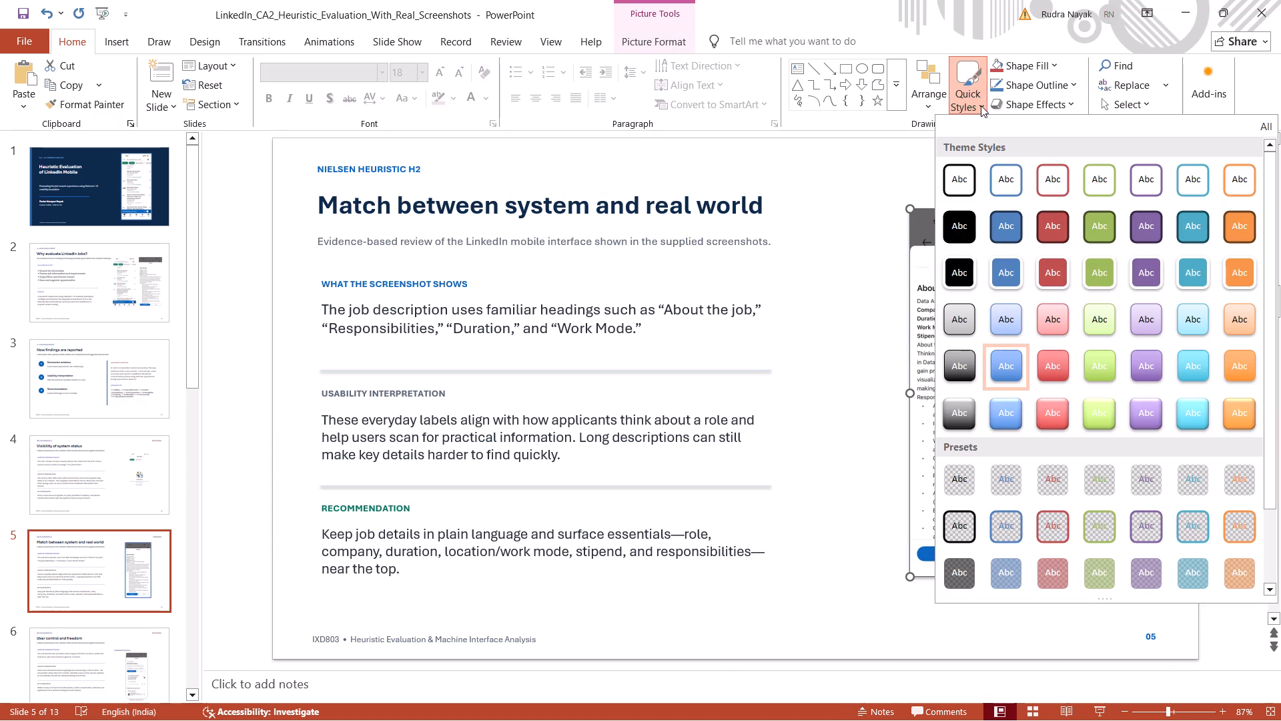
{"action": "left_click", "coordinate": [1015, 262]}
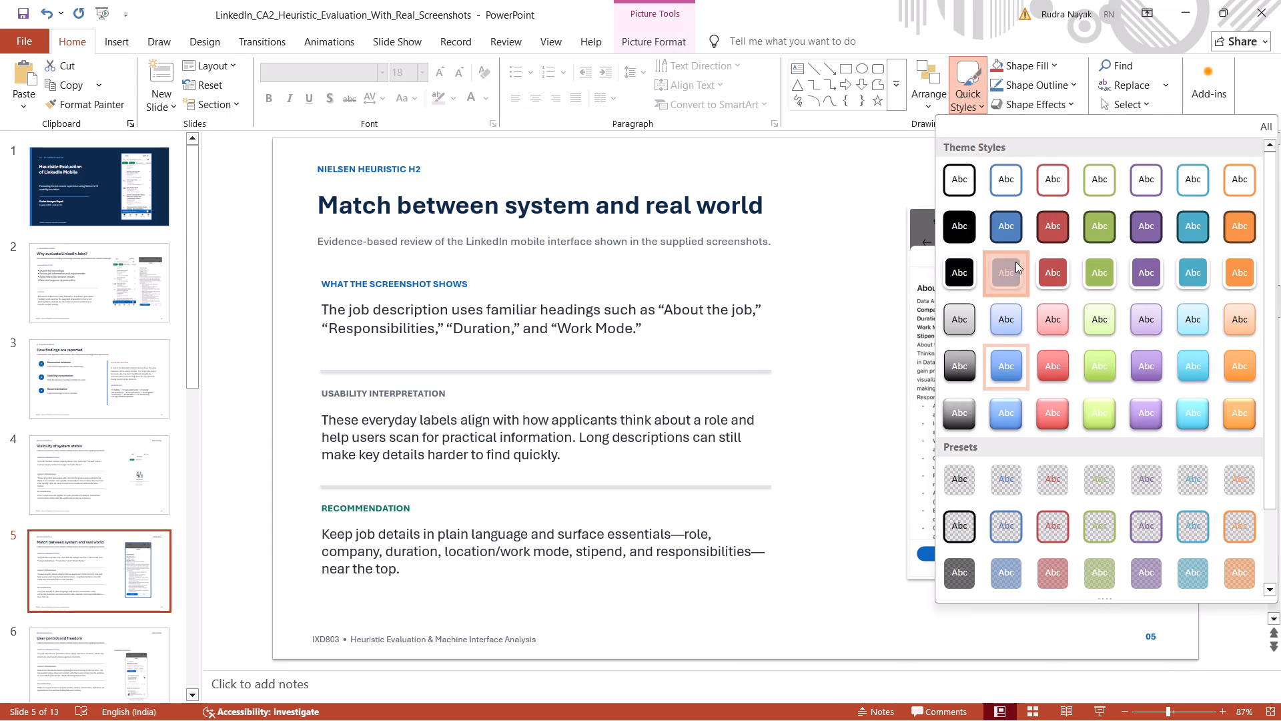
{"action": "left_click", "coordinate": [863, 264]}
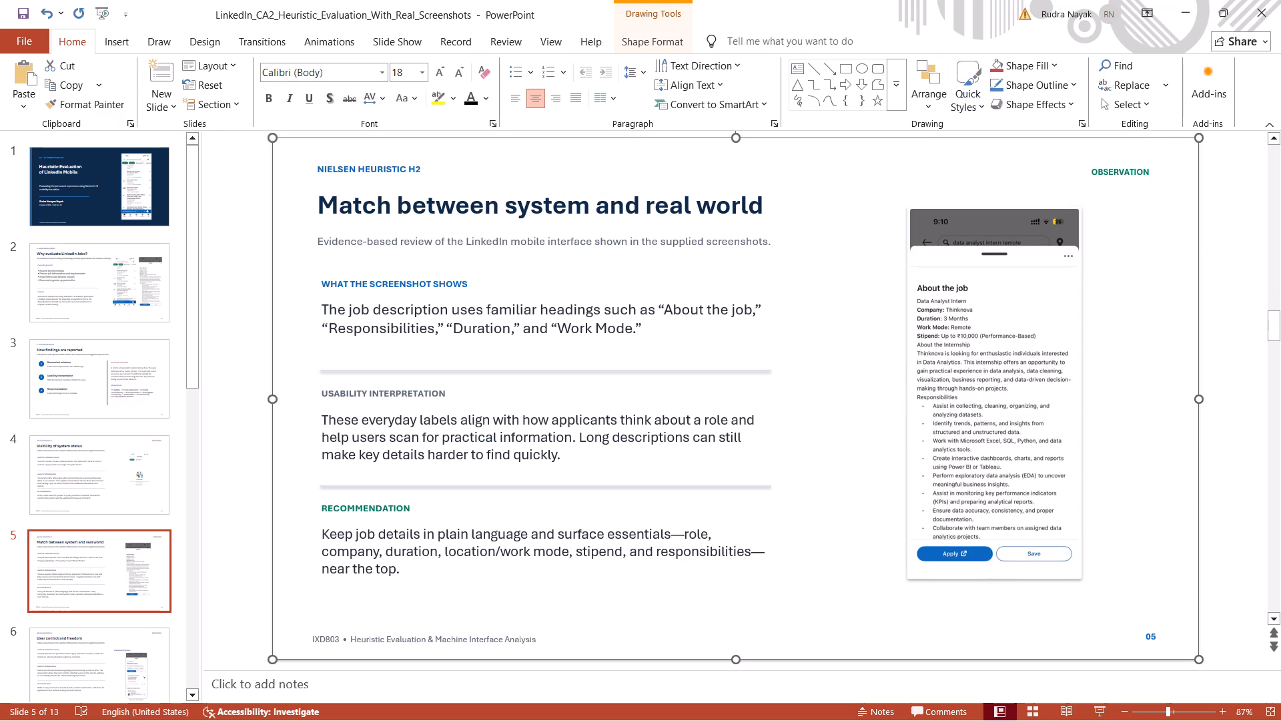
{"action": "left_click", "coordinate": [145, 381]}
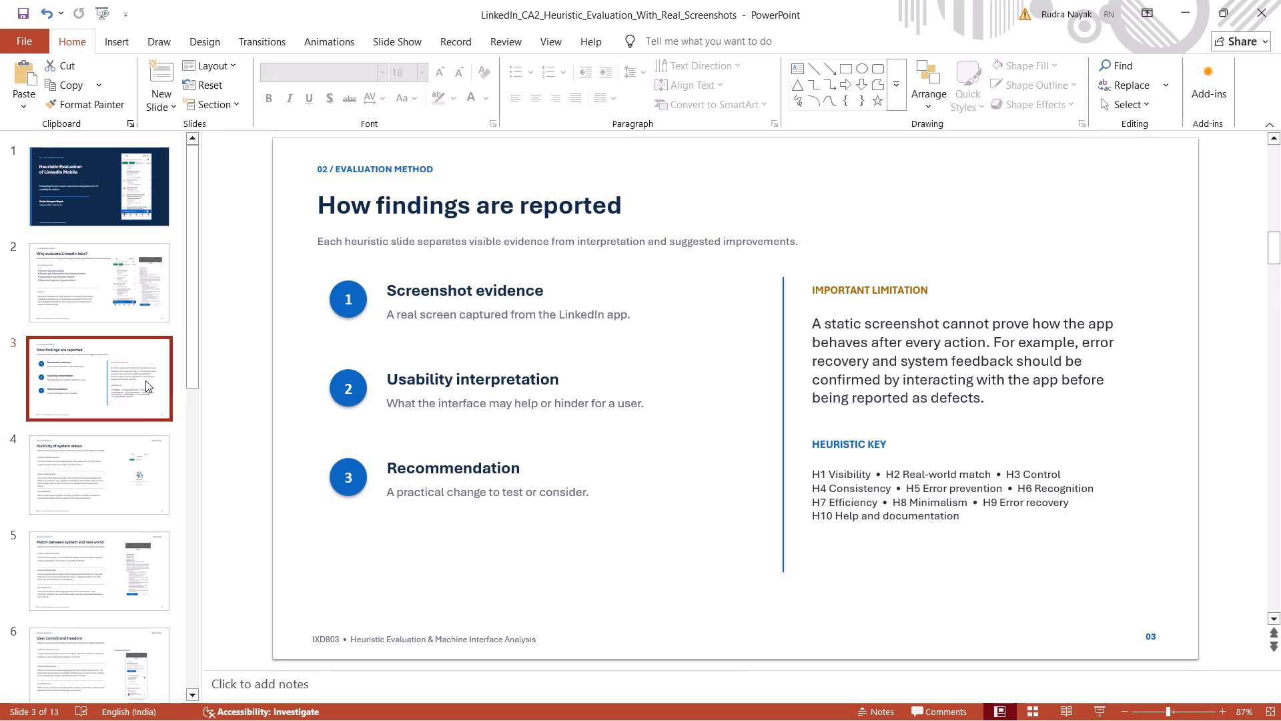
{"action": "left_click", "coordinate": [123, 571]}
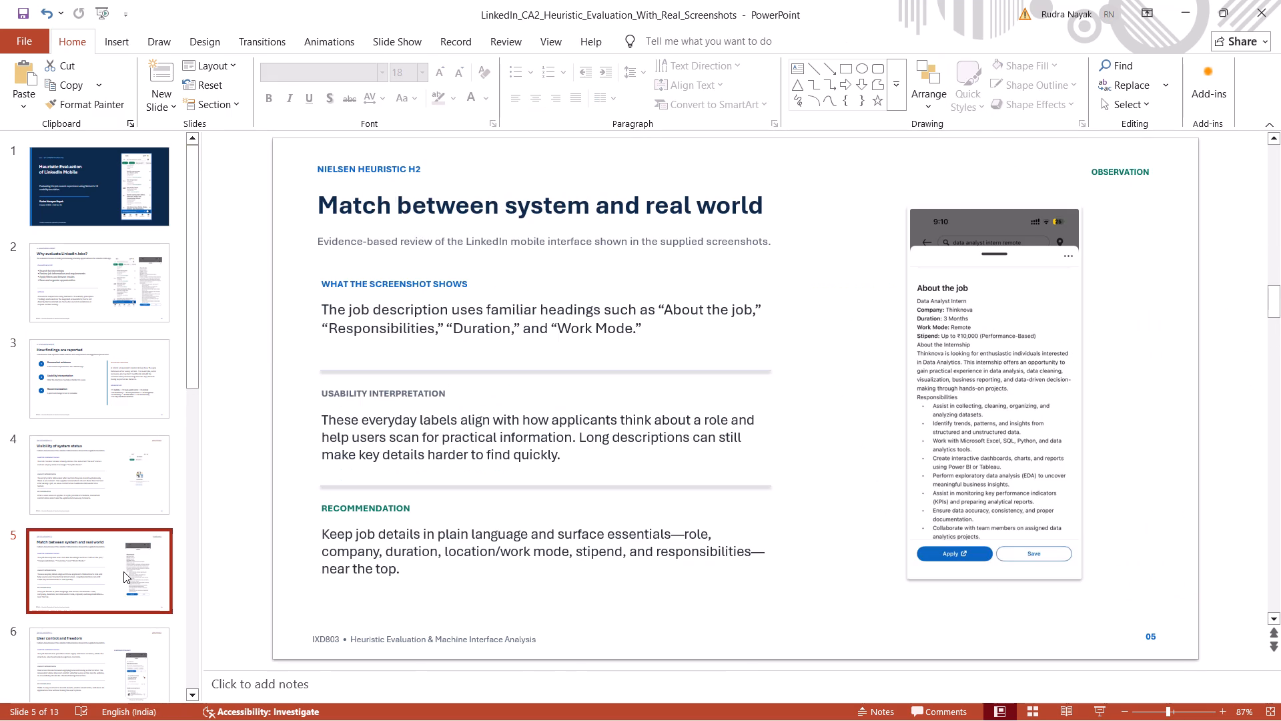
Move the Data Science Intern screenshot on slide 6 up and away from its rounded phone frame.
{"action": "key", "text": "Down"}
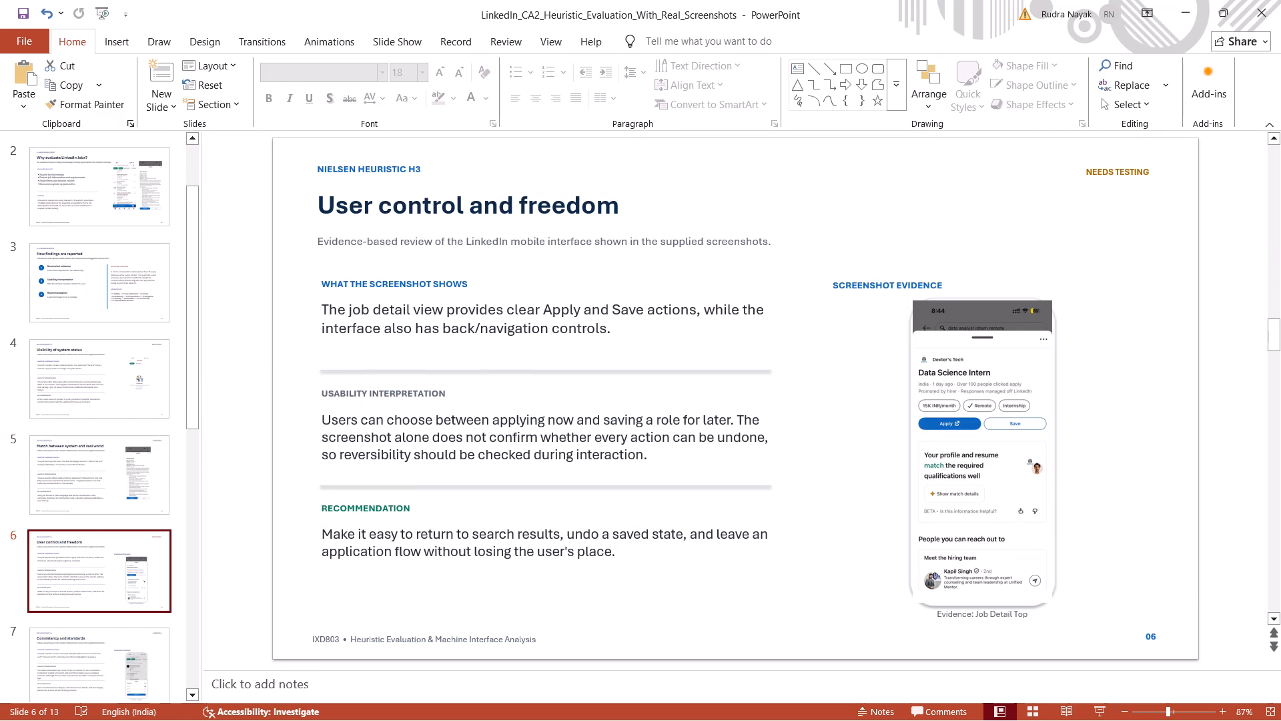
{"action": "left_click_drag", "start_coordinate": [981, 413], "coordinate": [1056, 342]}
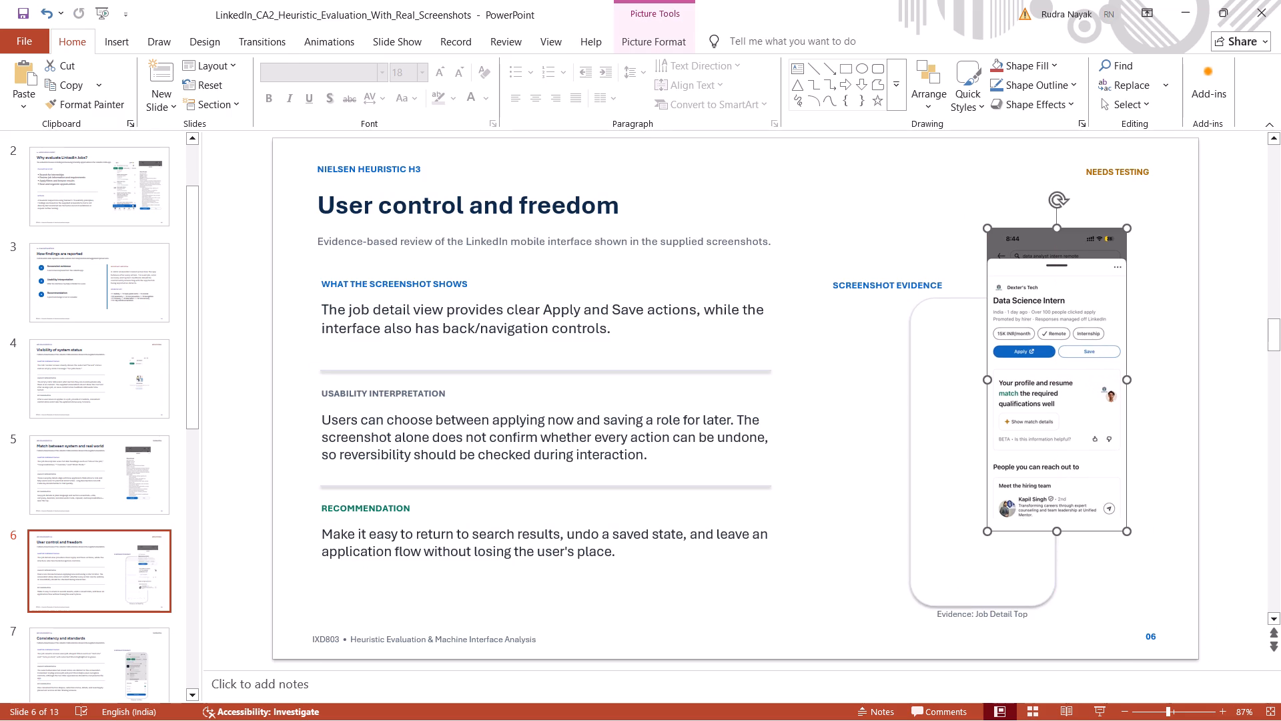
Delete the "SCREENSHOT EVIDENCE" label on slide 6.
{"action": "left_click", "coordinate": [833, 242]}
{"action": "left_click", "coordinate": [861, 288]}
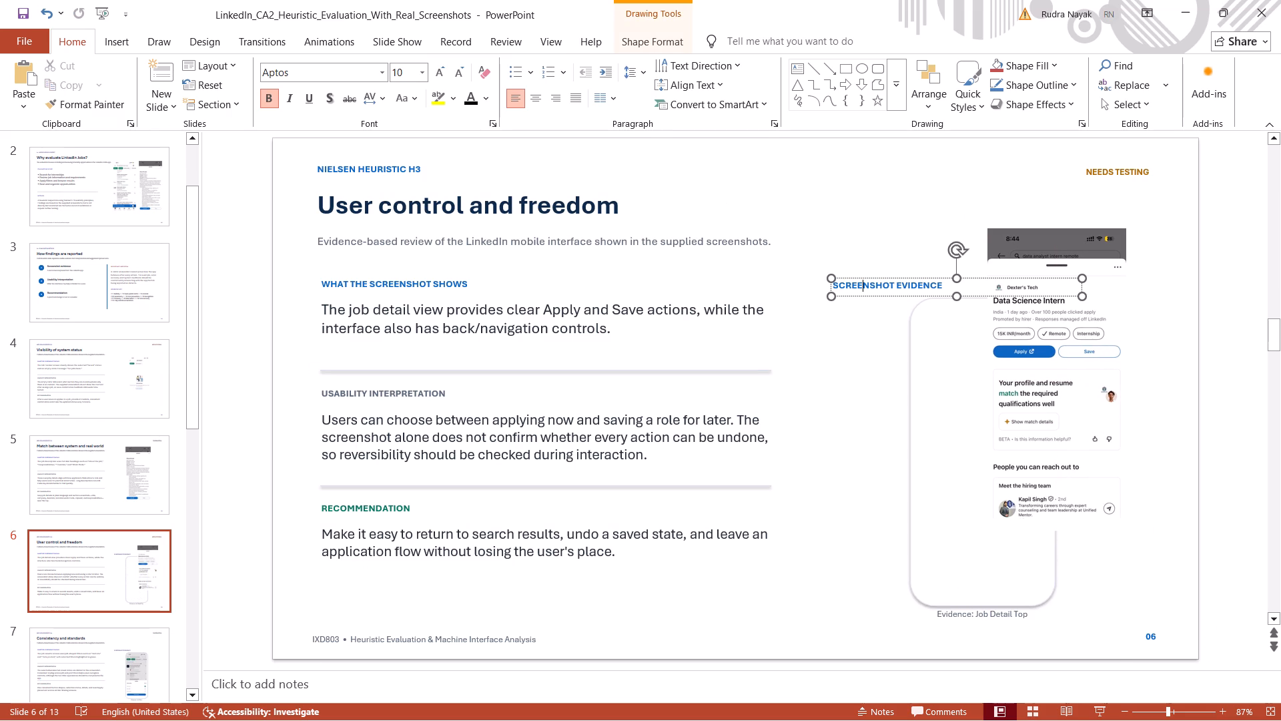
{"action": "left_click", "coordinate": [866, 293]}
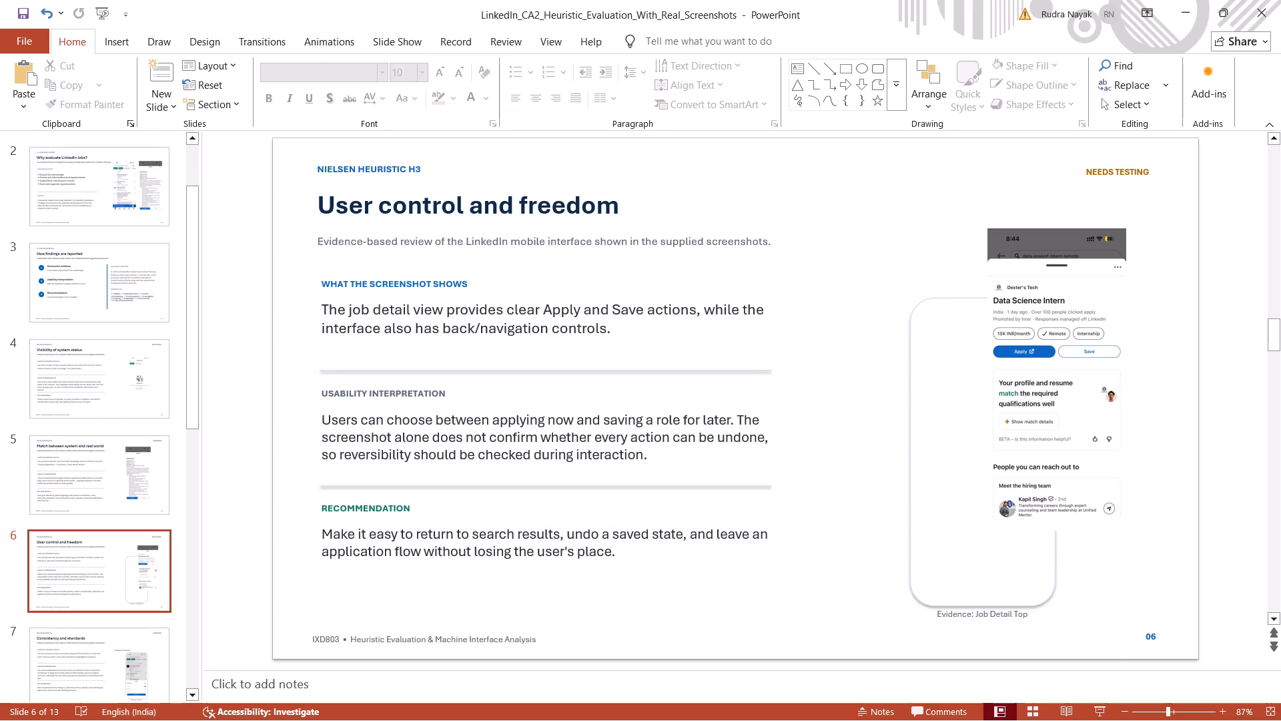
Delete the empty rounded phone frame on slide 6.
{"action": "left_click", "coordinate": [949, 391]}
{"action": "key", "text": "Delete"}
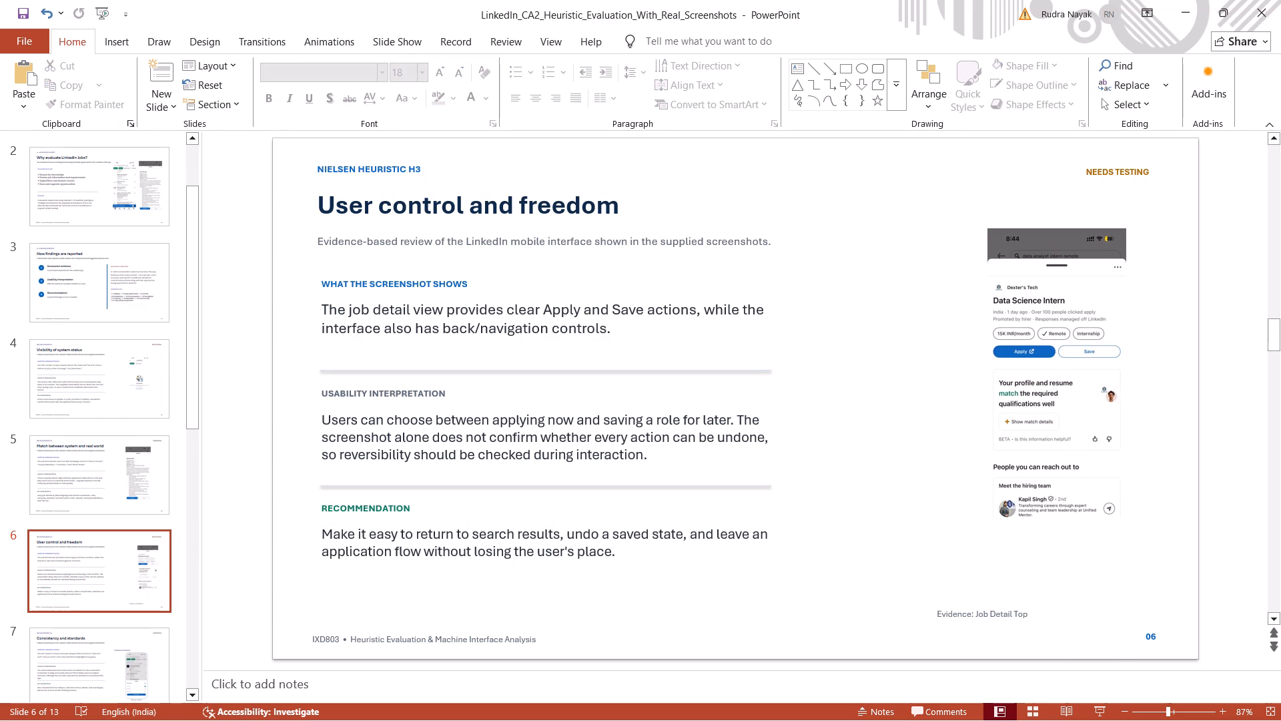
Delete the "Evidence: Job Detail Top" caption at the bottom of slide 6.
{"action": "double_click", "coordinate": [979, 616]}
{"action": "left_click", "coordinate": [976, 624]}
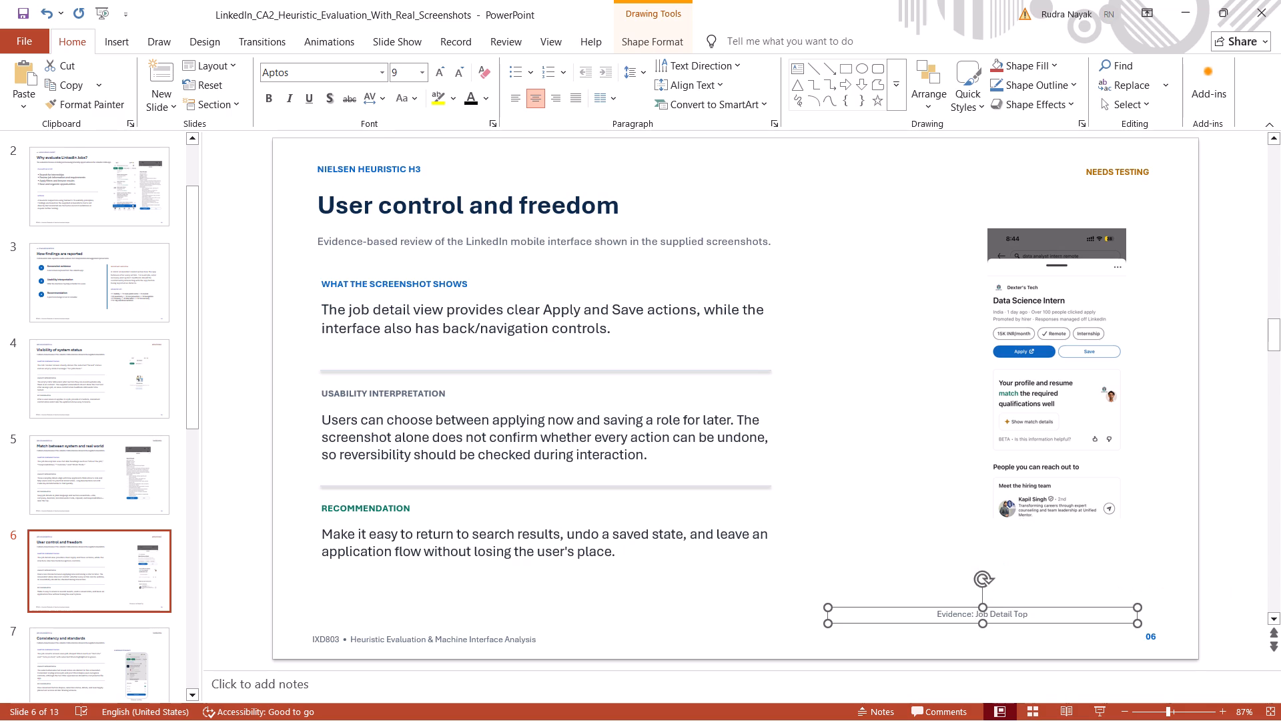
Shift the Data Science Intern screenshot on slide 6 closer to the text and enlarge it proportionally below the NEEDS TESTING tag.
{"action": "left_click_drag", "start_coordinate": [1084, 350], "coordinate": [1045, 352]}
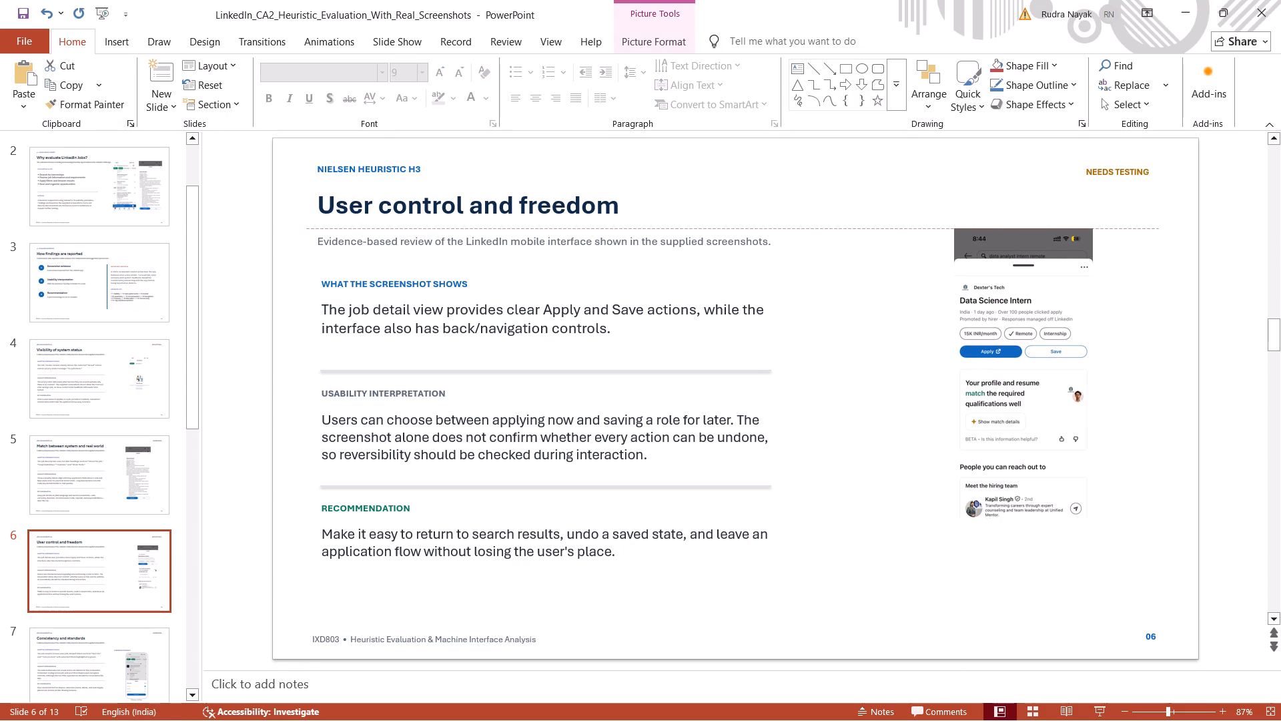
{"action": "left_click_drag", "start_coordinate": [1045, 352], "coordinate": [1032, 354]}
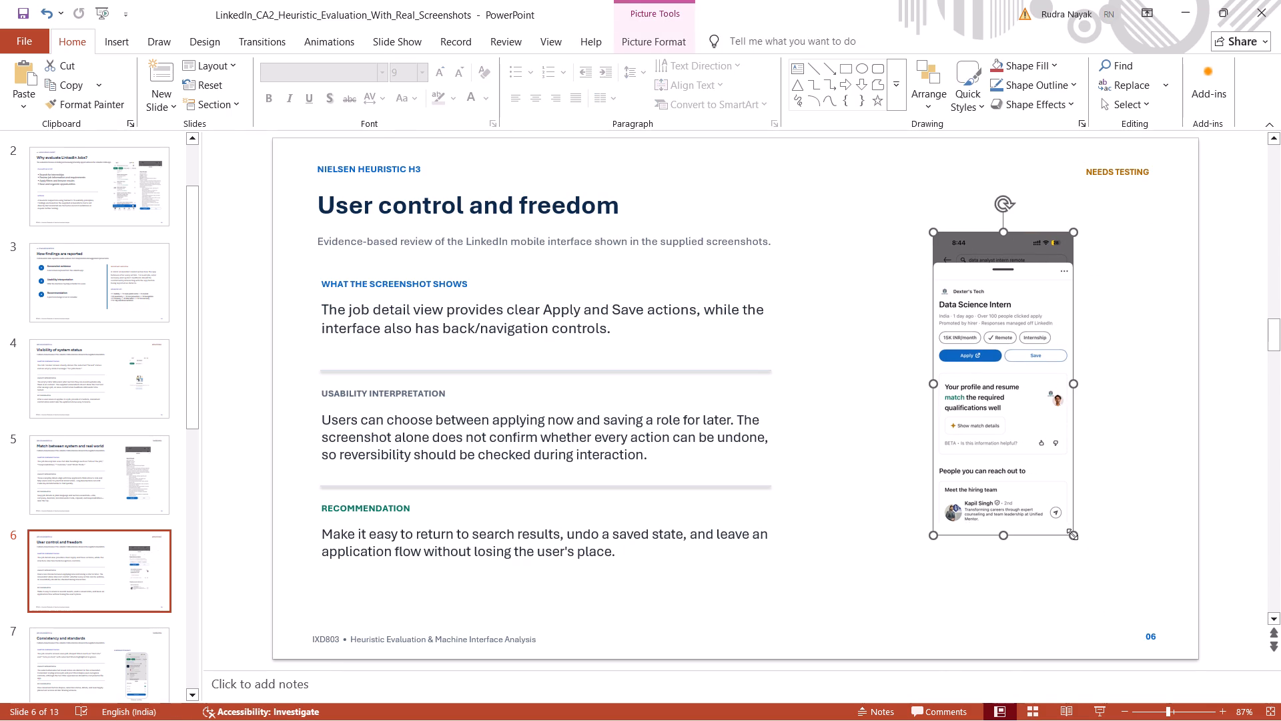
{"action": "left_click_drag", "start_coordinate": [1072, 534], "coordinate": [1082, 566]}
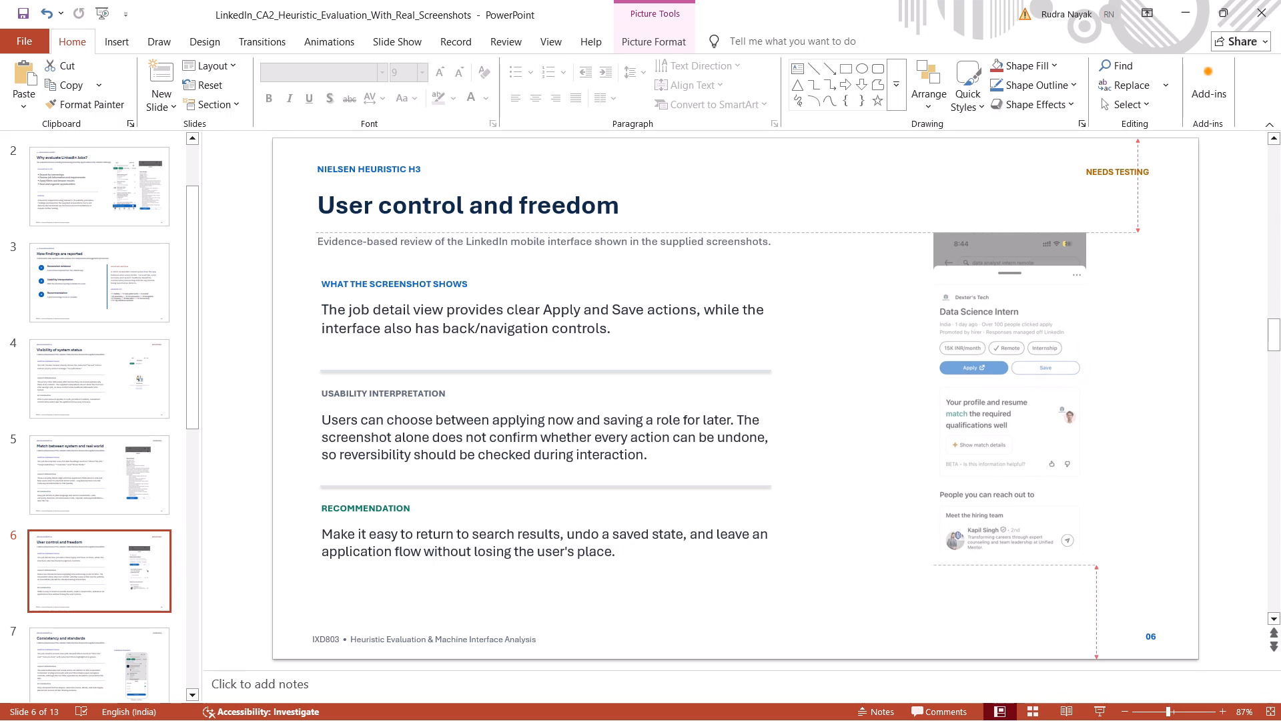
{"action": "left_click_drag", "start_coordinate": [1082, 566], "coordinate": [1092, 568]}
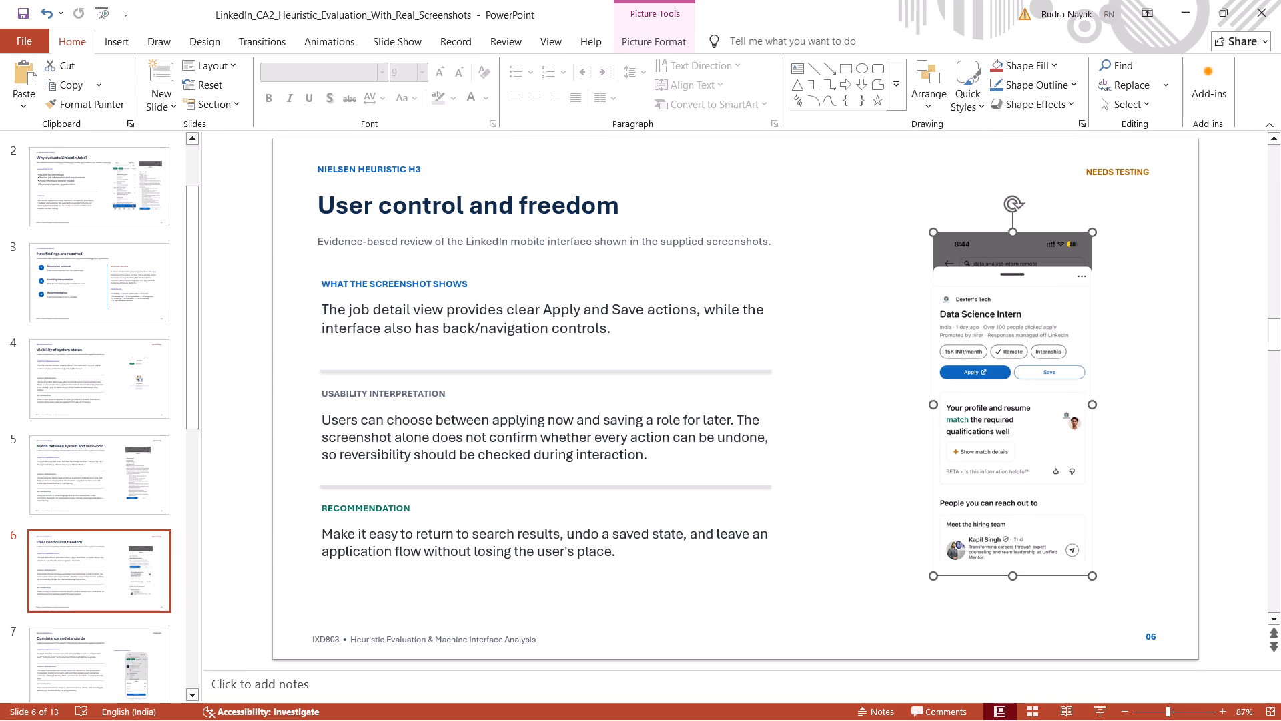
Apply the light-outlined blue-fill theme style from the third row to the Data Science Intern screenshot on slide 6.
{"action": "left_click", "coordinate": [969, 100]}
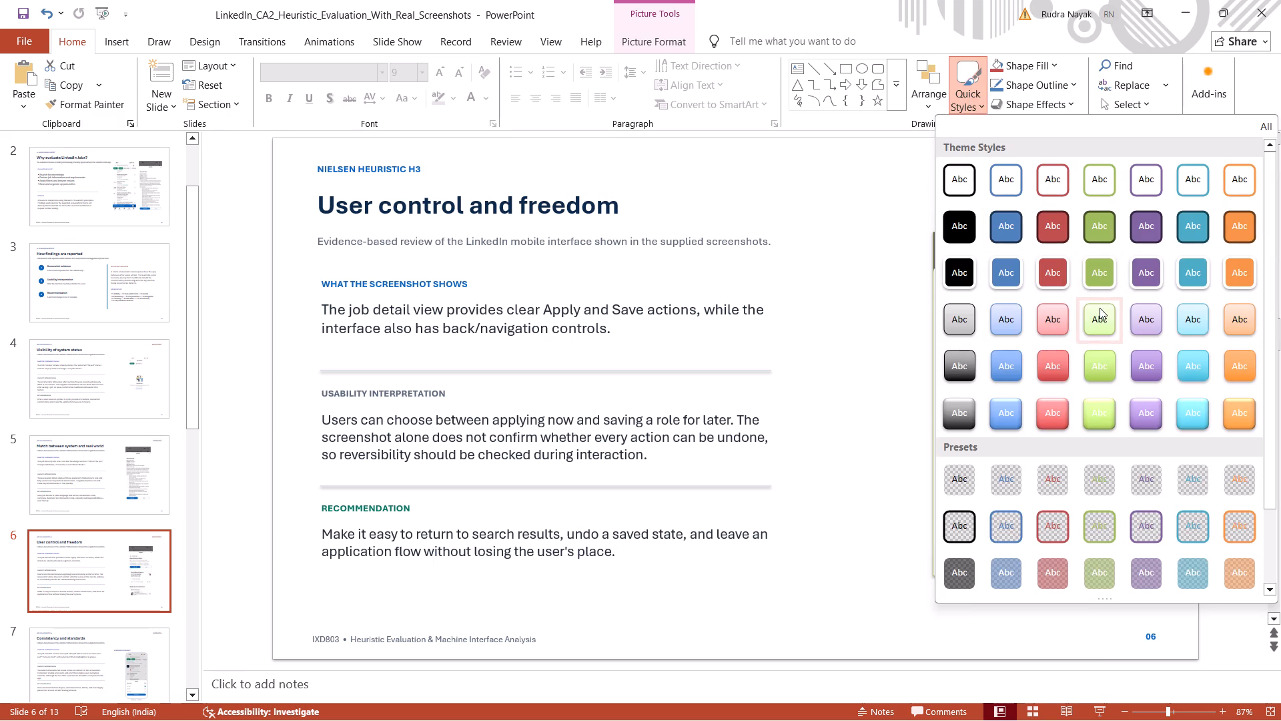
{"action": "left_click", "coordinate": [1002, 273]}
{"action": "left_click", "coordinate": [873, 306]}
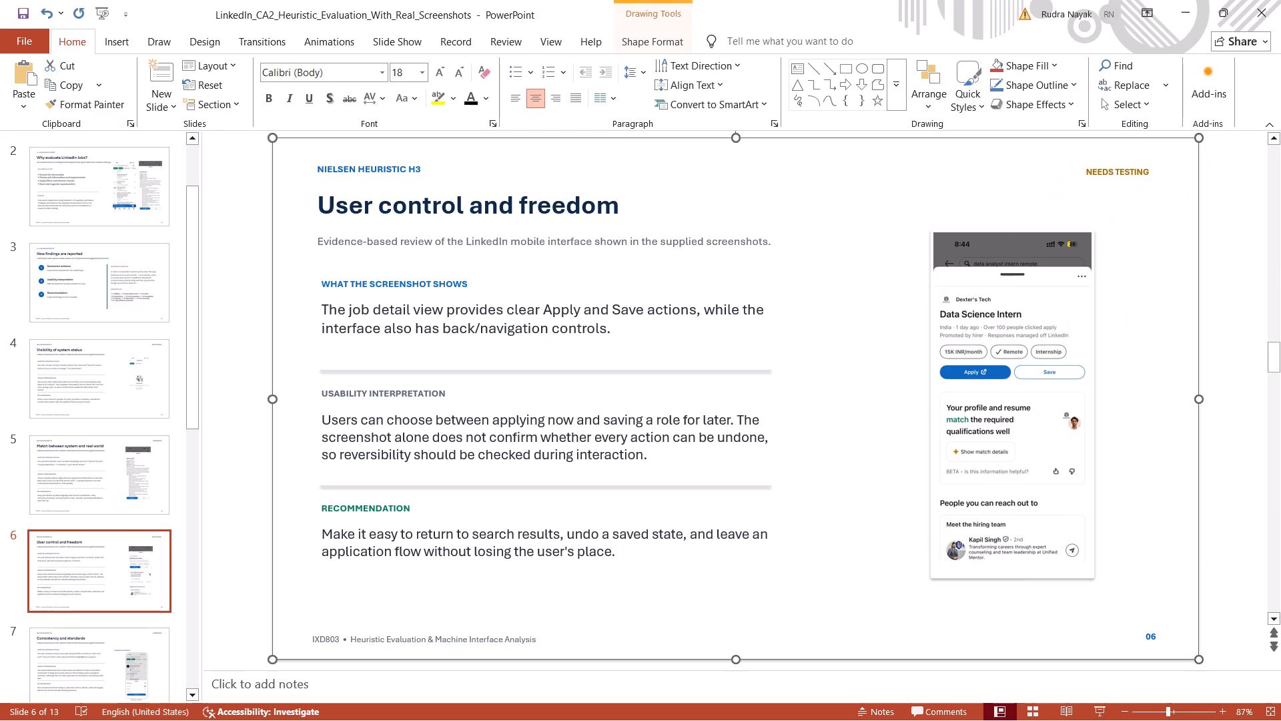
Move the job filter screenshot on slide 7 up and away from its rounded phone frame.
{"action": "left_click", "coordinate": [93, 656]}
{"action": "left_click_drag", "start_coordinate": [992, 415], "coordinate": [1015, 396]}
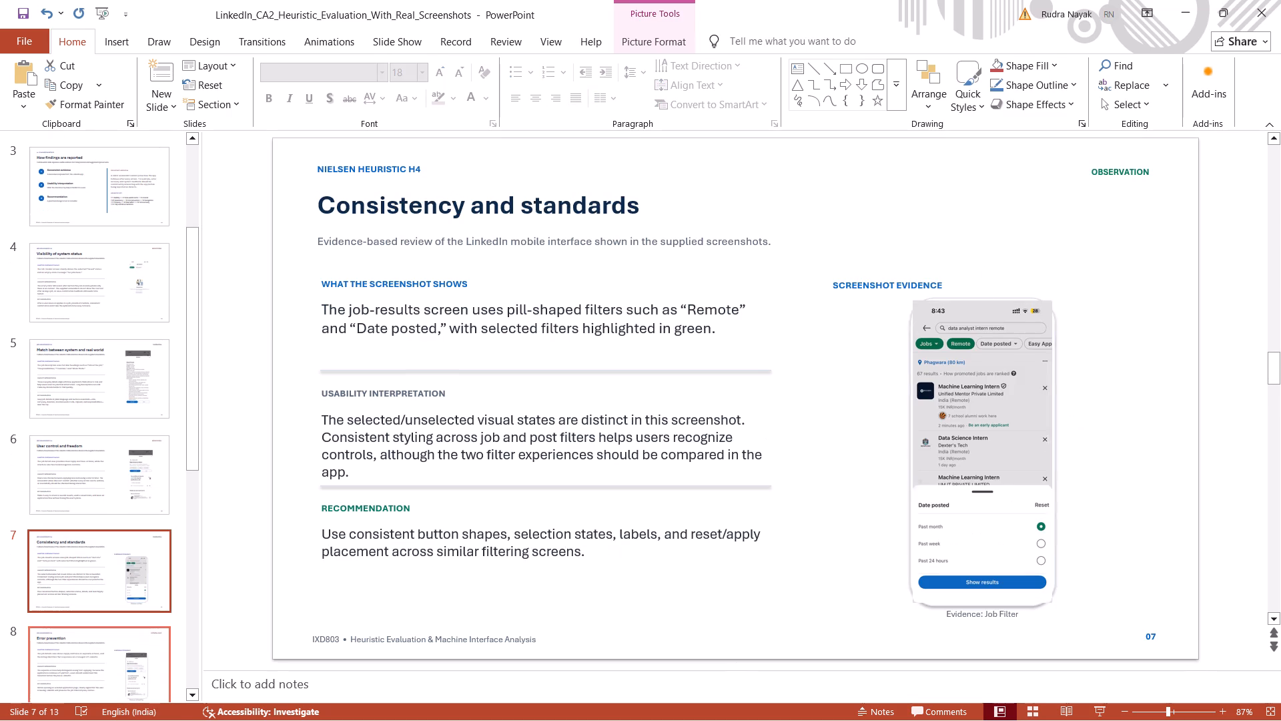
{"action": "left_click_drag", "start_coordinate": [1015, 396], "coordinate": [1067, 344]}
Delete the "SCREENSHOT EVIDENCE" label on slide 7.
{"action": "left_click", "coordinate": [935, 285]}
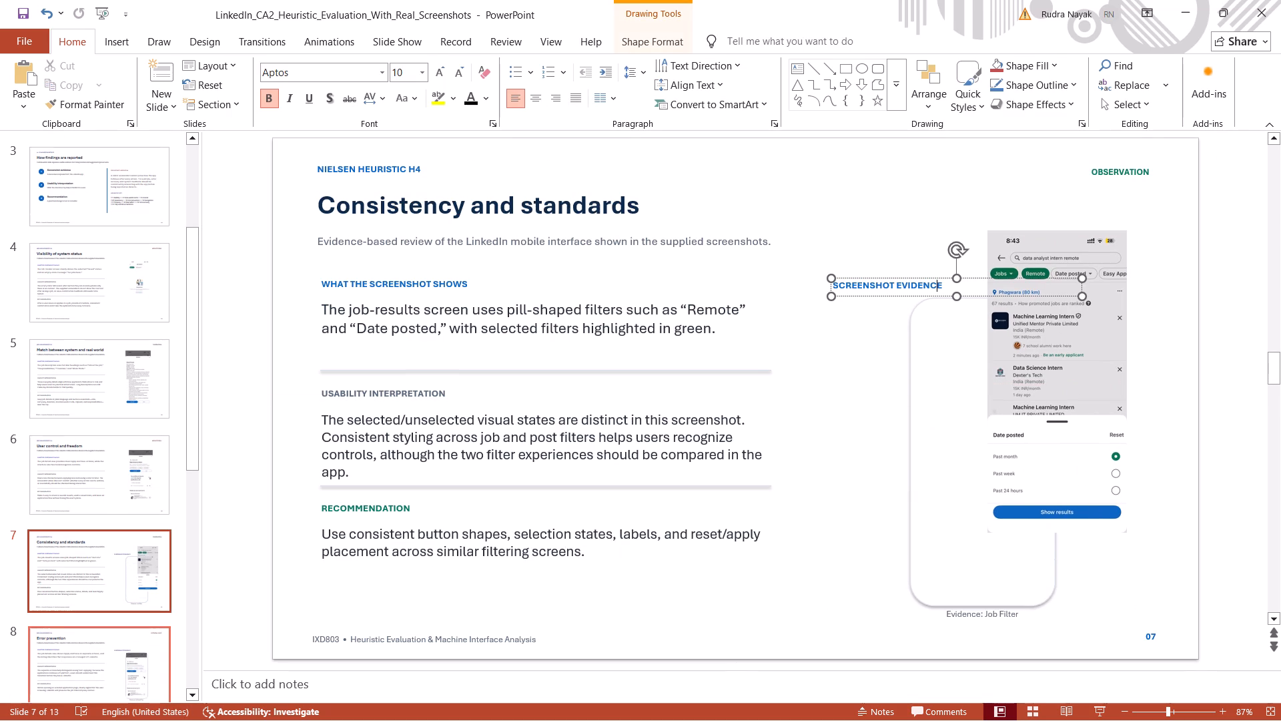
{"action": "left_click", "coordinate": [941, 294]}
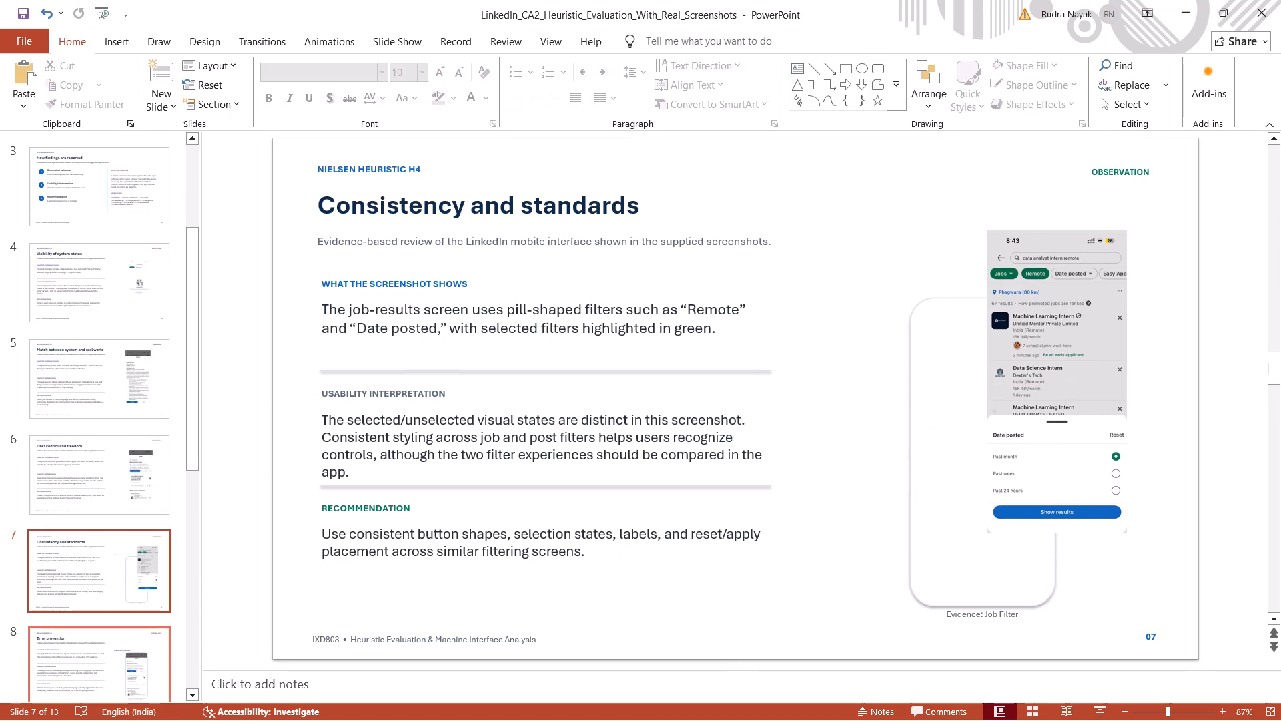
Delete the empty rounded phone frame on slide 7.
{"action": "left_click", "coordinate": [966, 365]}
{"action": "key", "text": "Delete"}
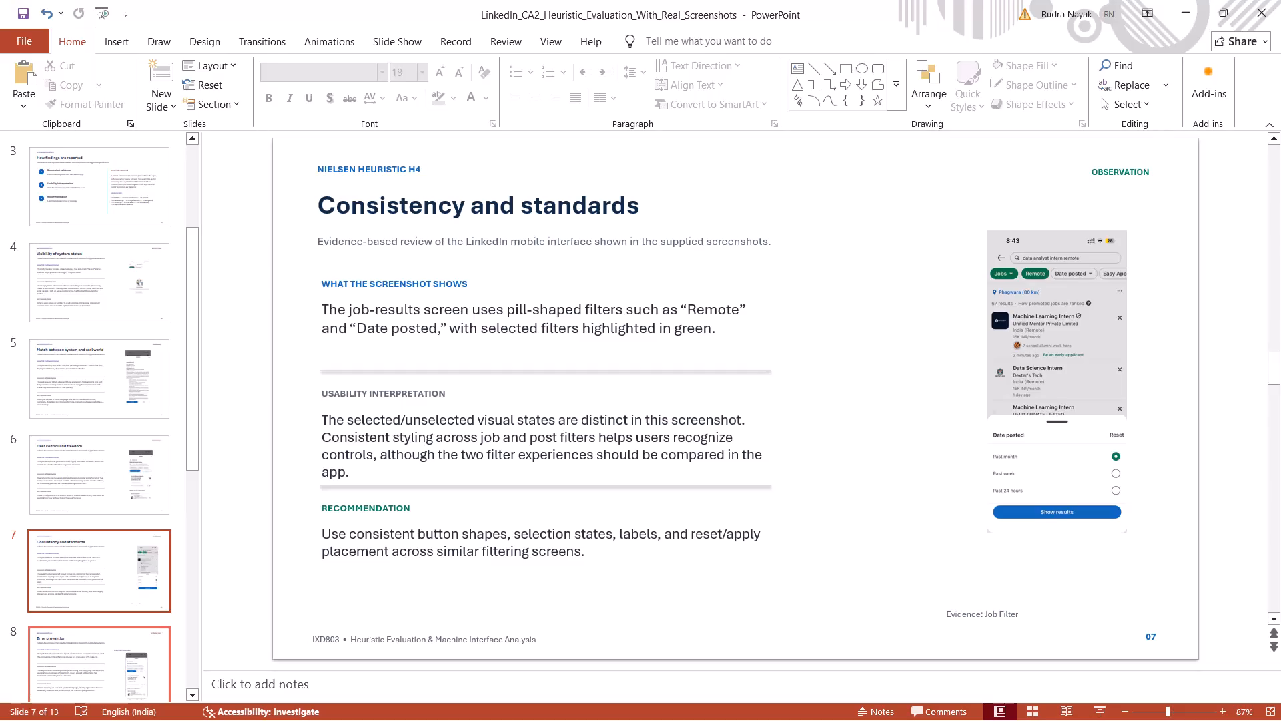
Delete the "Evidence: Job Filter" caption at the bottom of slide 7.
{"action": "left_click", "coordinate": [975, 614]}
{"action": "left_click", "coordinate": [993, 626]}
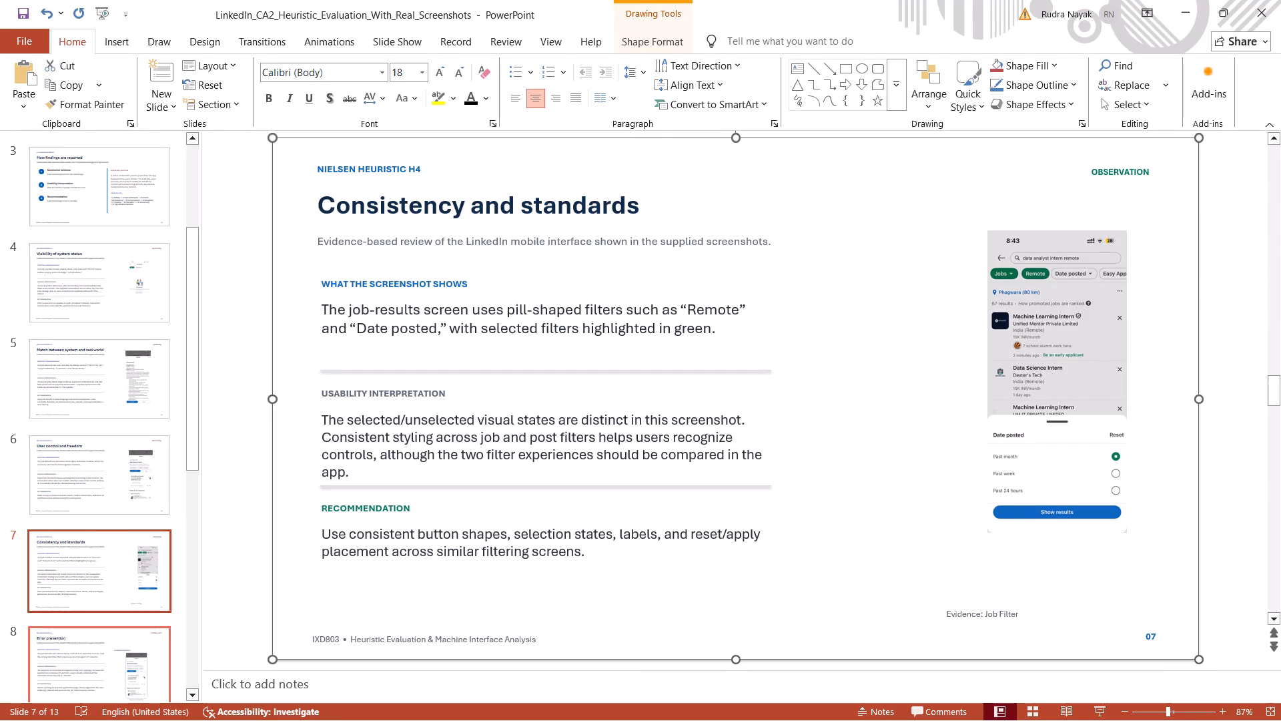
{"action": "left_click", "coordinate": [992, 614]}
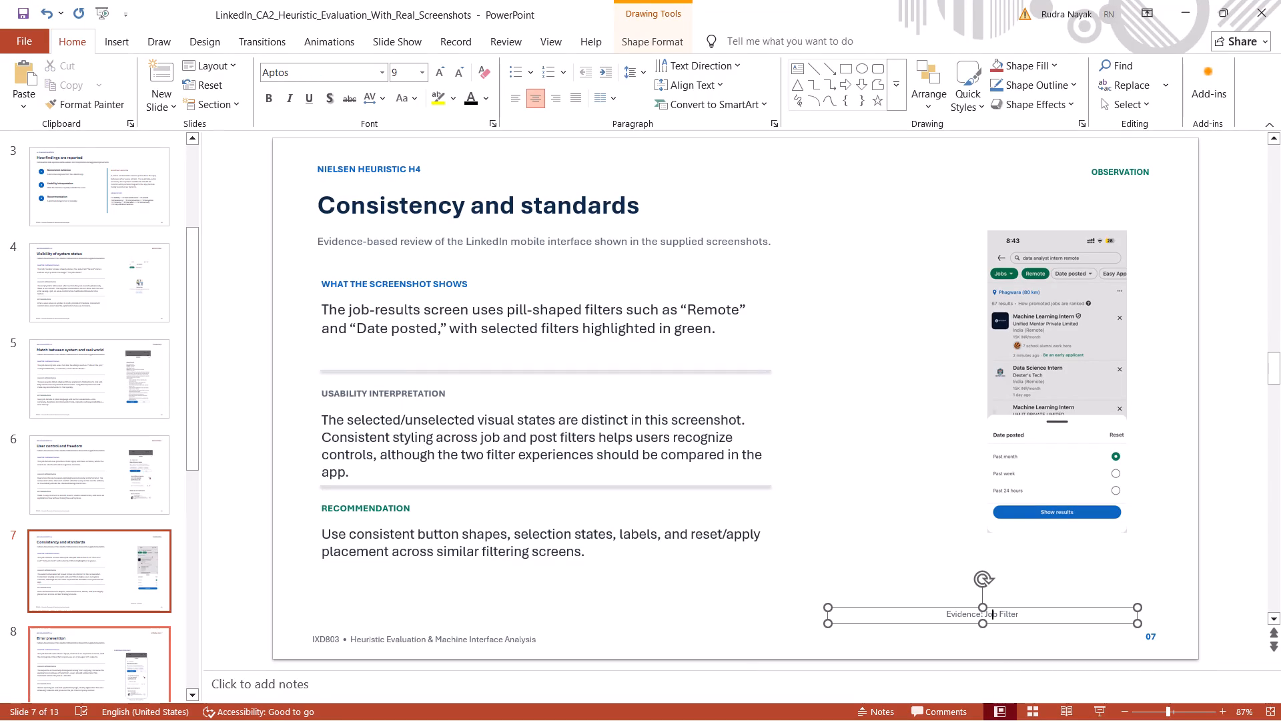
{"action": "left_click", "coordinate": [1002, 620]}
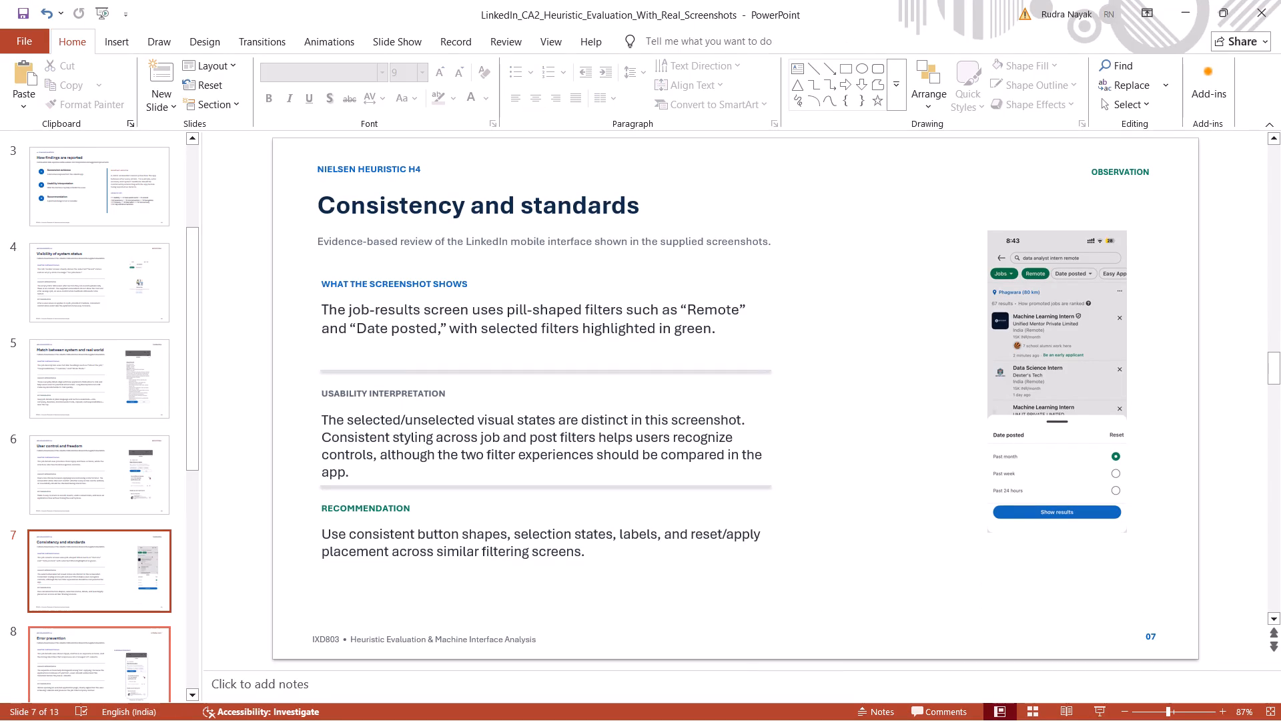
Shift the job filter screenshot on slide 7 closer to the text and enlarge it proportionally below the OBSERVATION tag.
{"action": "left_click_drag", "start_coordinate": [1022, 372], "coordinate": [970, 379]}
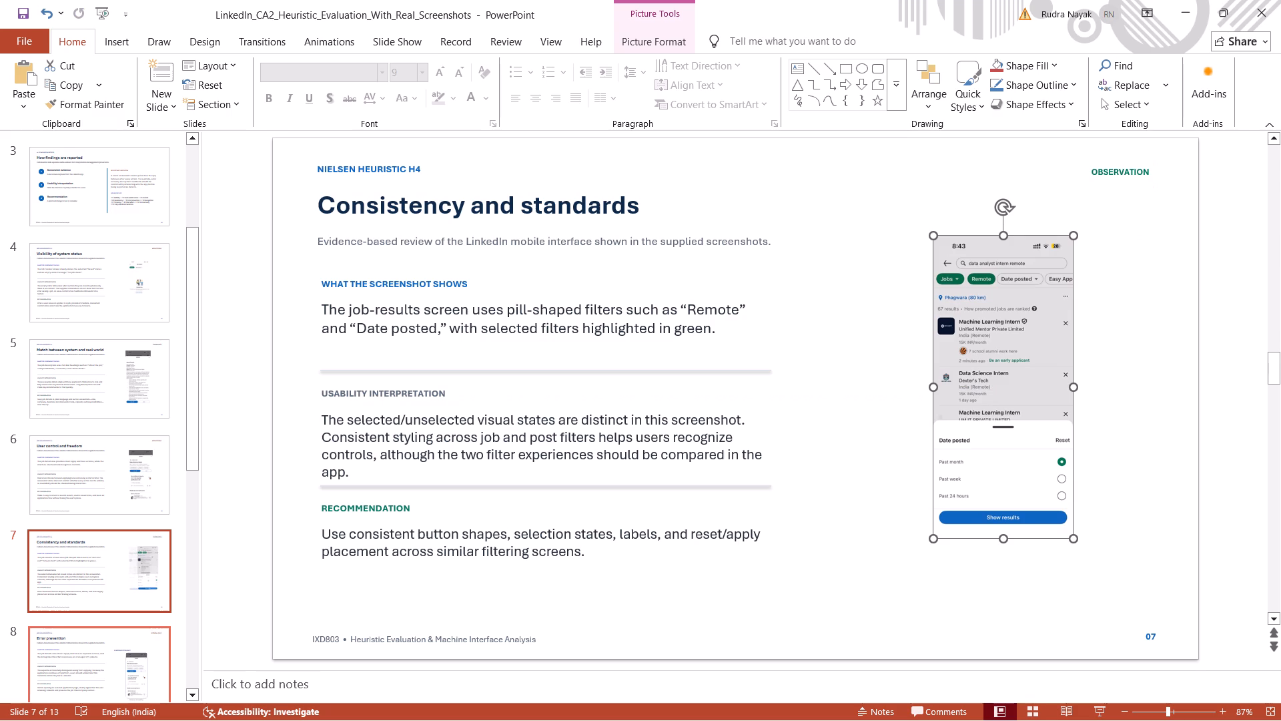
{"action": "left_click_drag", "start_coordinate": [1072, 540], "coordinate": [1074, 542]}
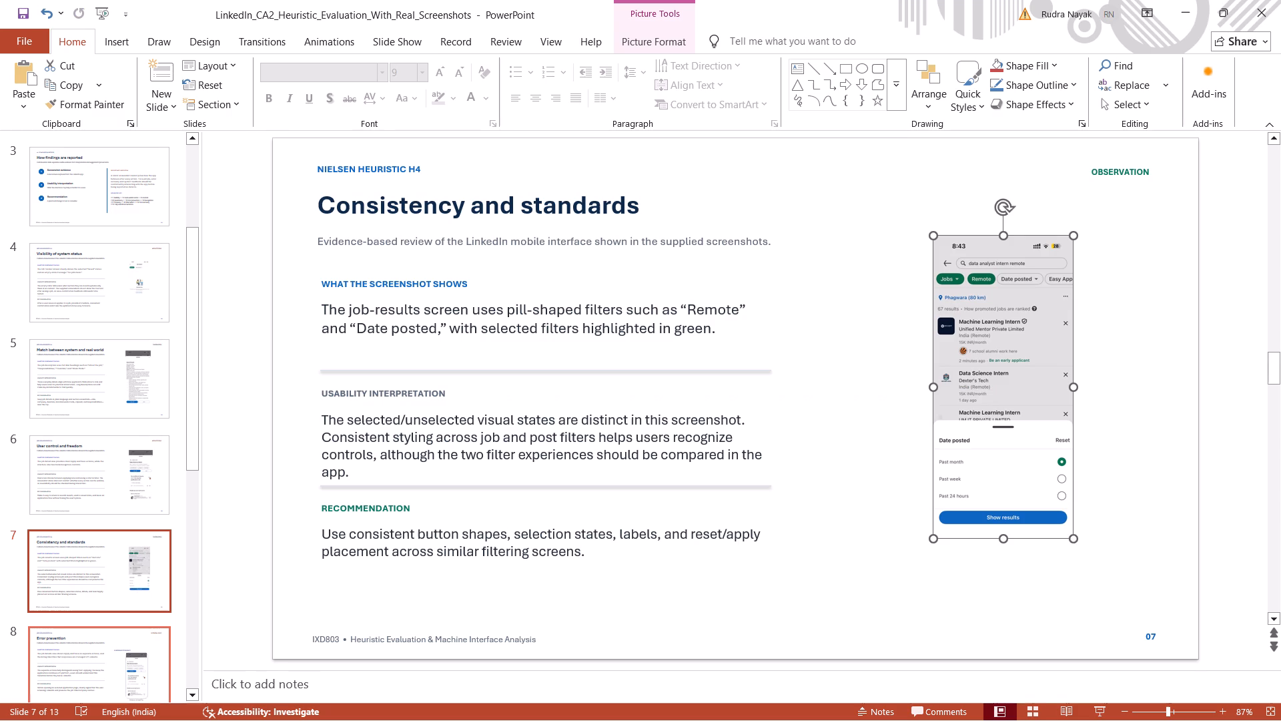
{"action": "left_click_drag", "start_coordinate": [1074, 542], "coordinate": [1085, 595]}
Apply the light-outlined green-fill theme style from the third row to the job filter screenshot on slide 7.
{"action": "left_click", "coordinate": [1018, 450]}
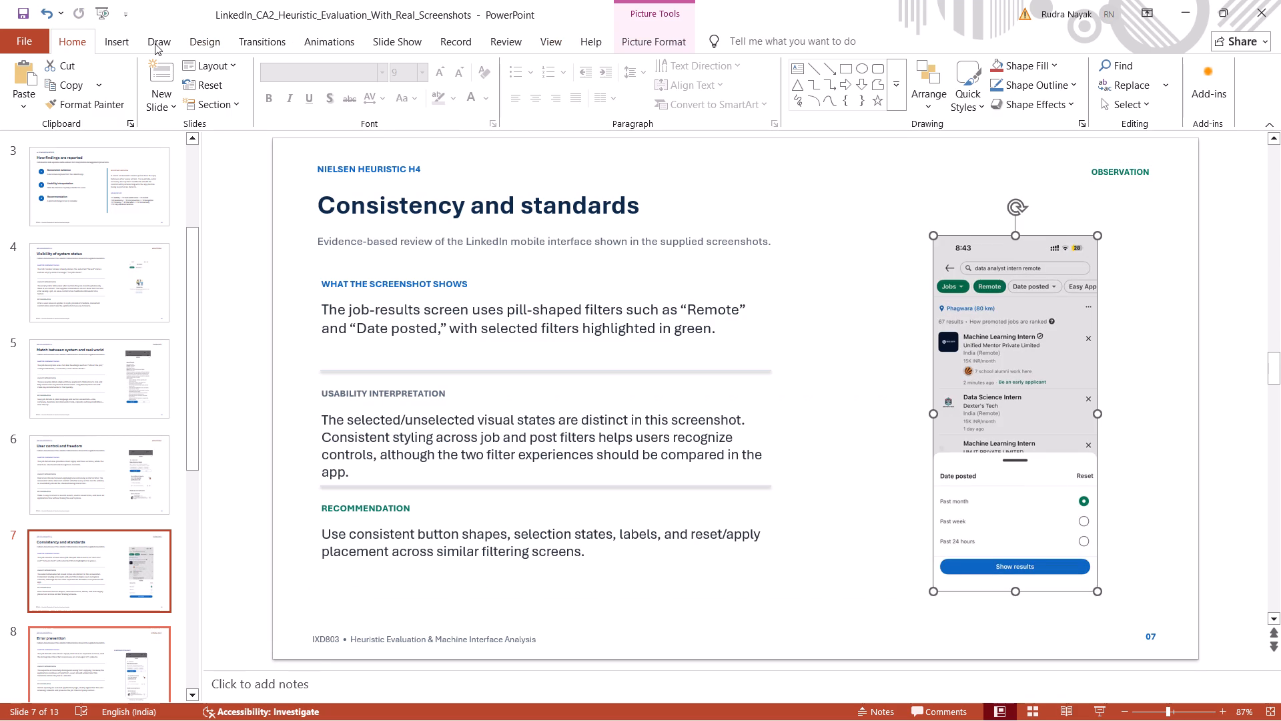
{"action": "left_click", "coordinate": [976, 104]}
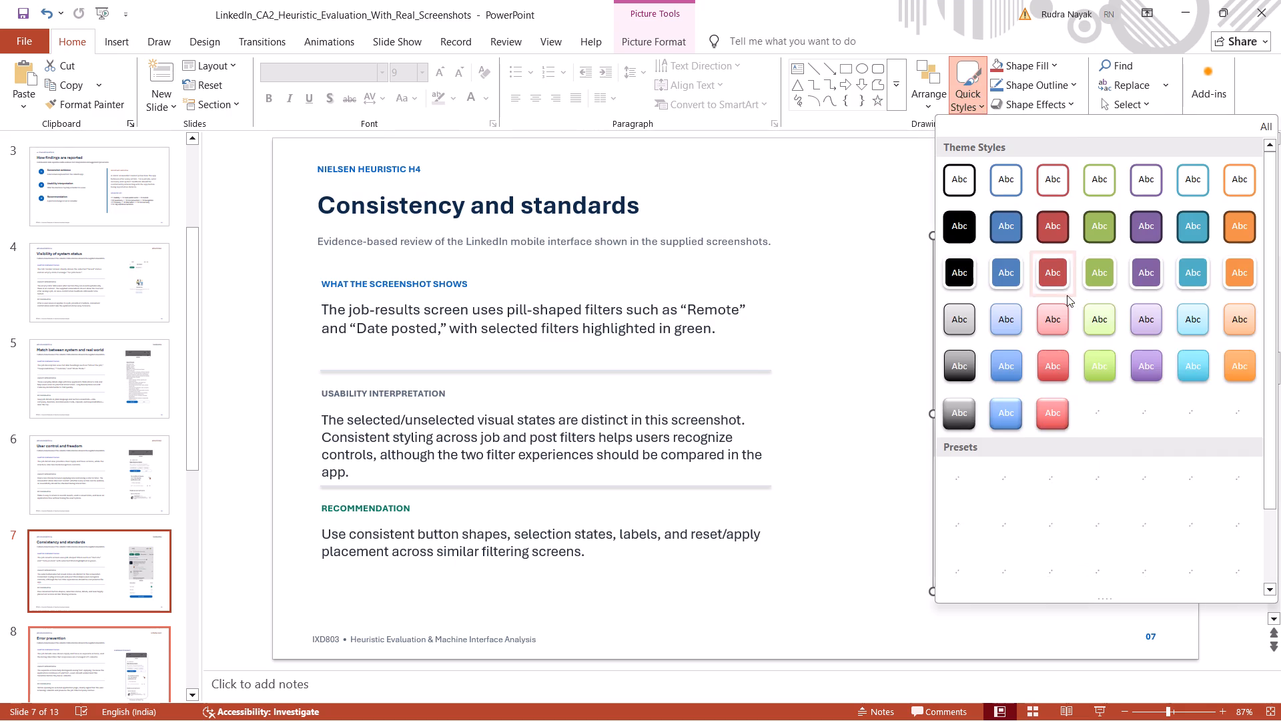
{"action": "left_click", "coordinate": [1107, 289]}
{"action": "left_click", "coordinate": [909, 310]}
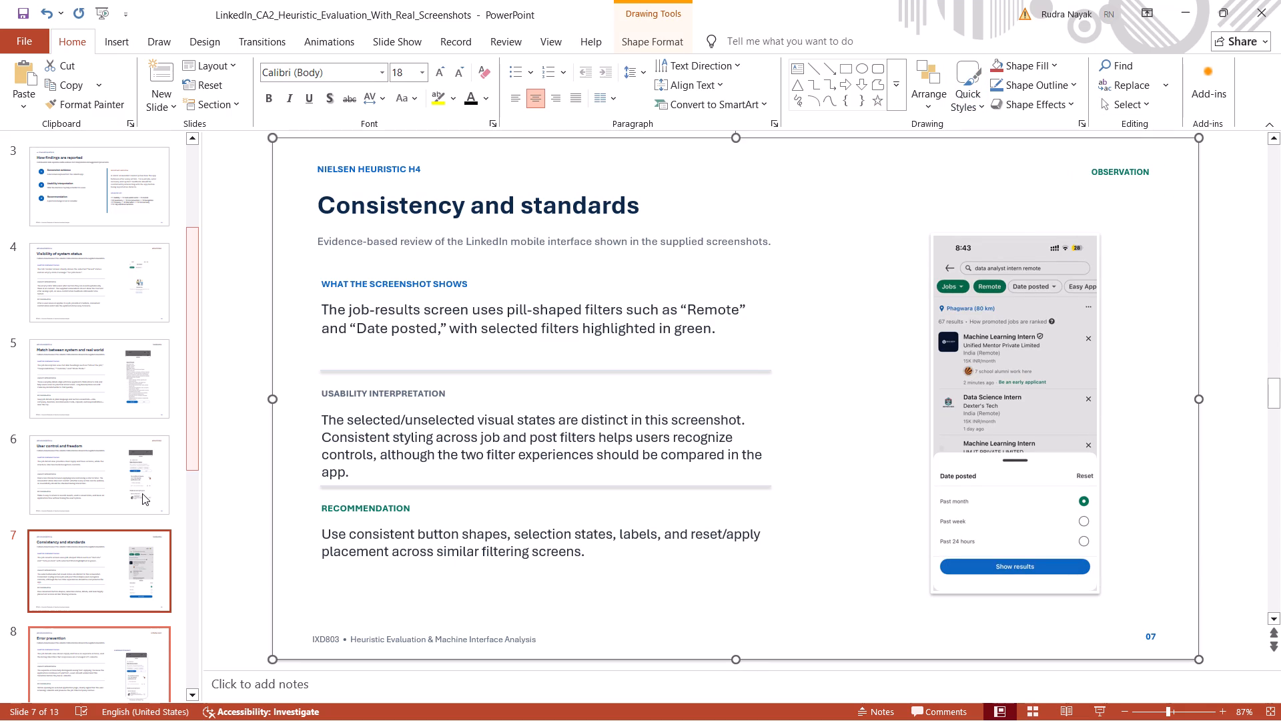
On slide 8, move the job details screenshot off its rounded phone frame and delete the empty frame.
{"action": "left_click", "coordinate": [91, 652]}
{"action": "scroll", "coordinate": [91, 652], "scroll_direction": "down", "scroll_amount": 1}
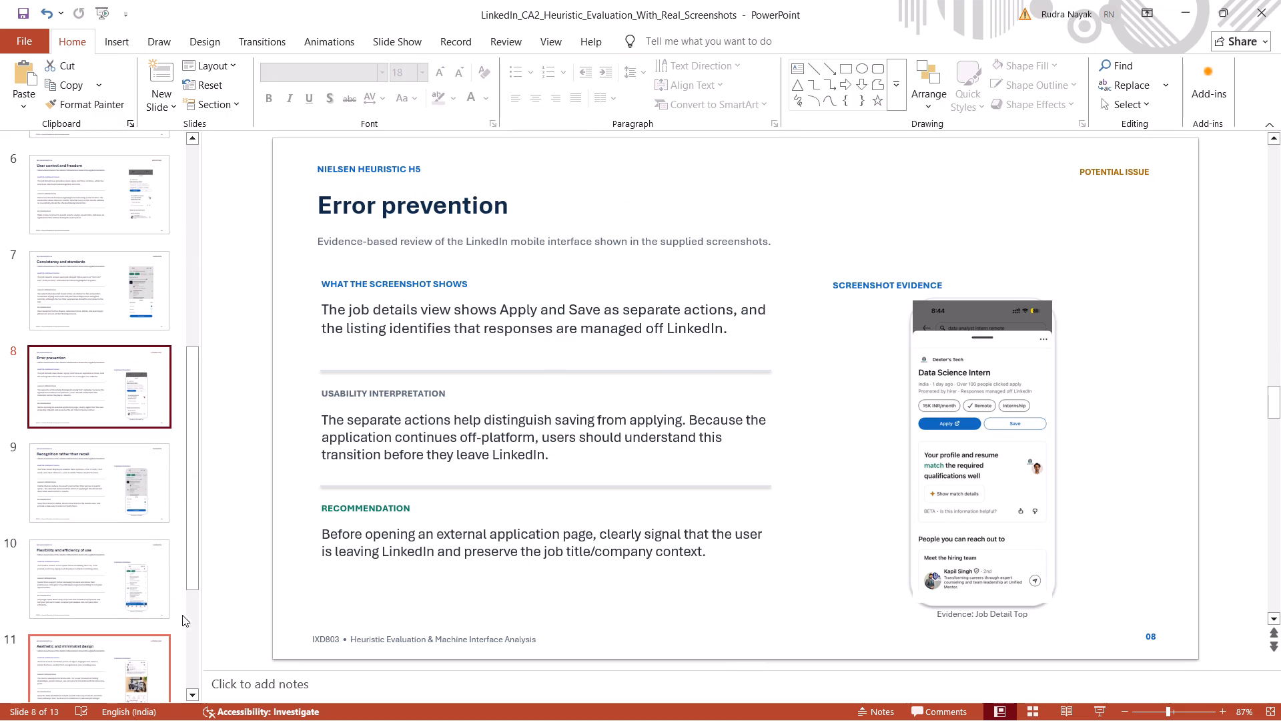
{"action": "left_click_drag", "start_coordinate": [984, 431], "coordinate": [1061, 352]}
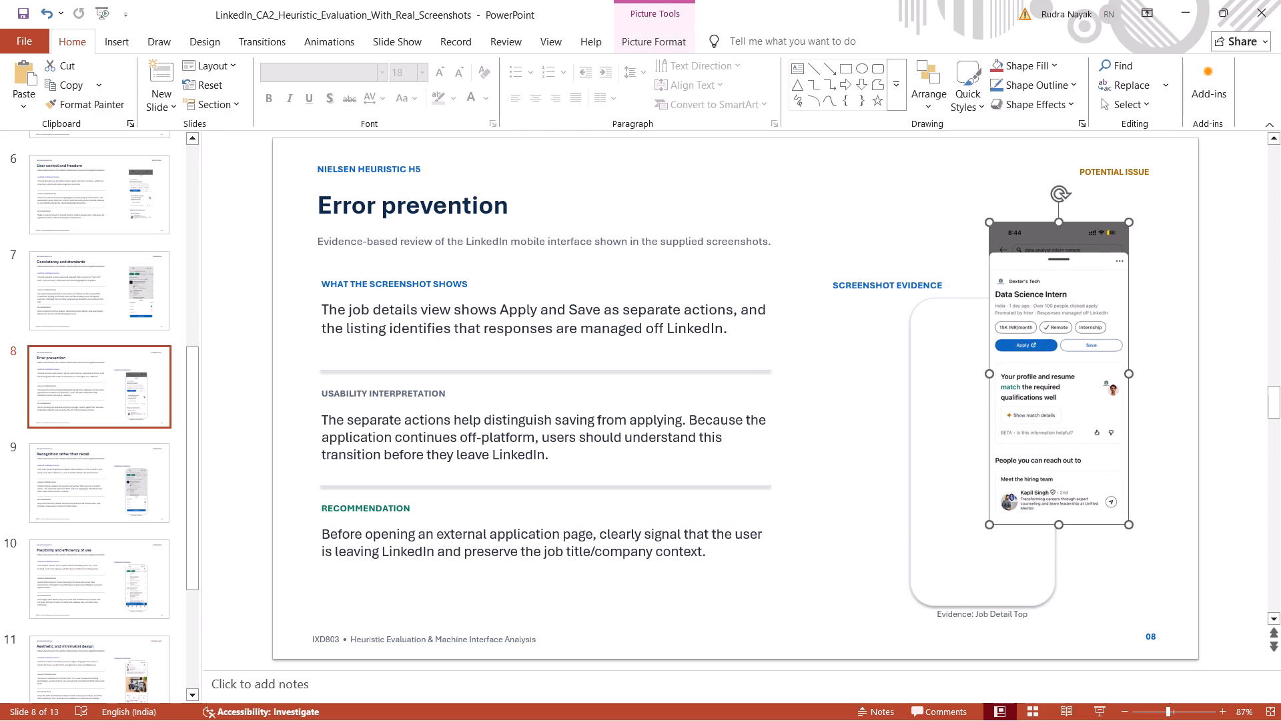
{"action": "left_click", "coordinate": [951, 369]}
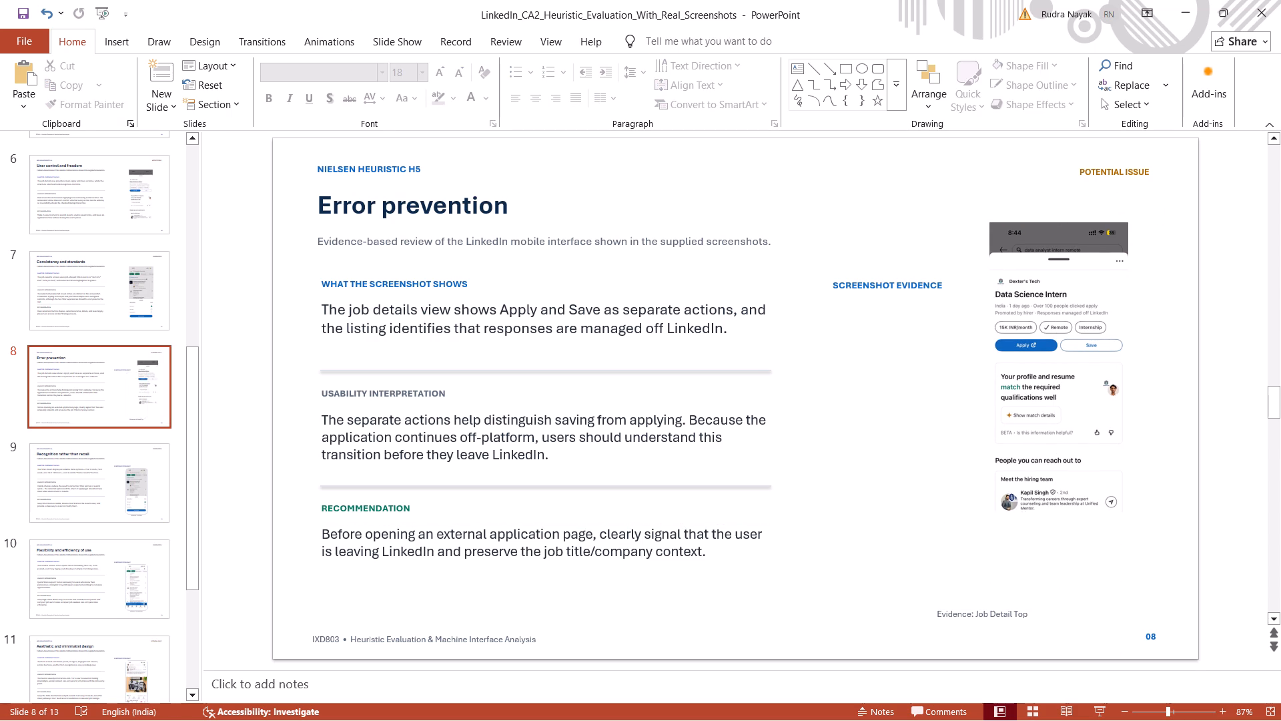
Delete the "SCREENSHOT EVIDENCE" label on slide 8.
{"action": "left_click", "coordinate": [888, 288]}
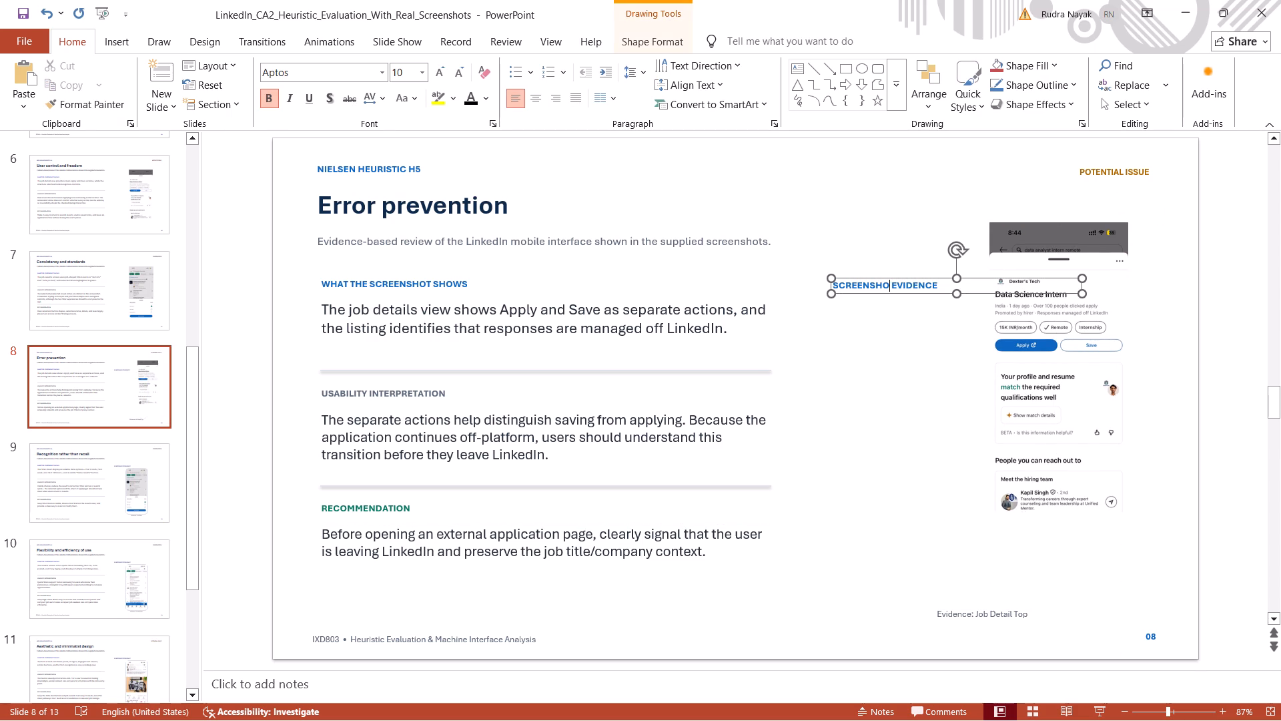
{"action": "left_click", "coordinate": [901, 290]}
{"action": "left_click", "coordinate": [914, 292]}
Delete the "Evidence: Job Detail Top" caption at the bottom of slide 8.
{"action": "left_click", "coordinate": [967, 618]}
{"action": "left_click", "coordinate": [972, 623]}
{"action": "key", "text": "BackSpace"}
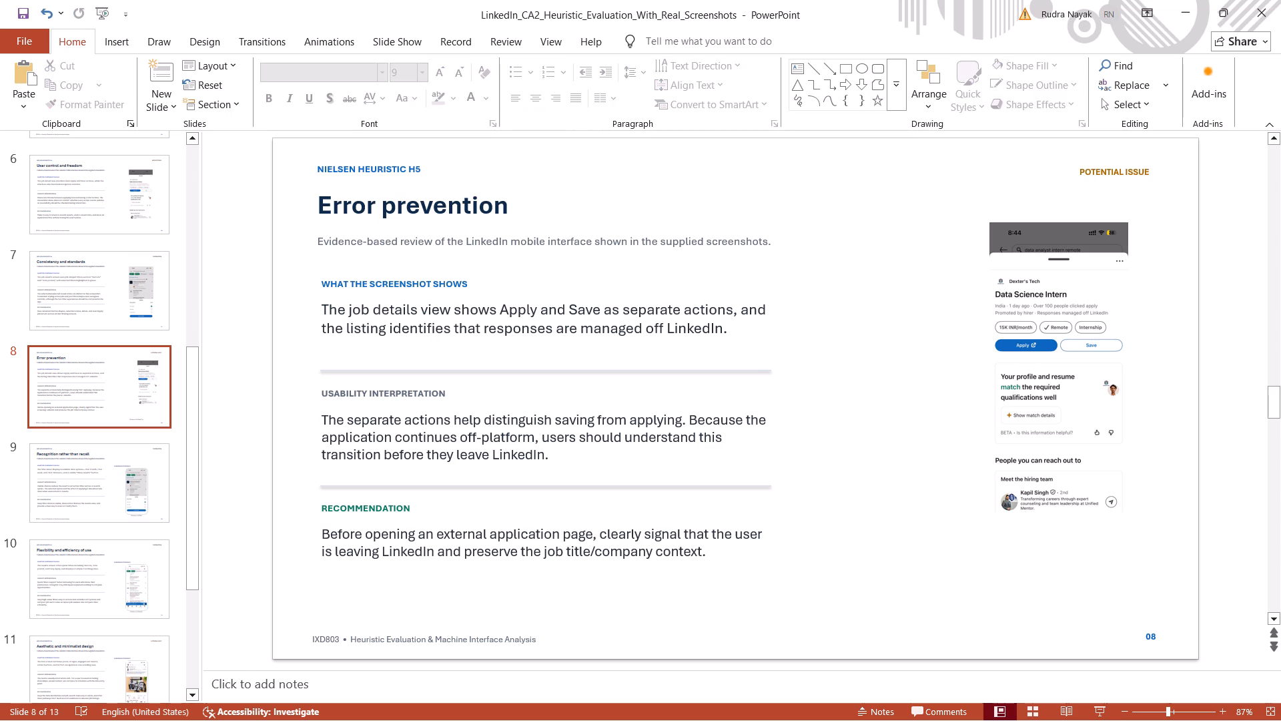
Shift the job details screenshot on slide 8 closer to the text and enlarge it proportionally below the POTENTIAL ISSUE tag.
{"action": "left_click_drag", "start_coordinate": [1099, 401], "coordinate": [1052, 411]}
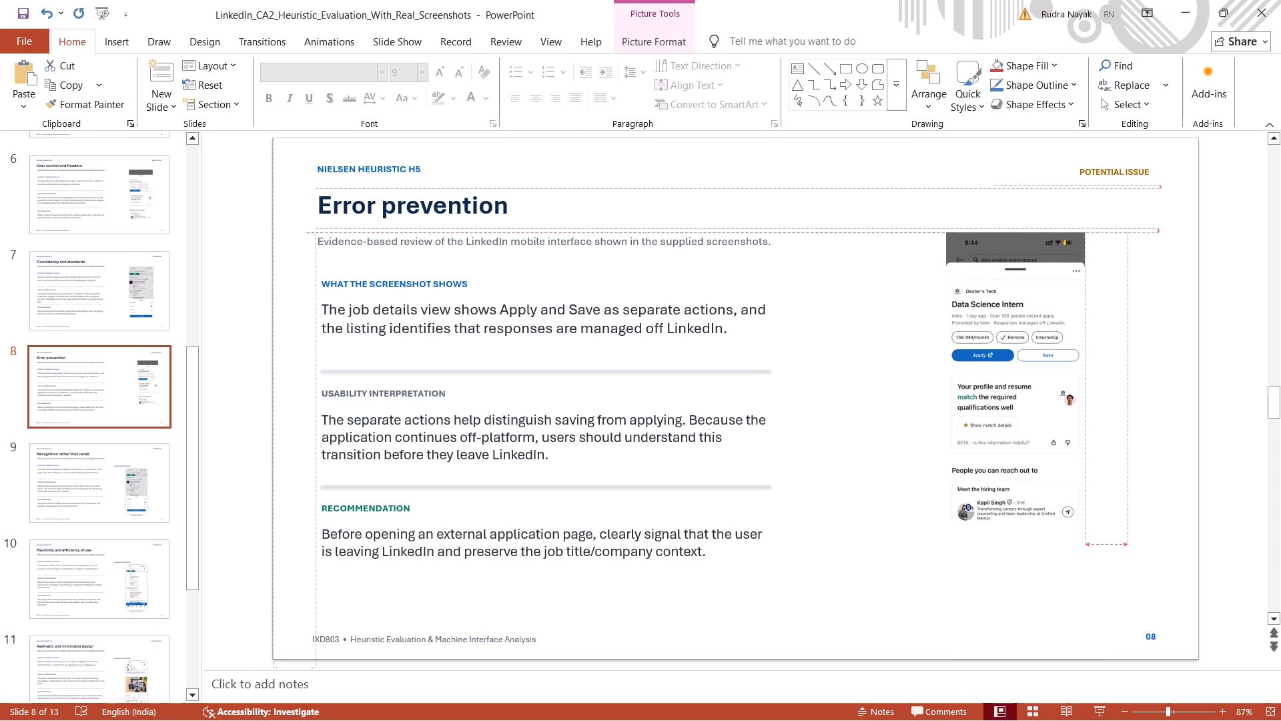
{"action": "left_click_drag", "start_coordinate": [1052, 411], "coordinate": [1036, 414]}
{"action": "left_click_drag", "start_coordinate": [1068, 536], "coordinate": [1088, 547]}
{"action": "left_click_drag", "start_coordinate": [994, 435], "coordinate": [989, 419]}
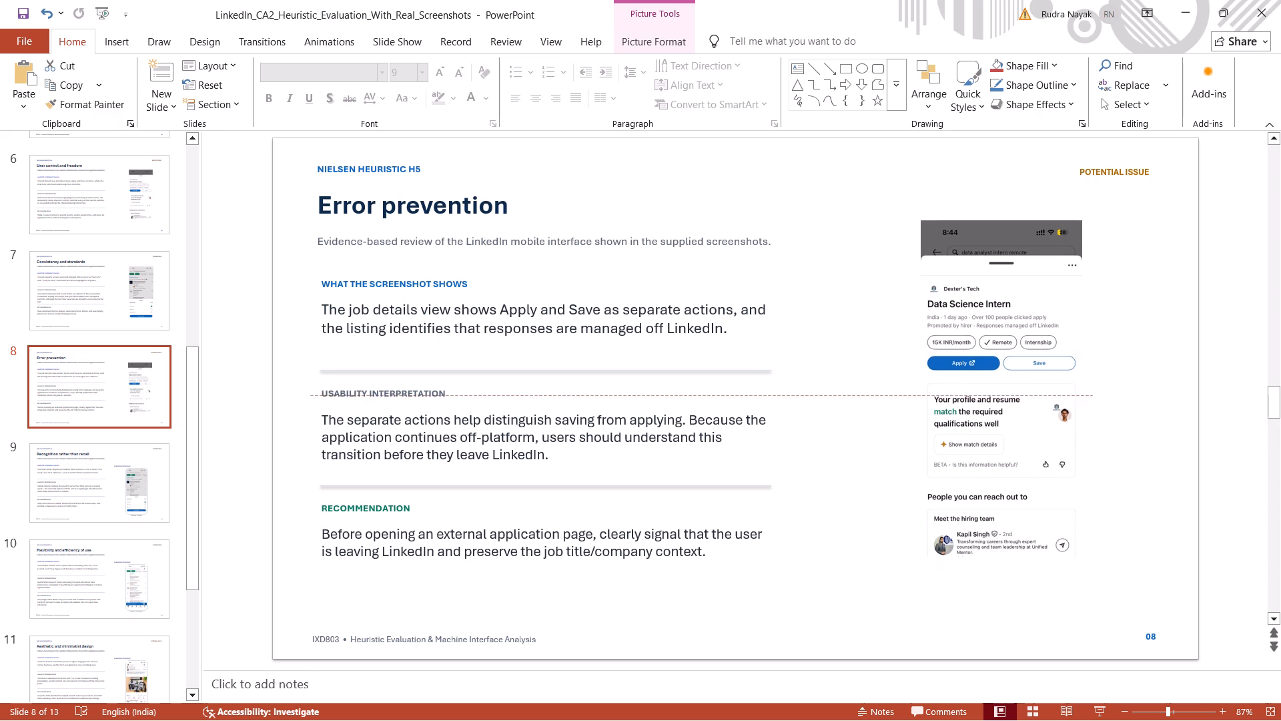
{"action": "left_click_drag", "start_coordinate": [989, 419], "coordinate": [989, 423]}
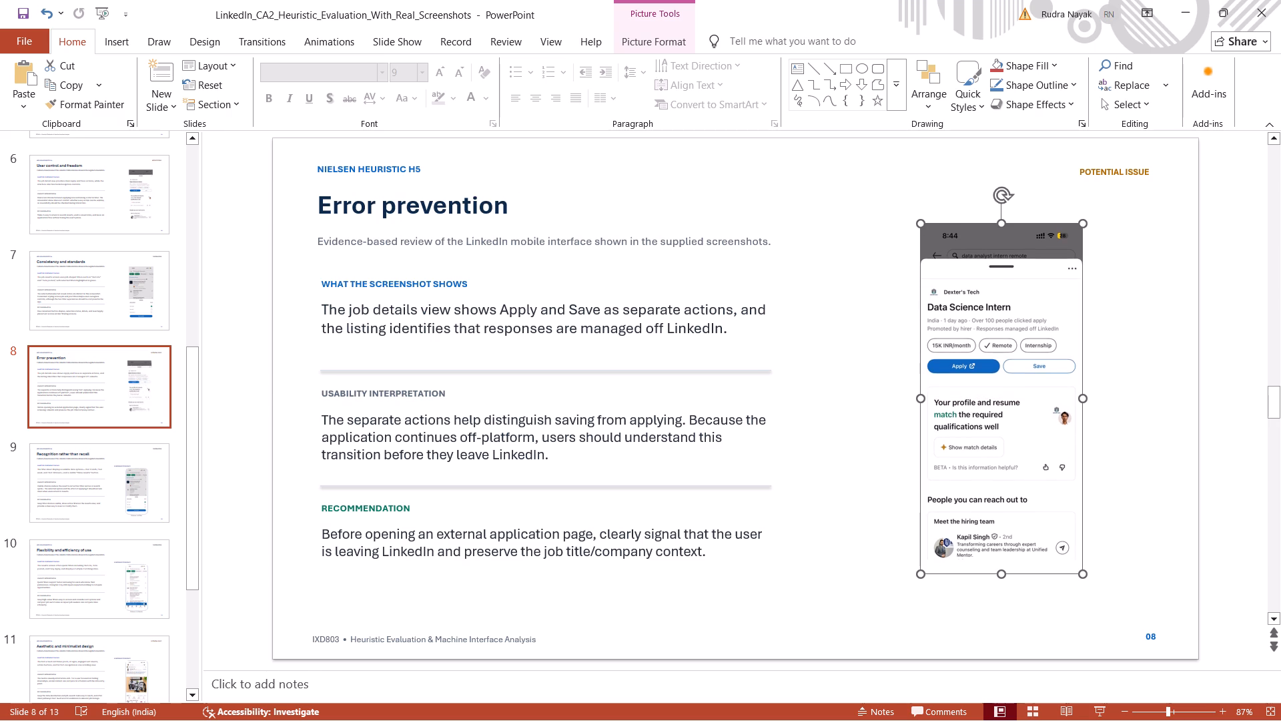
Apply the light-outlined olive green fill theme style from the third row to the job details screenshot on slide 8.
{"action": "left_click", "coordinate": [964, 99]}
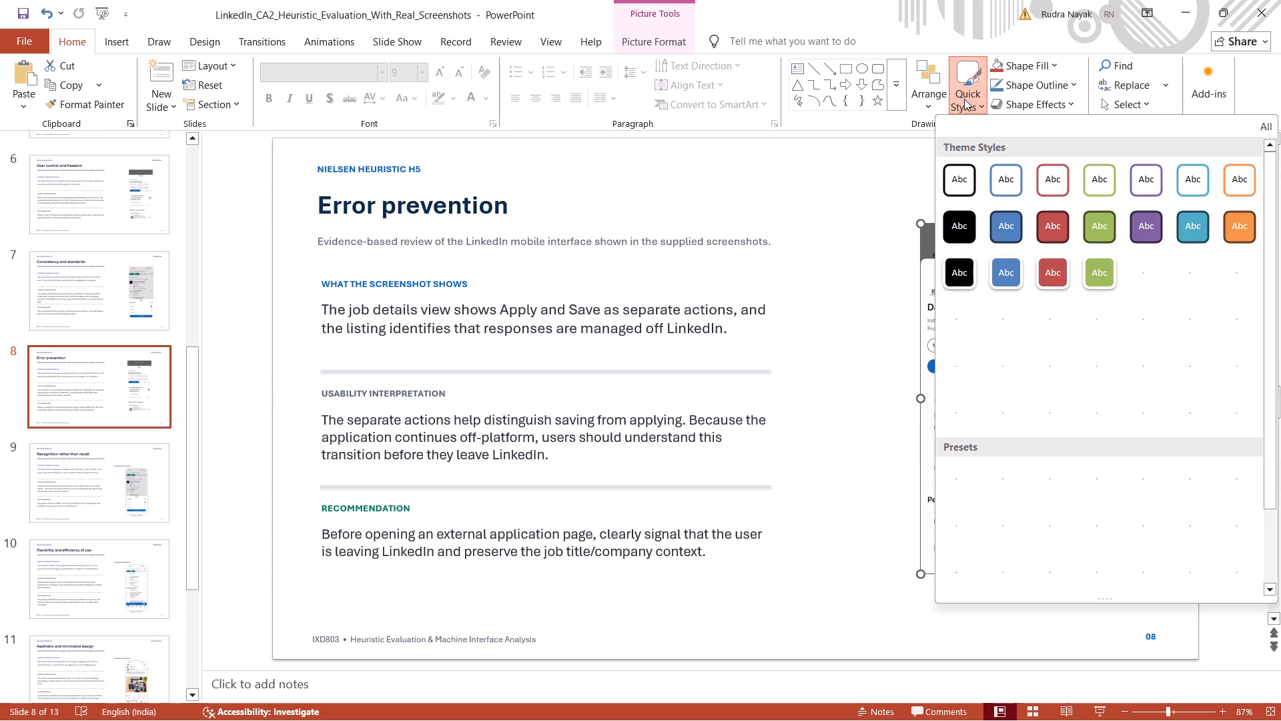
{"action": "left_click", "coordinate": [1098, 288]}
{"action": "left_click", "coordinate": [871, 316]}
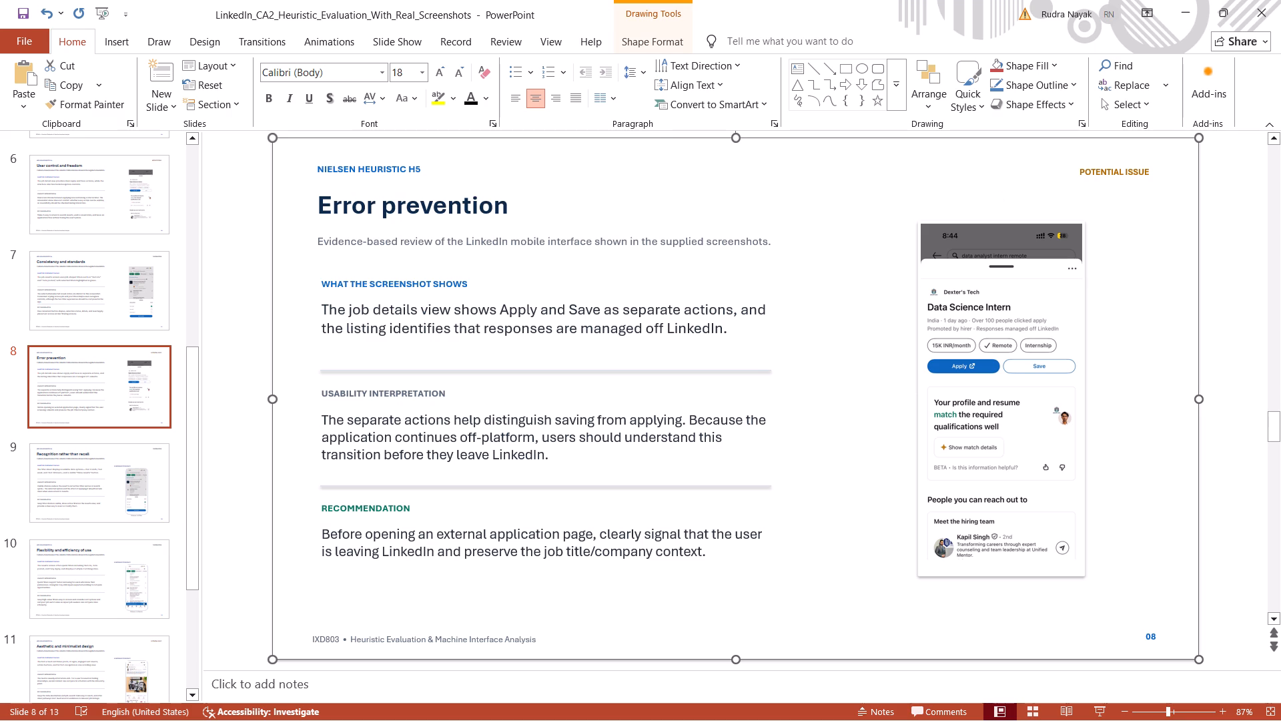
On slide 11, shrink the home feed screenshot slightly and center it inside its rounded phone frame.
{"action": "scroll", "coordinate": [153, 598], "scroll_direction": "down", "scroll_amount": 1}
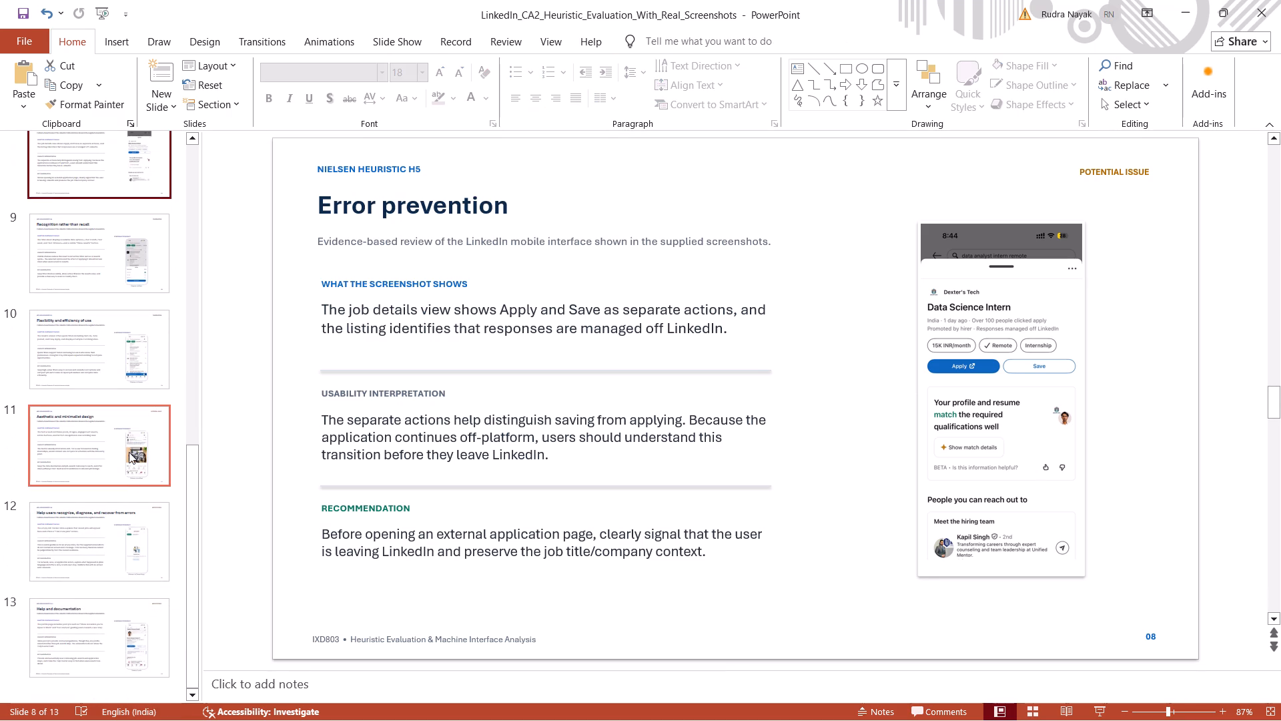
{"action": "left_click", "coordinate": [129, 452]}
{"action": "scroll", "coordinate": [129, 452], "scroll_direction": "down", "scroll_amount": 1}
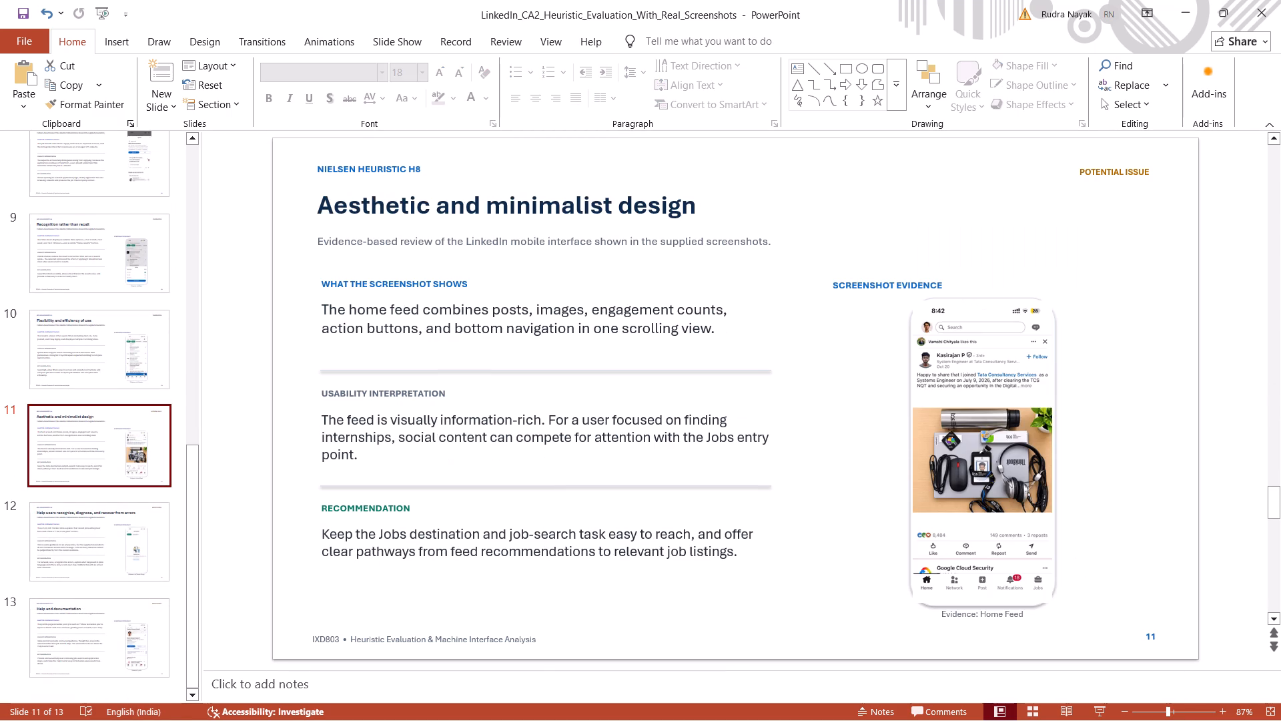
{"action": "left_click", "coordinate": [961, 589]}
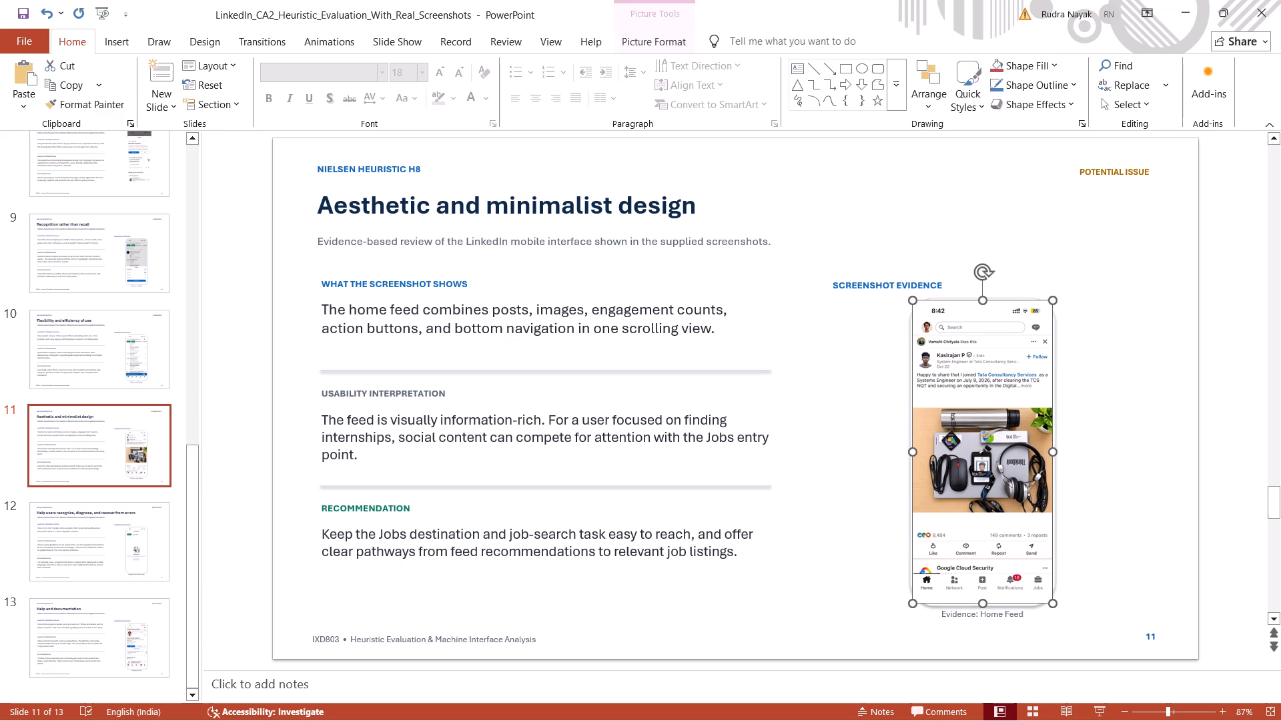
{"action": "left_click_drag", "start_coordinate": [1052, 605], "coordinate": [1047, 600]}
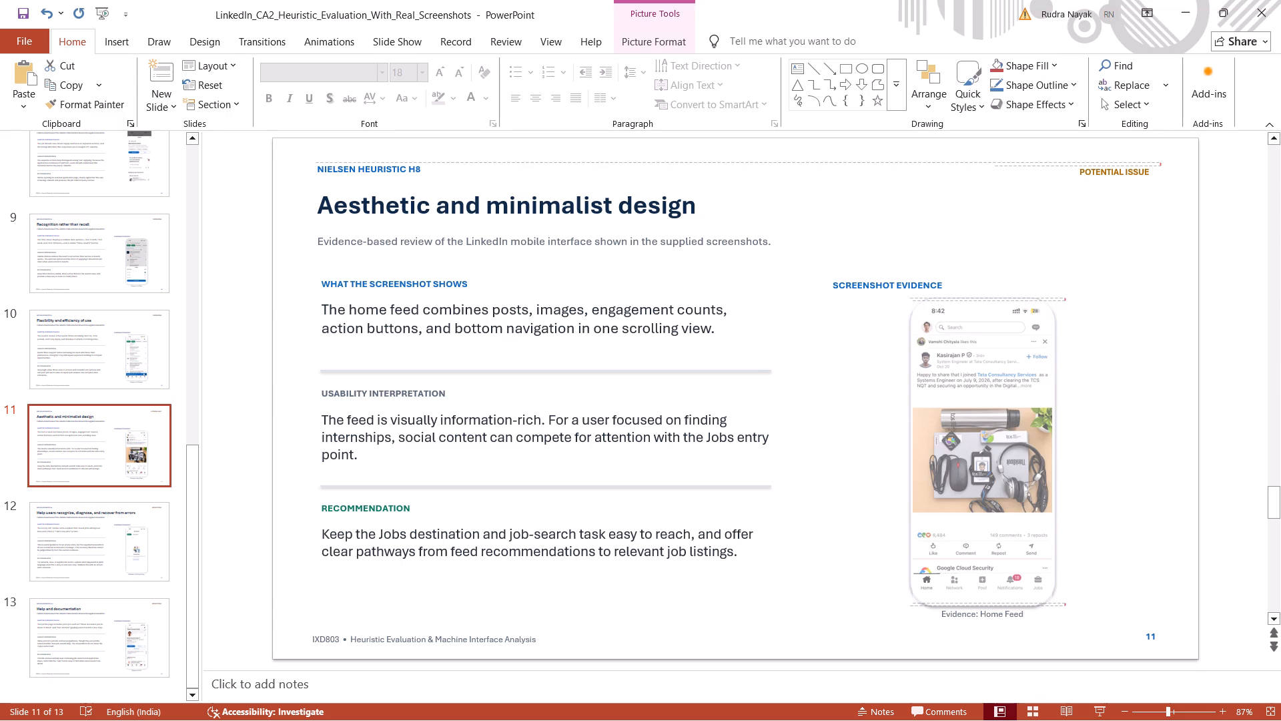
{"action": "left_click_drag", "start_coordinate": [1047, 600], "coordinate": [1042, 593]}
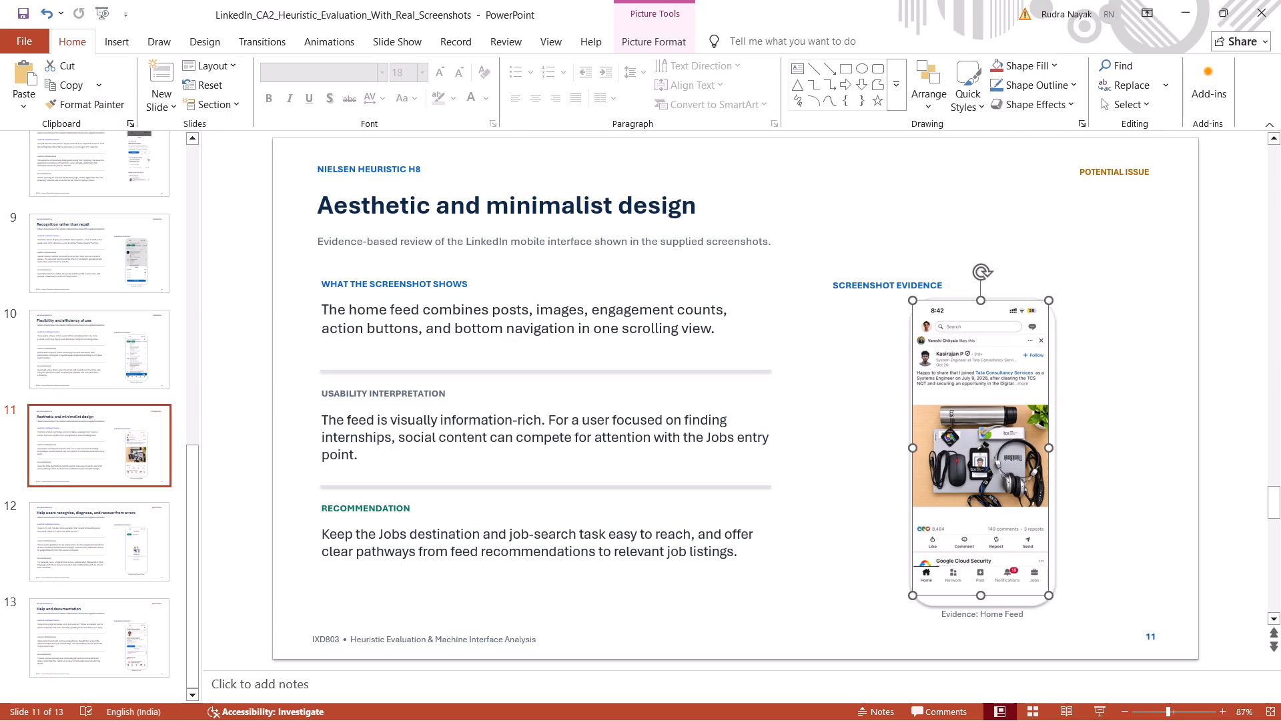
{"action": "left_click", "coordinate": [1011, 562]}
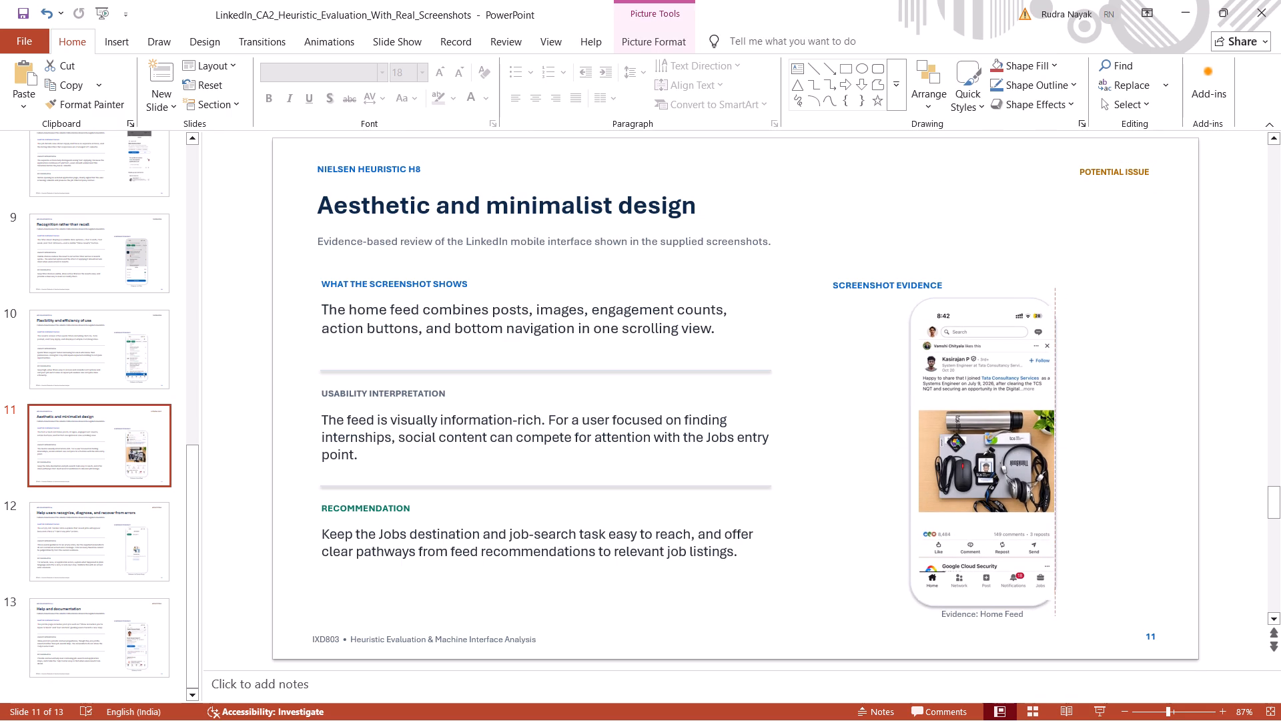
{"action": "left_click", "coordinate": [1146, 525]}
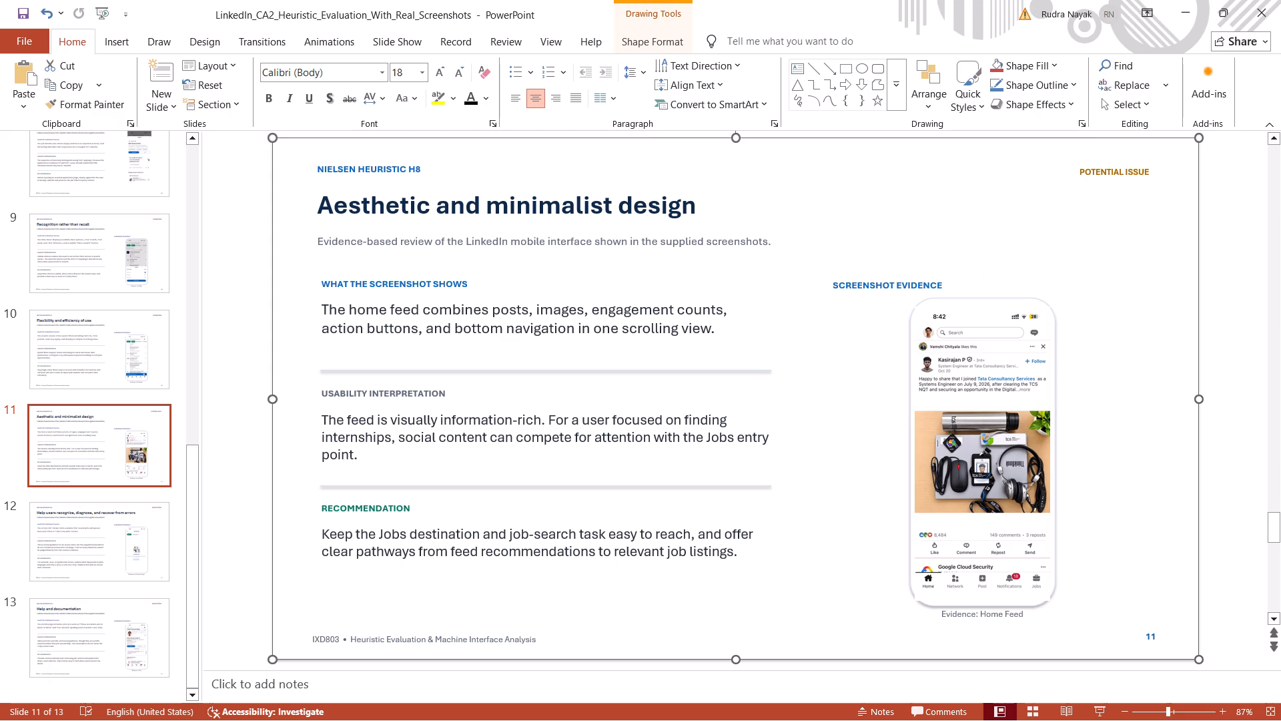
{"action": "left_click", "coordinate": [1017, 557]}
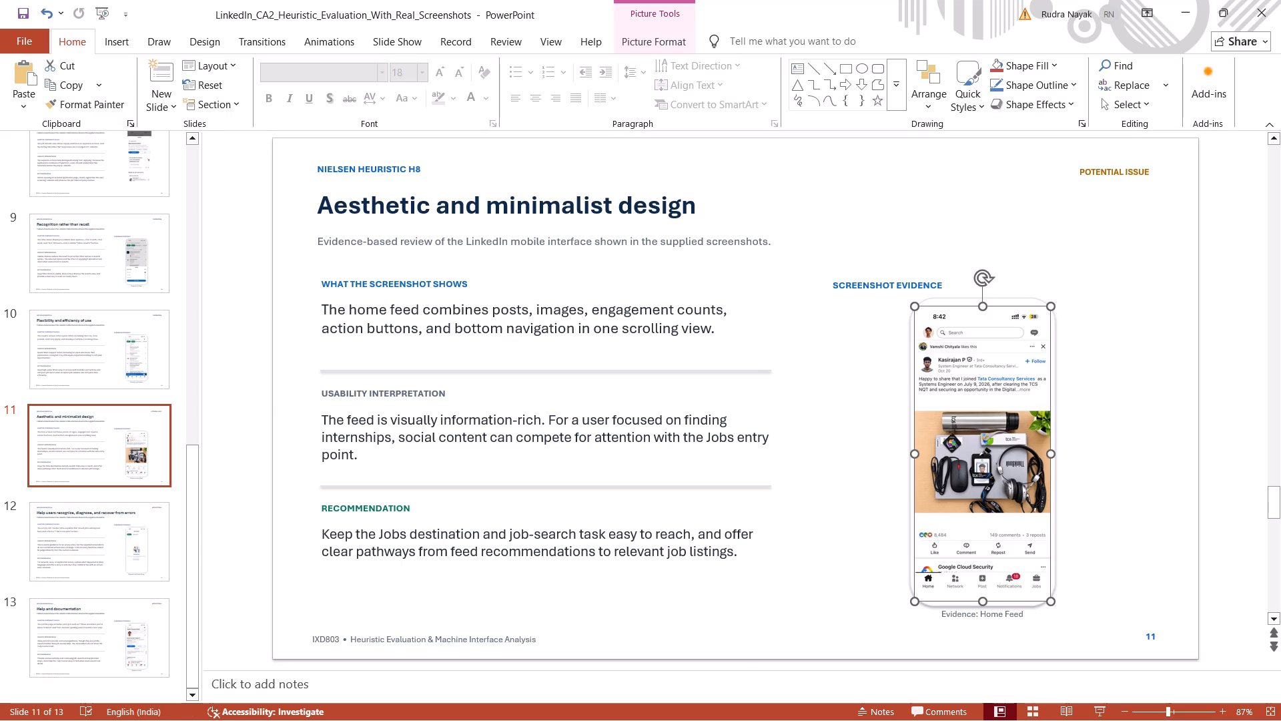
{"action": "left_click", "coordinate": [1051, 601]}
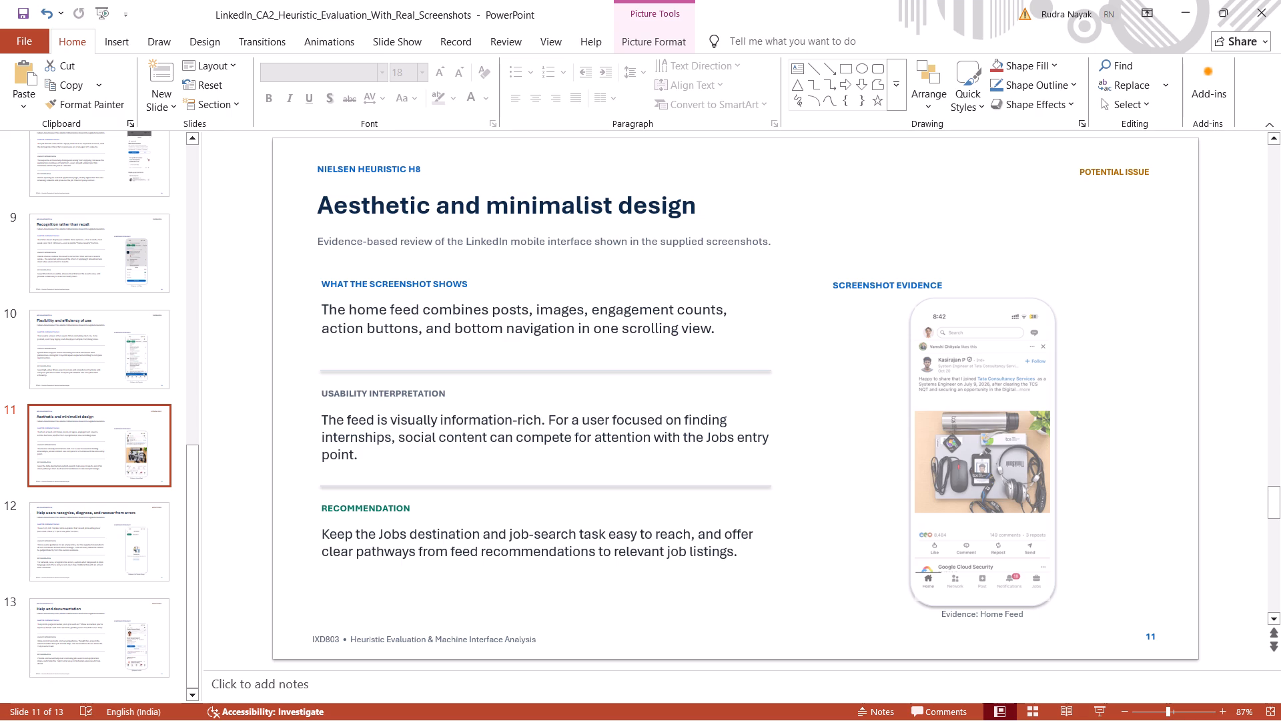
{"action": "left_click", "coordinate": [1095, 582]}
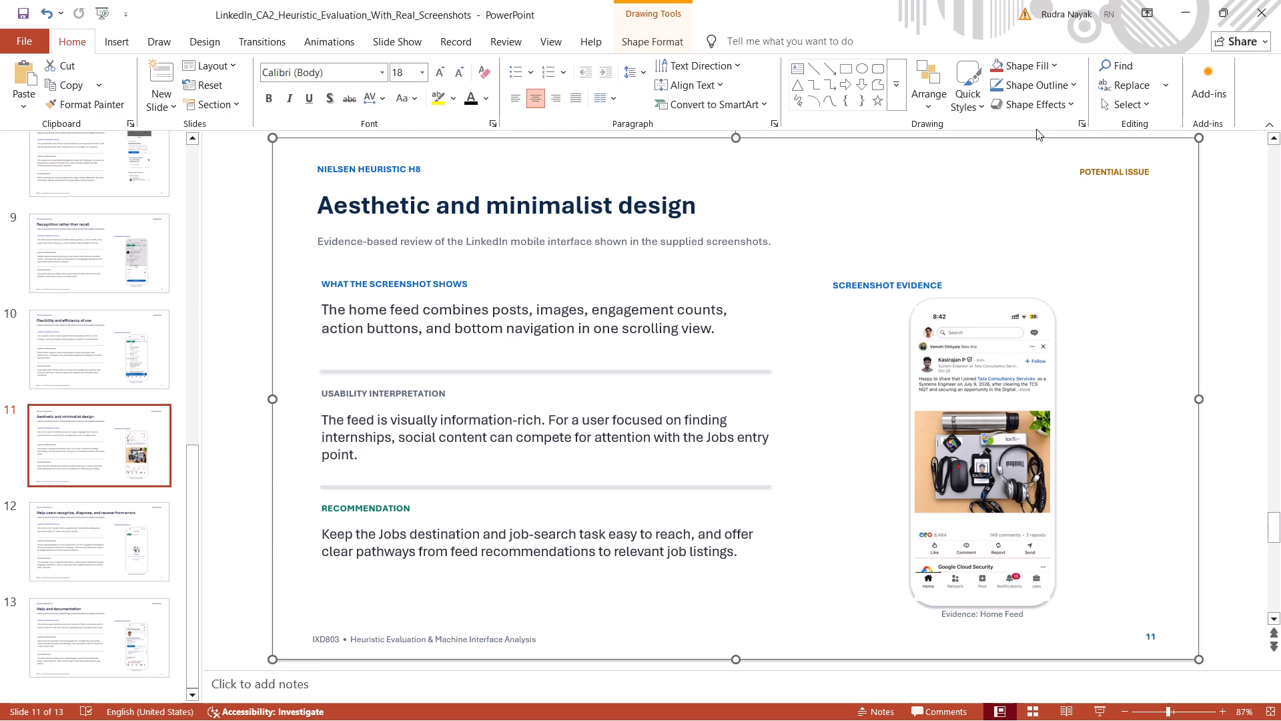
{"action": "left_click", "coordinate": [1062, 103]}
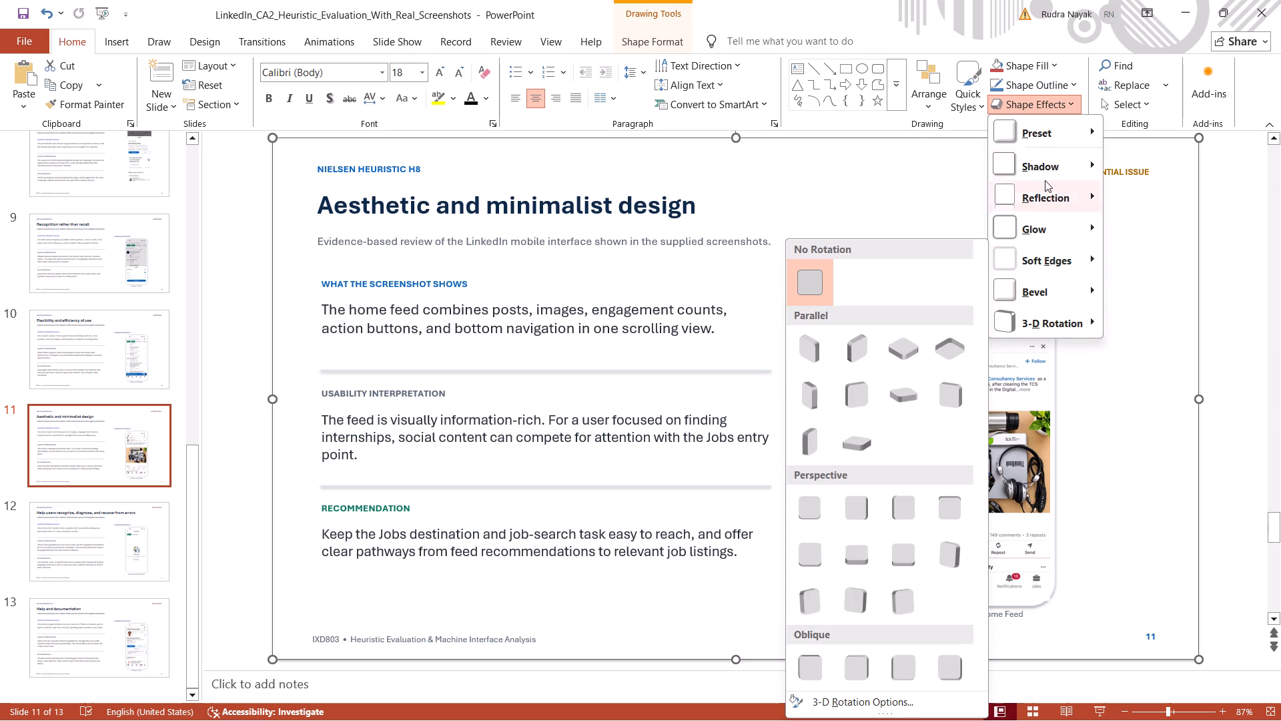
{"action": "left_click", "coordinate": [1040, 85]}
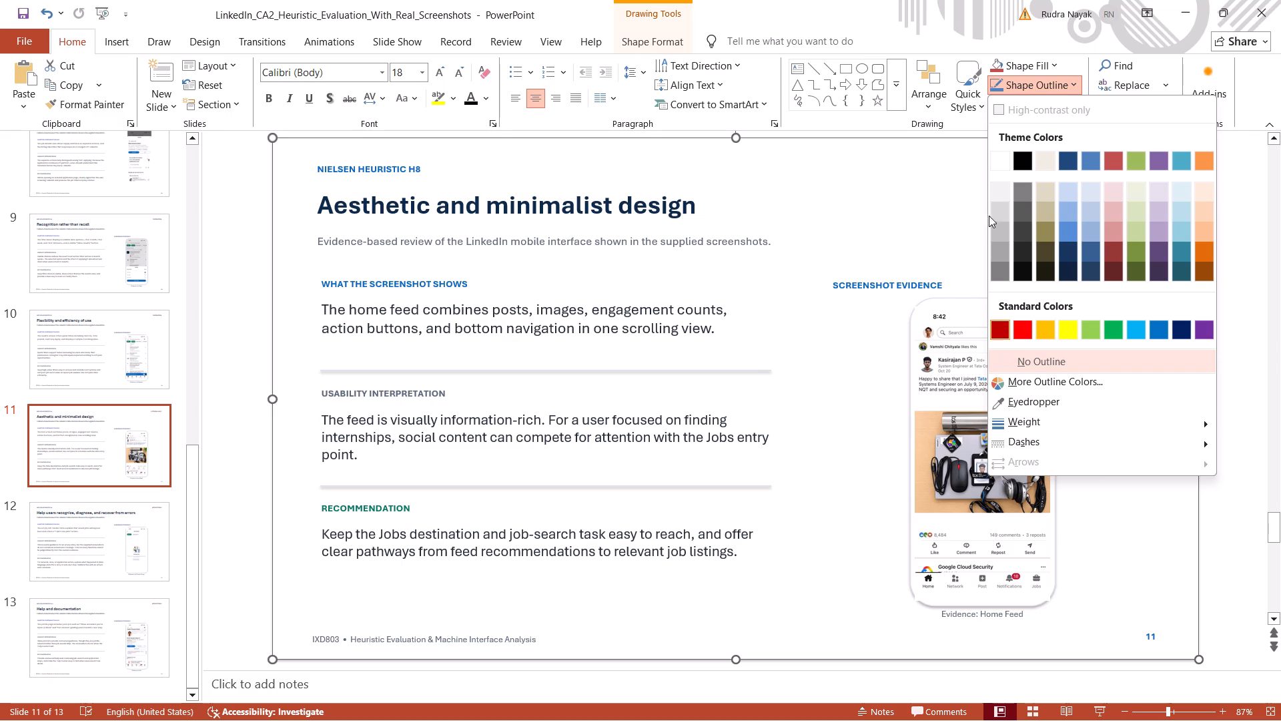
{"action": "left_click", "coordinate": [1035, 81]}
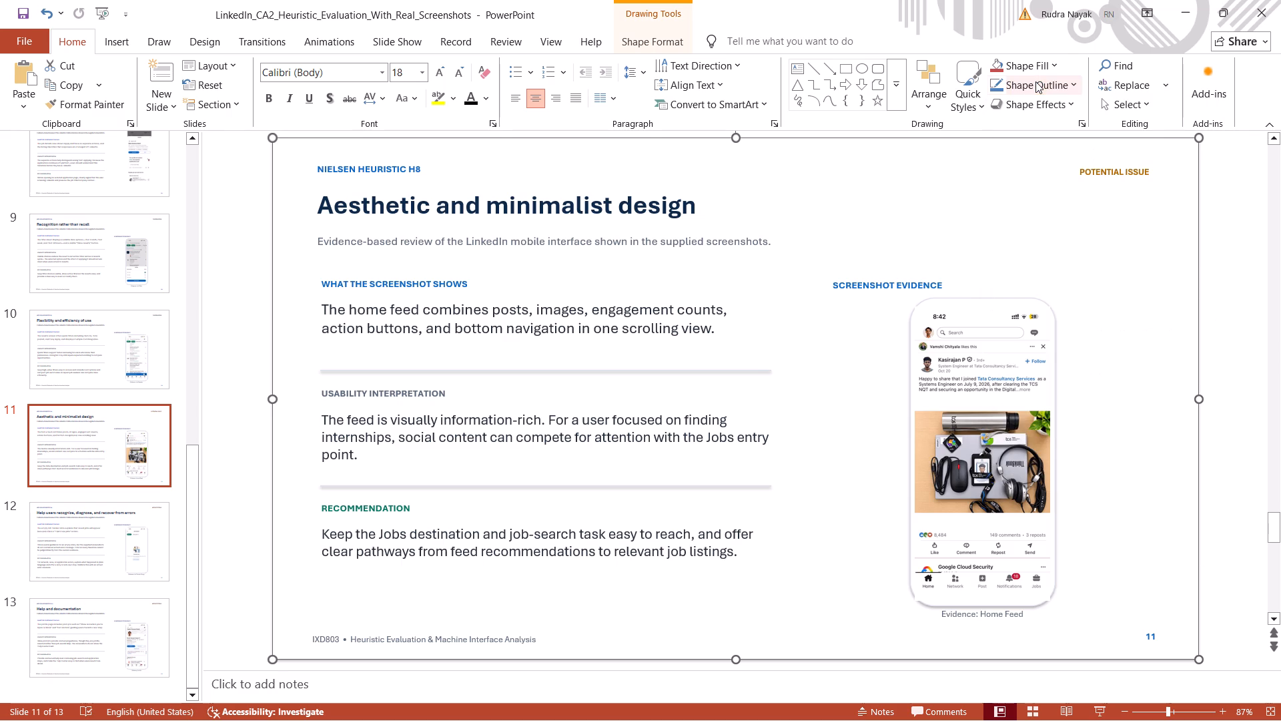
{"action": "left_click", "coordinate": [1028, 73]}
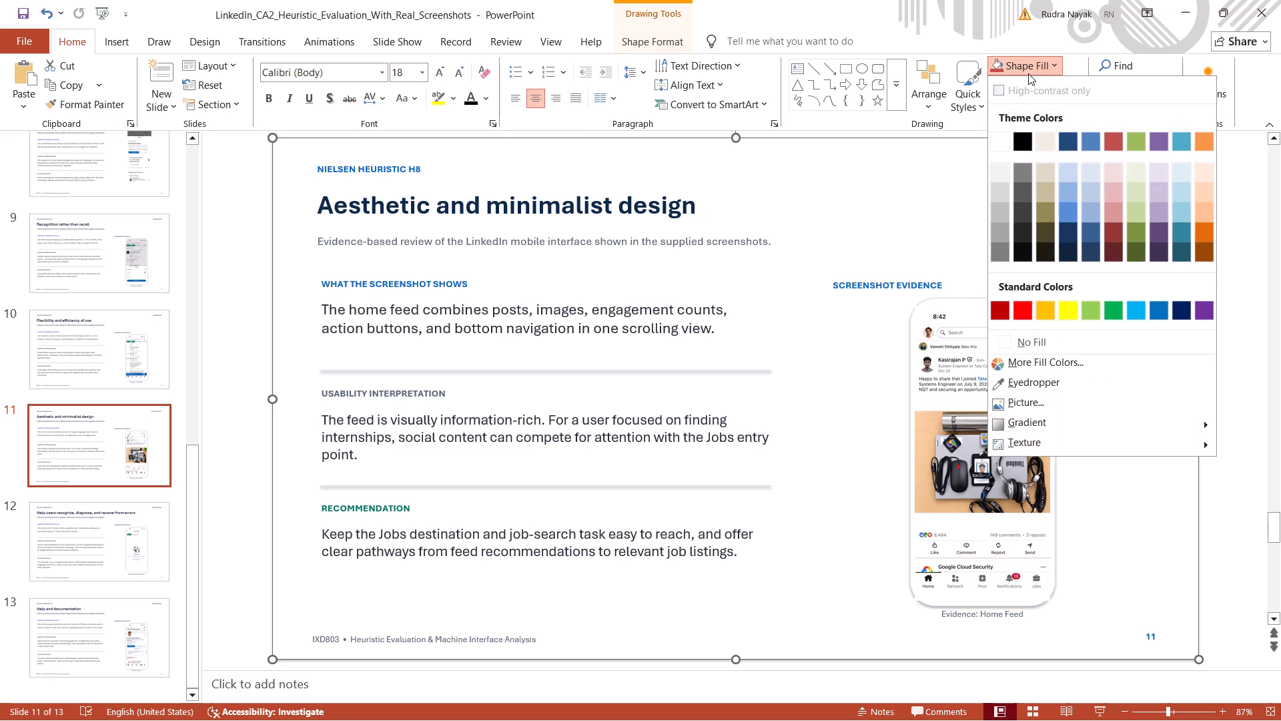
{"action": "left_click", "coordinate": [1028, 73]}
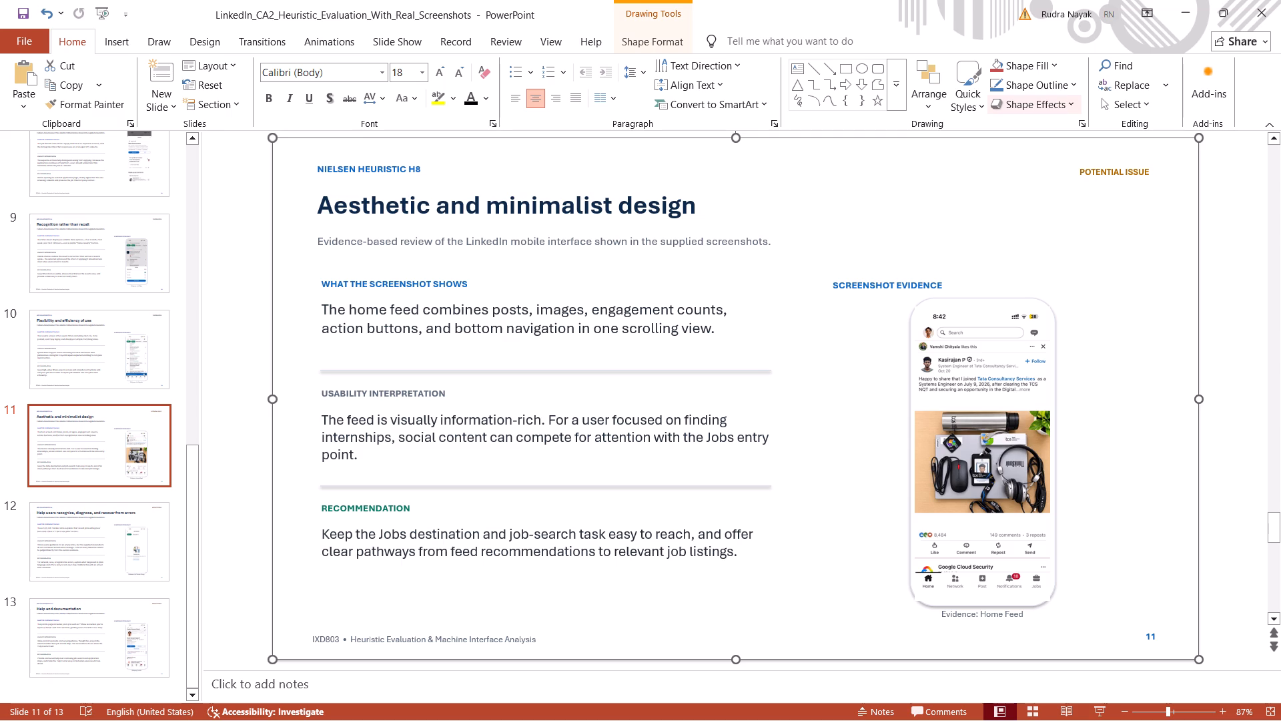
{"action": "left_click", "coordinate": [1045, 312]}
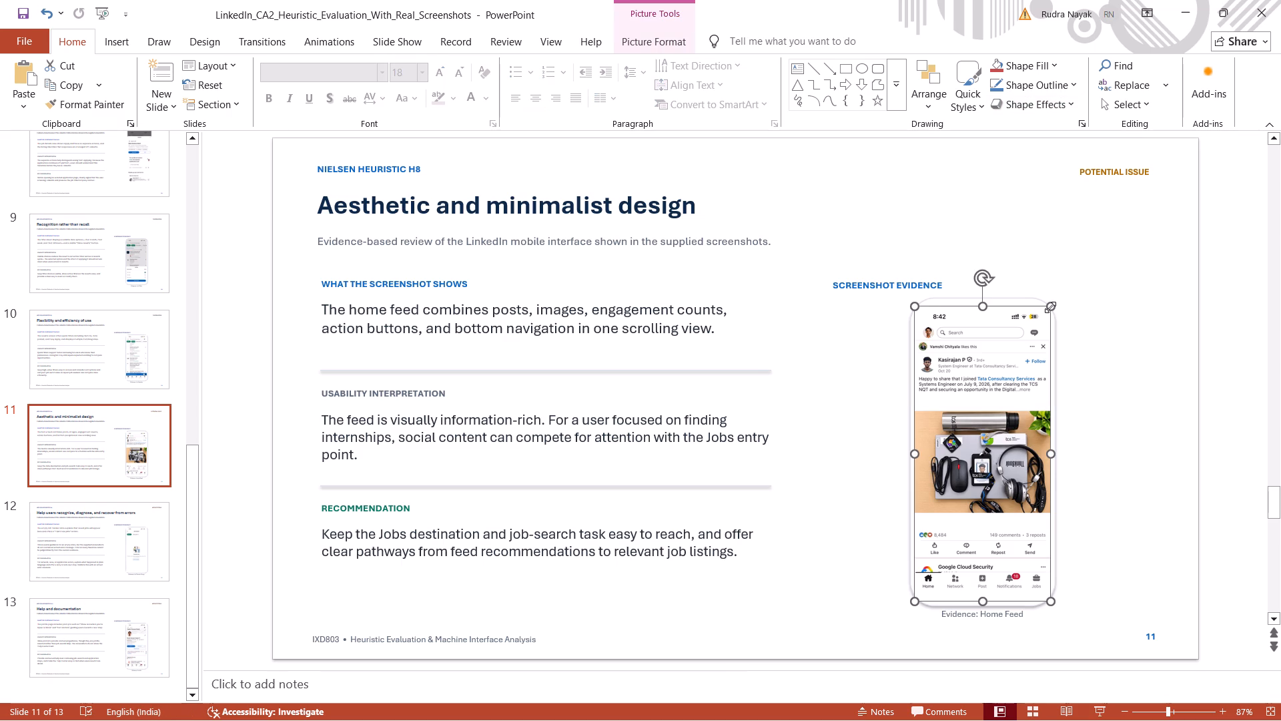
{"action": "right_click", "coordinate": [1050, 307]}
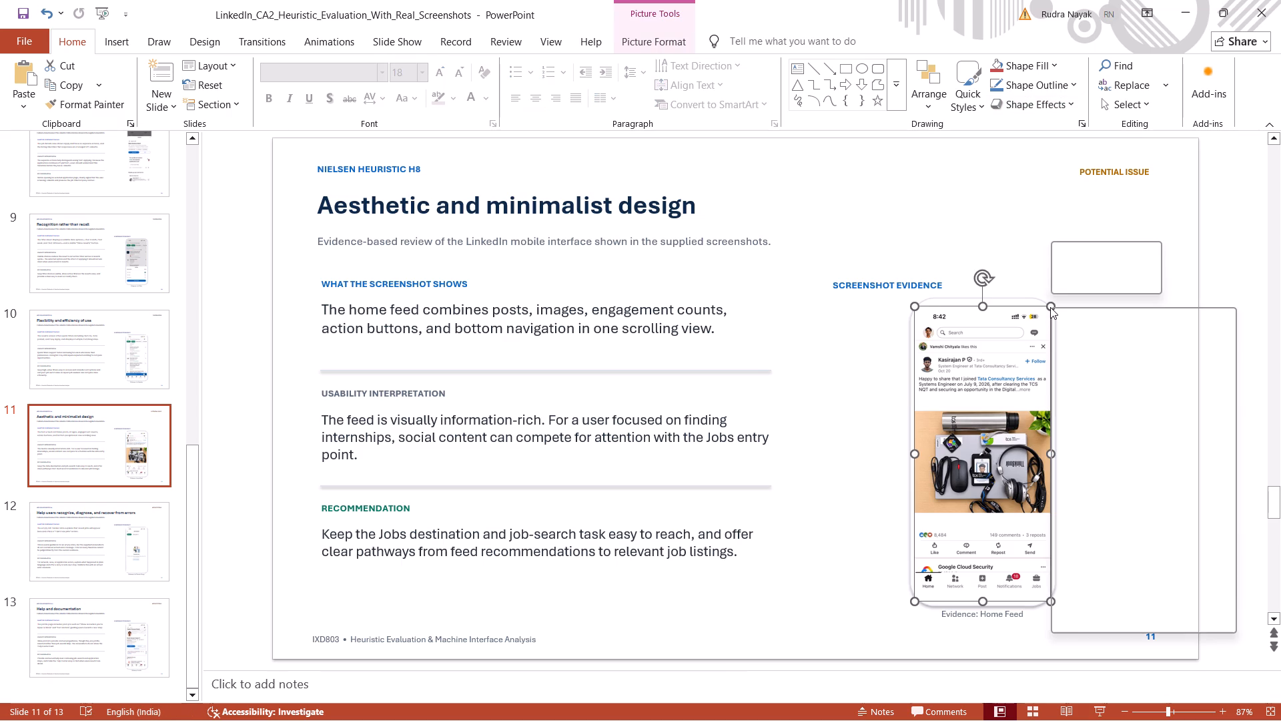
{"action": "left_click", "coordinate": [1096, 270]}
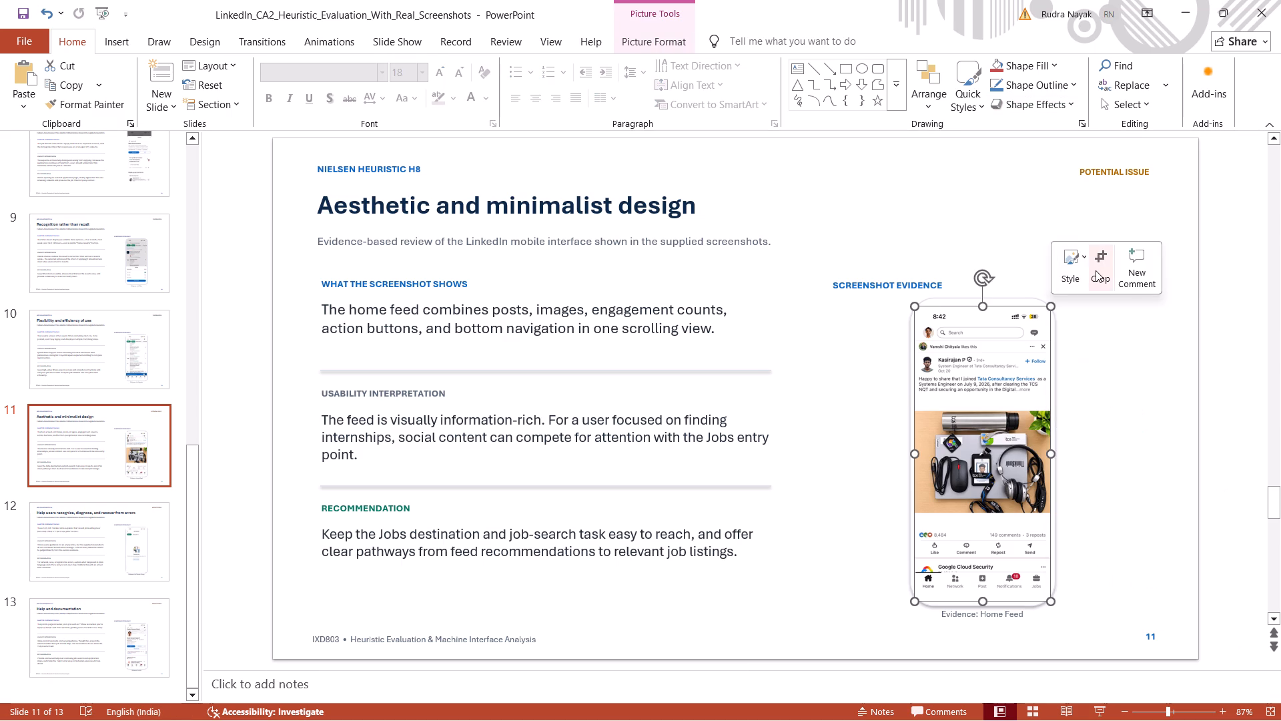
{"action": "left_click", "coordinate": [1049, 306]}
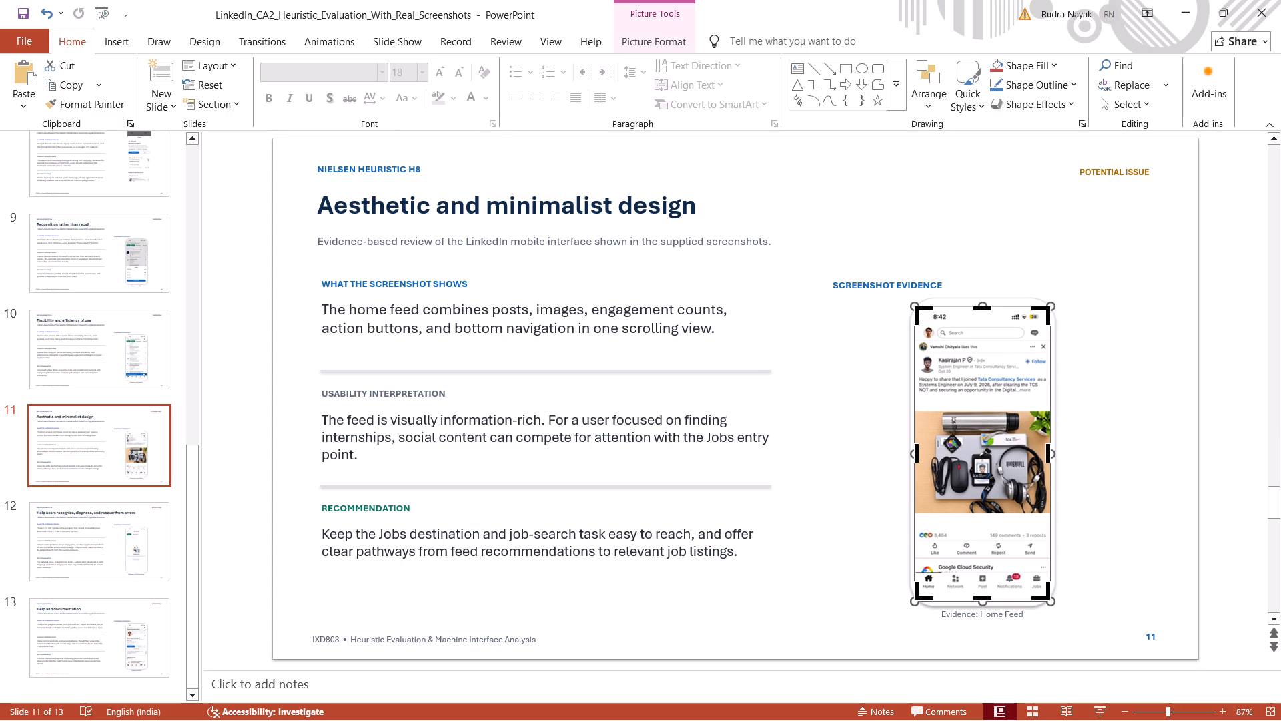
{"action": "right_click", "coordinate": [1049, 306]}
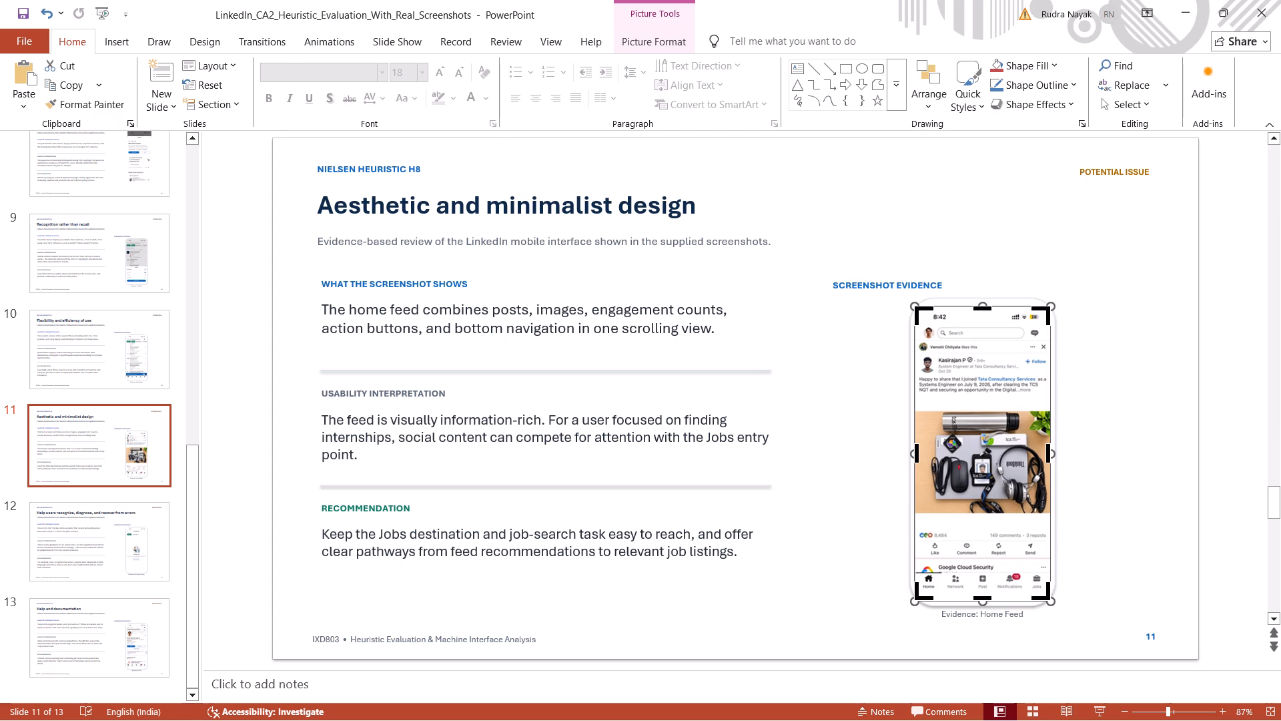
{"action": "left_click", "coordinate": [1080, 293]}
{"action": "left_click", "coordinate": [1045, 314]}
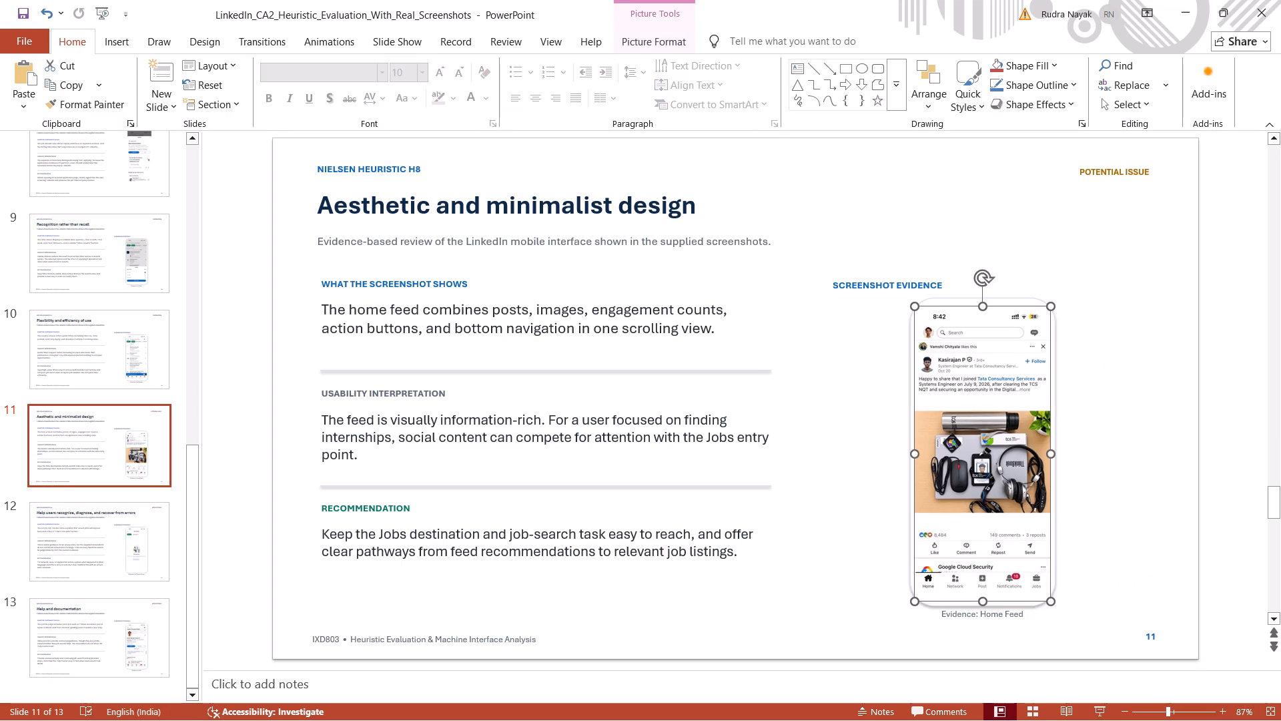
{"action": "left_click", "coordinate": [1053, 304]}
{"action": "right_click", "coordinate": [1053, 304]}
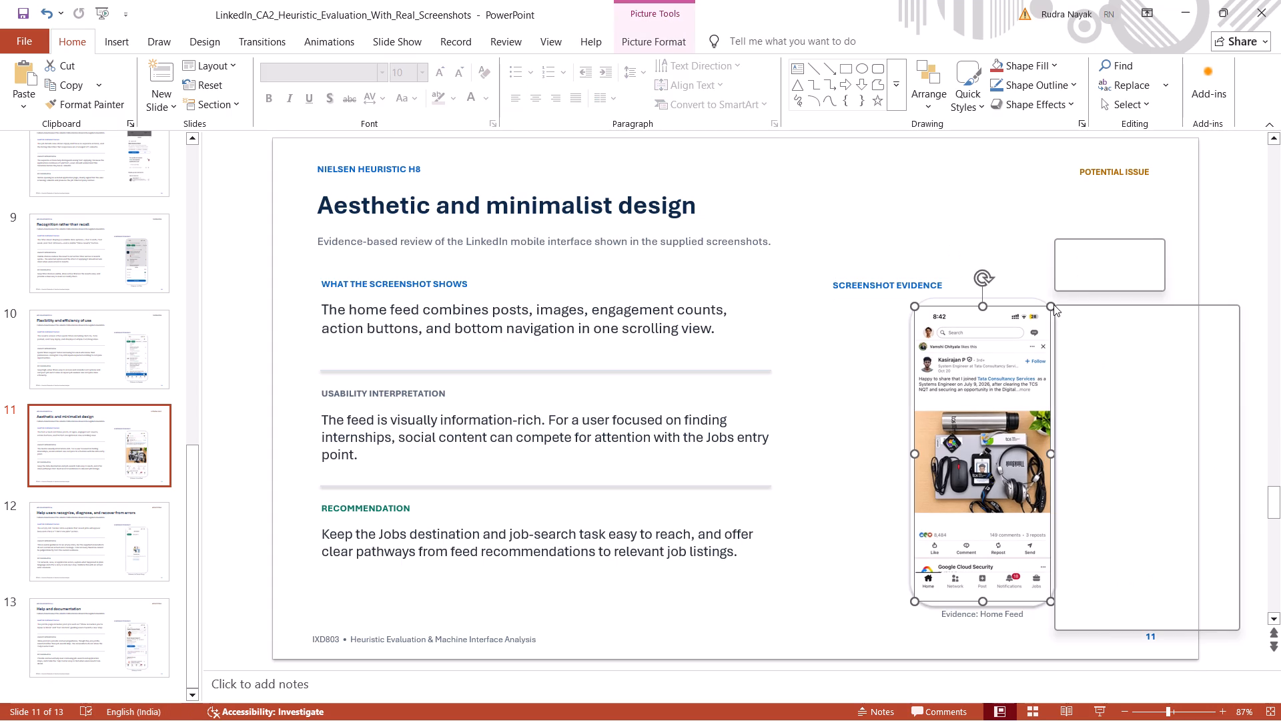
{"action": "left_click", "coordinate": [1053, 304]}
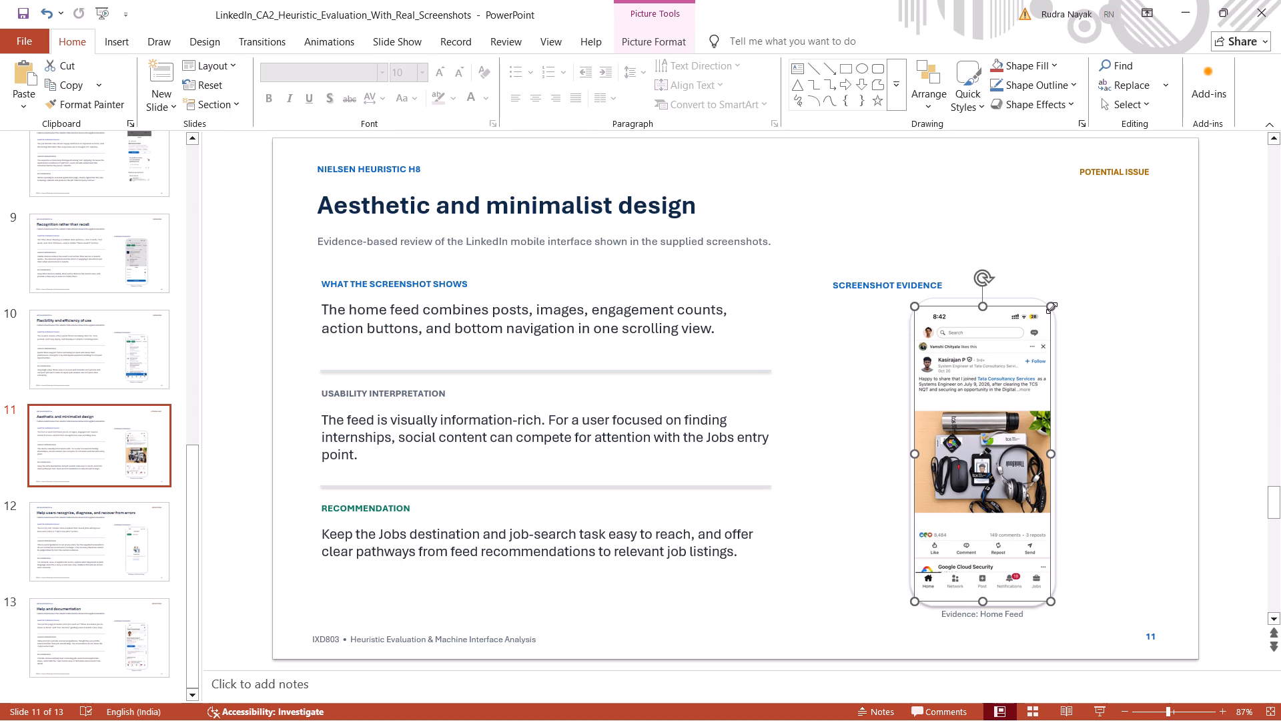
Shrink the home feed screenshot on slide 11 slightly more and position it inside its rounded phone frame.
{"action": "left_click", "coordinate": [1051, 308]}
{"action": "left_click", "coordinate": [1051, 308]}
{"action": "left_click_drag", "start_coordinate": [1051, 308], "coordinate": [1048, 309]}
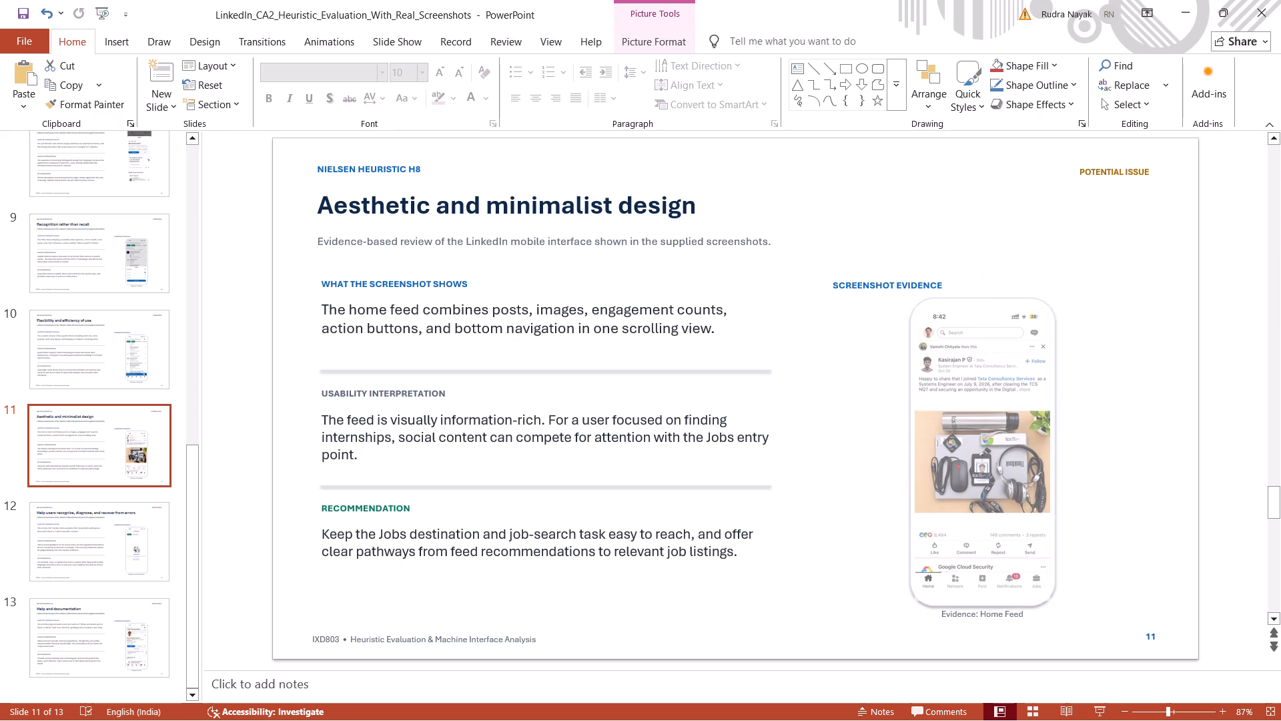
{"action": "left_click_drag", "start_coordinate": [1048, 309], "coordinate": [1045, 314]}
{"action": "left_click", "coordinate": [1001, 377]}
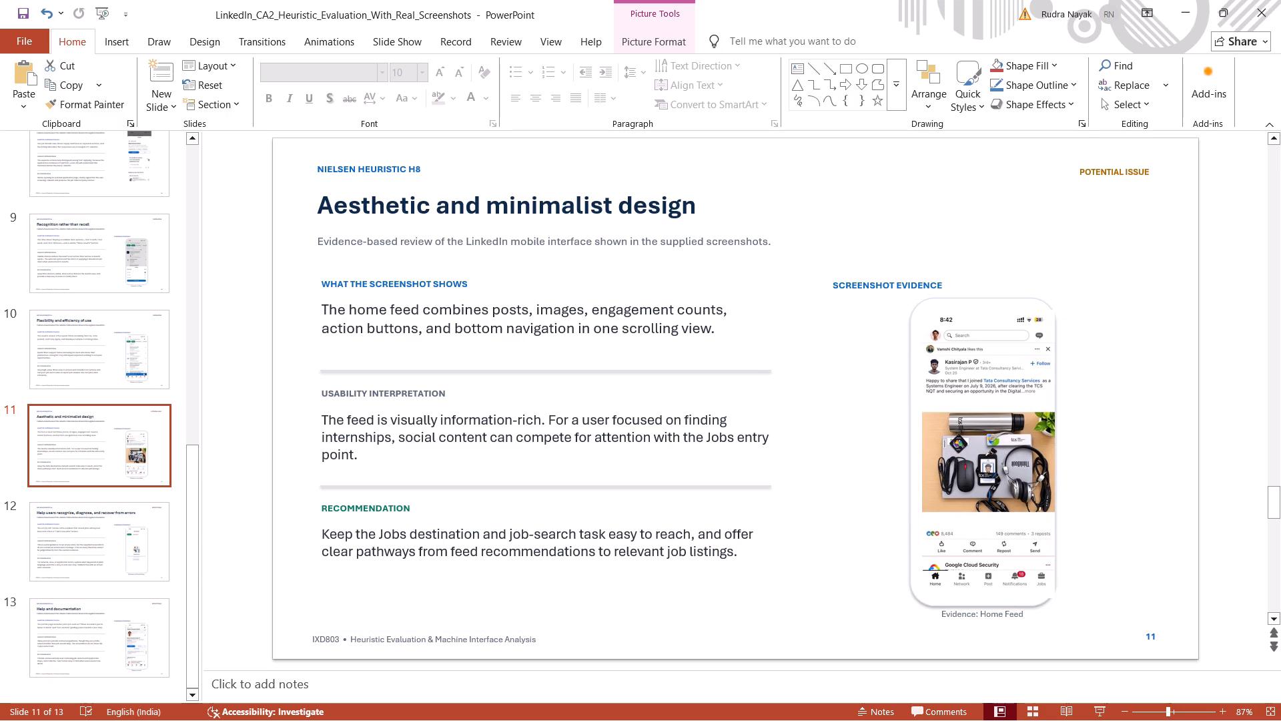
{"action": "left_click", "coordinate": [1123, 455]}
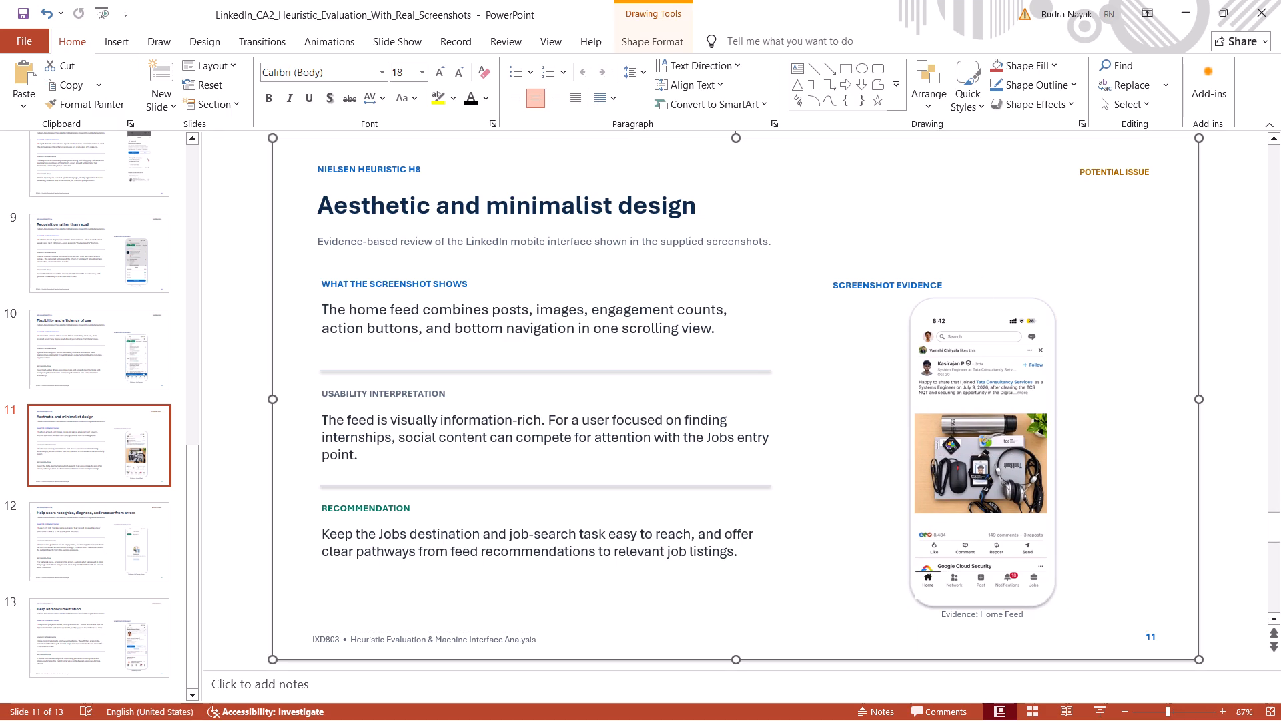
Delete the "SCREENSHOT EVIDENCE" label above the home feed screenshot on slide 11.
{"action": "left_click", "coordinate": [871, 285]}
{"action": "left_click", "coordinate": [871, 285]}
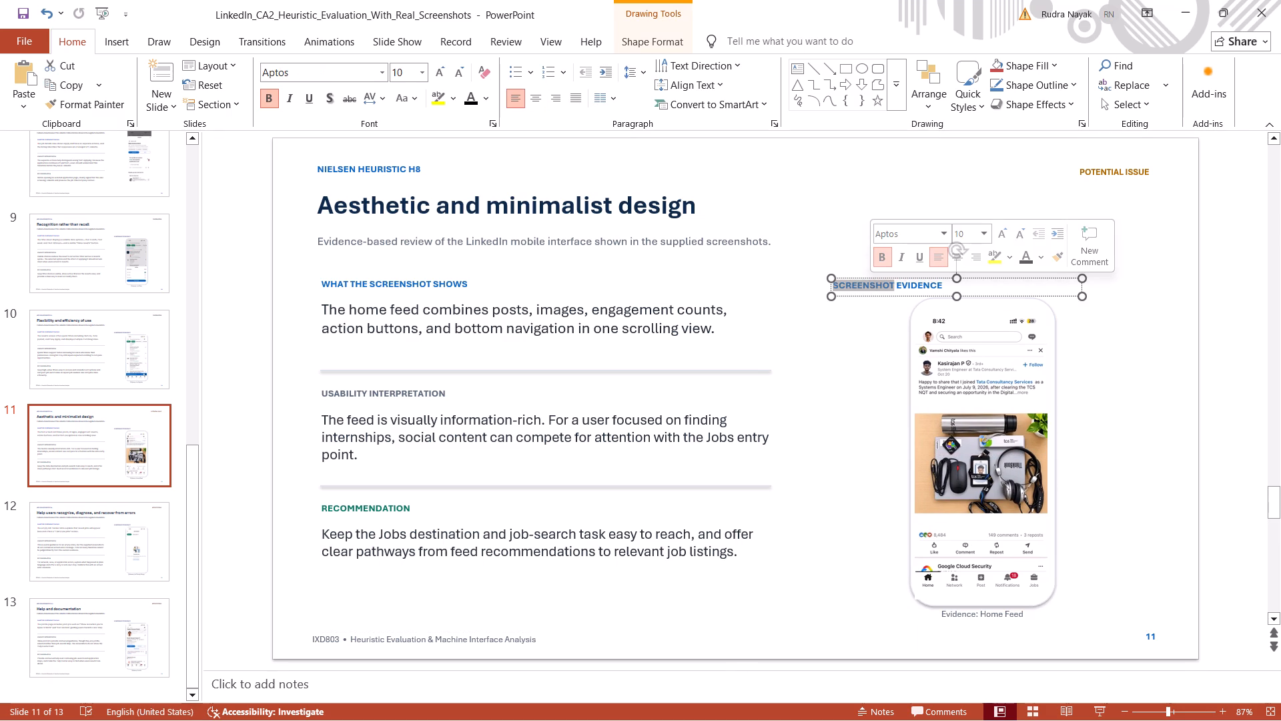
{"action": "left_click", "coordinate": [894, 297]}
{"action": "key", "text": "Delete"}
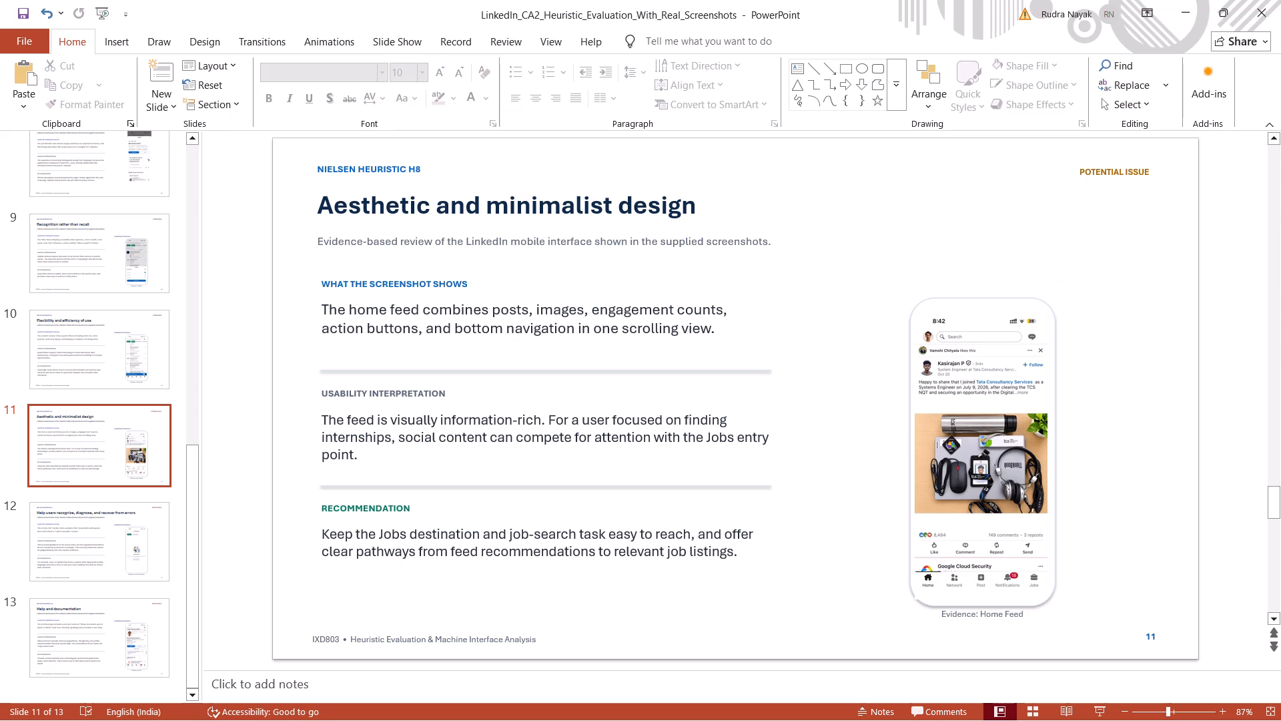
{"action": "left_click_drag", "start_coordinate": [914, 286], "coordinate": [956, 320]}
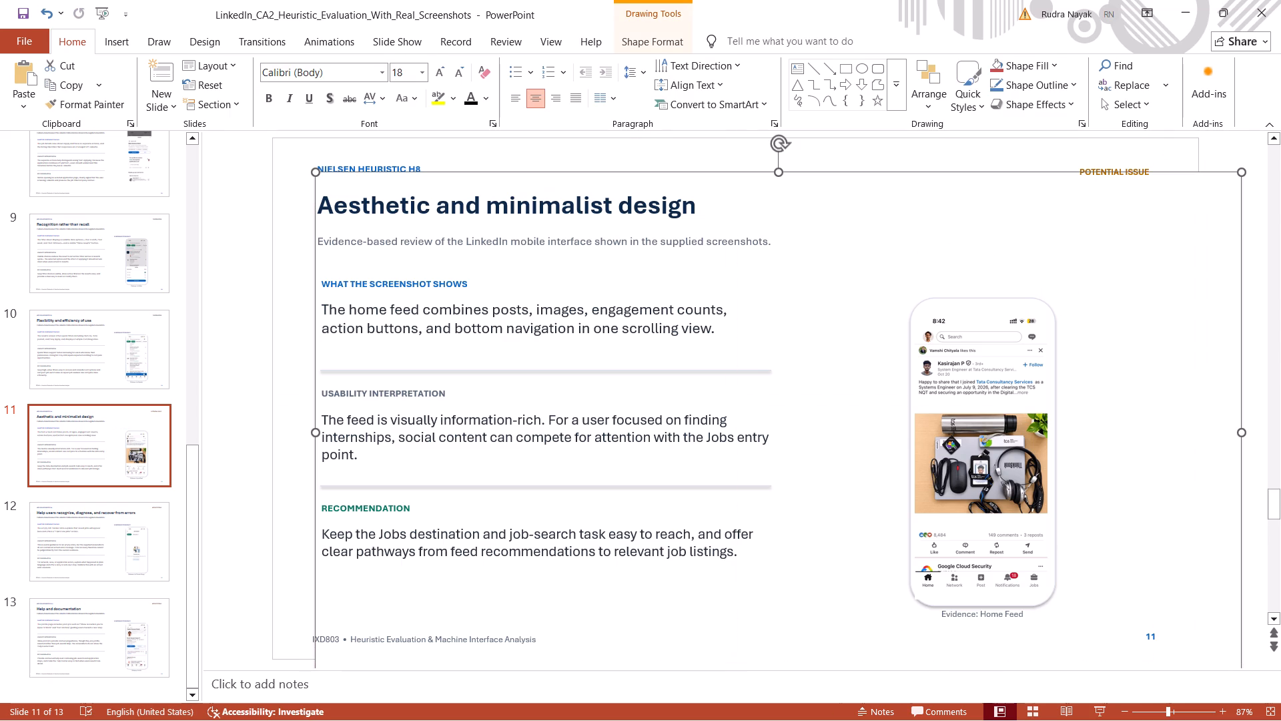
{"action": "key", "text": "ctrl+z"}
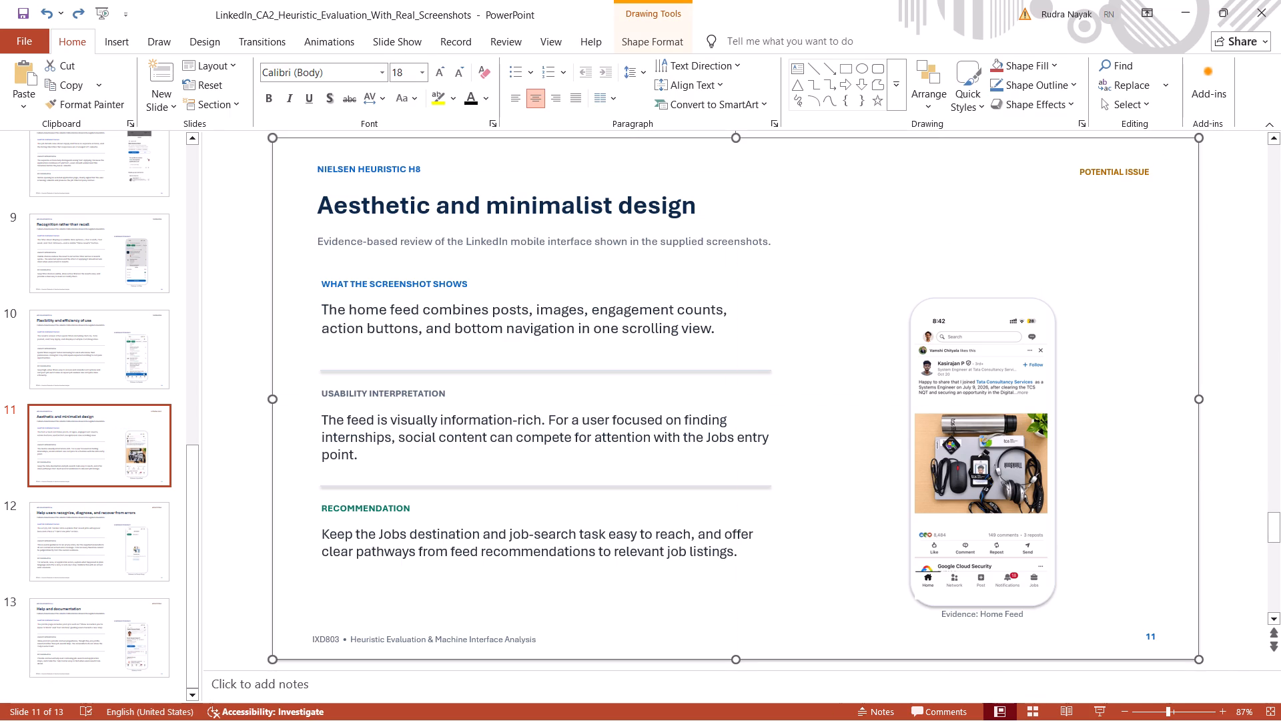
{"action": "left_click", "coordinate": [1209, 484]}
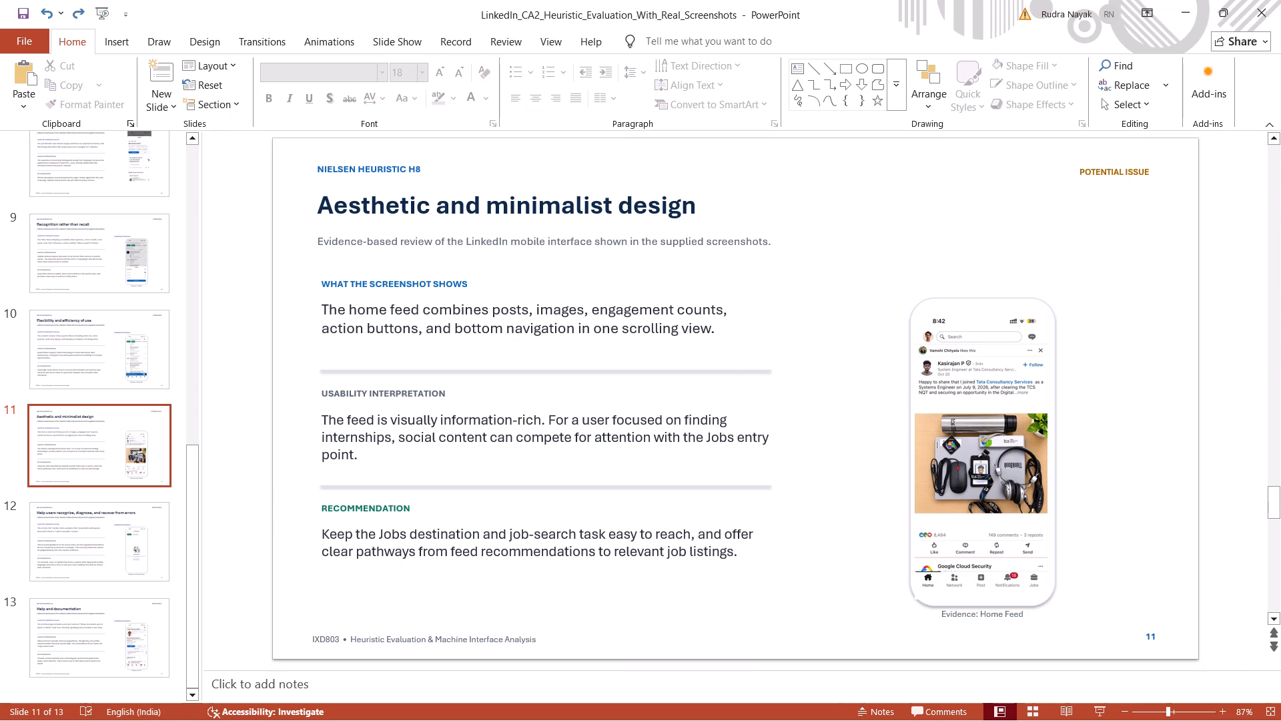
Move the home feed screenshot on slide 11 up together with its rounded frame and caption, closer to the POTENTIAL ISSUE tag.
{"action": "left_click", "coordinate": [1015, 324]}
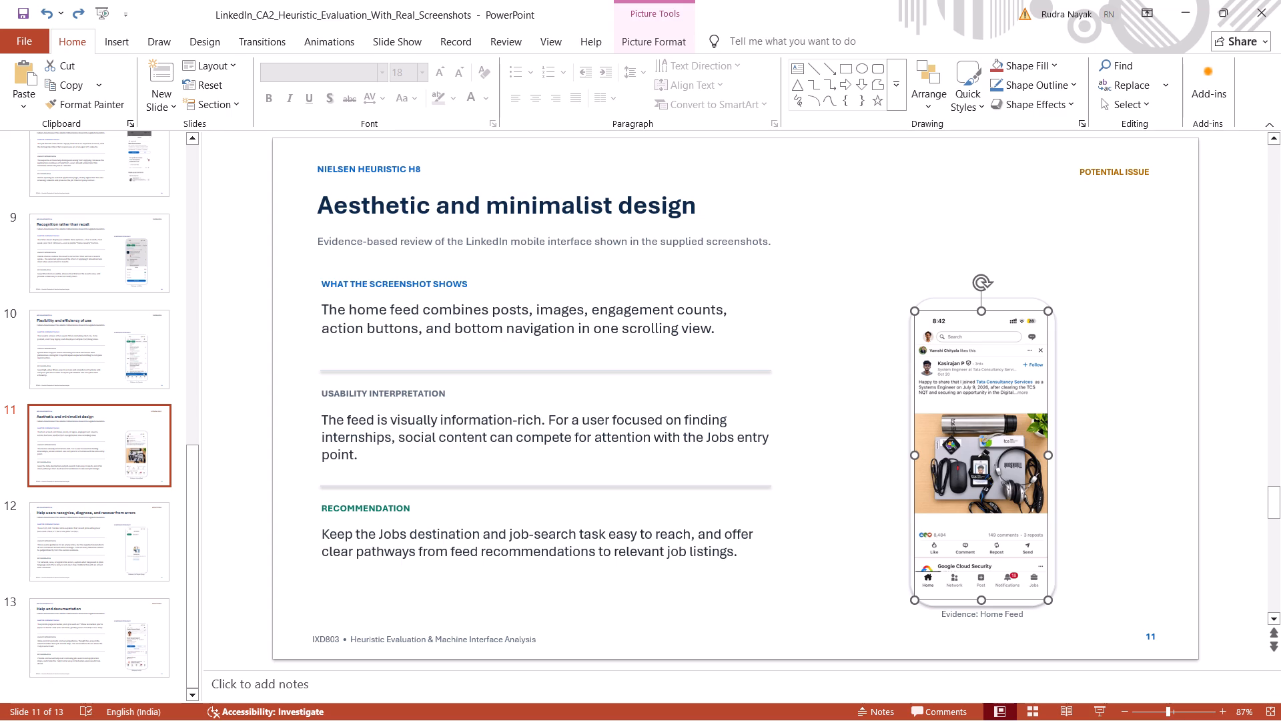
{"action": "left_click", "coordinate": [1018, 299], "text": "shift"}
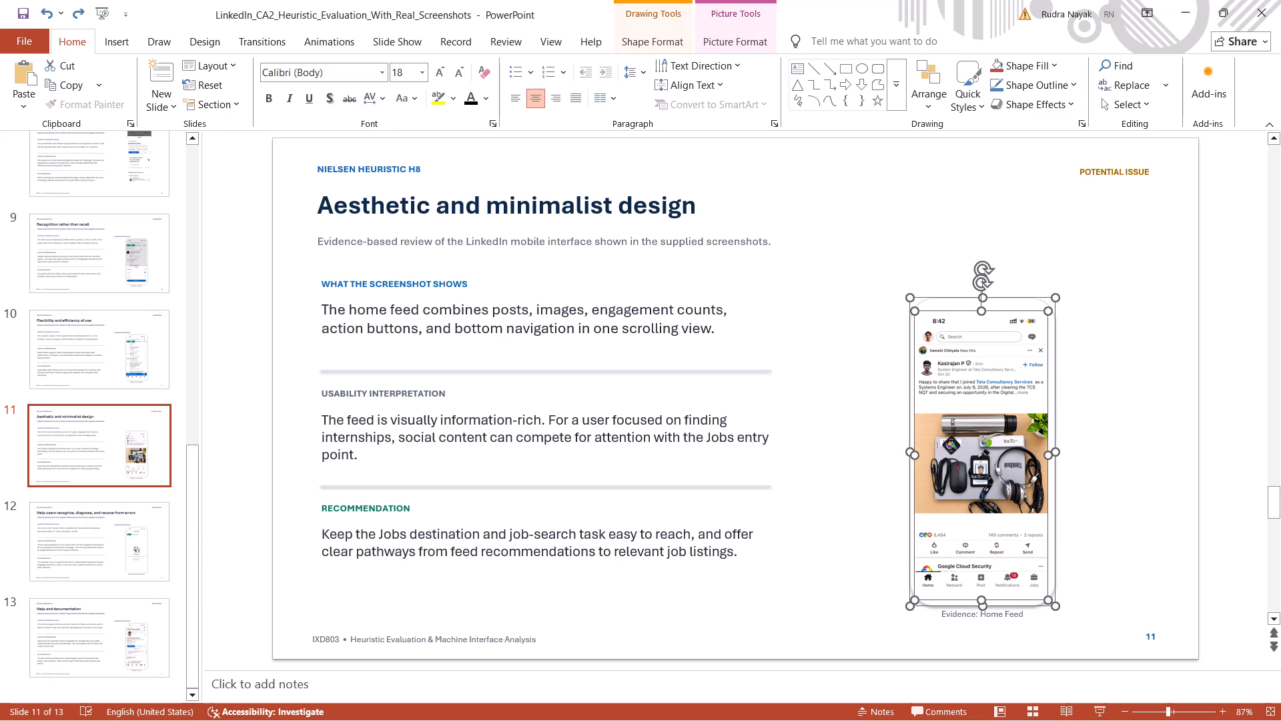
{"action": "left_click", "coordinate": [1011, 610], "text": "shift"}
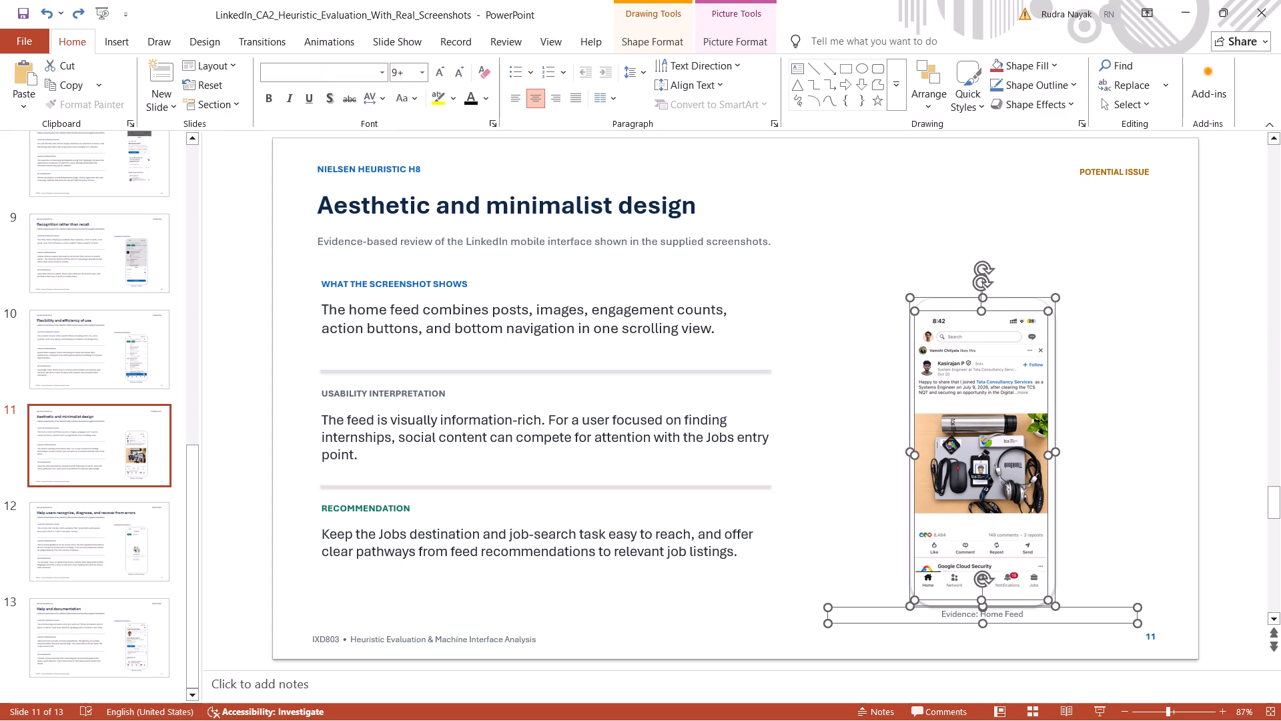
{"action": "left_click_drag", "start_coordinate": [1013, 591], "coordinate": [1015, 529]}
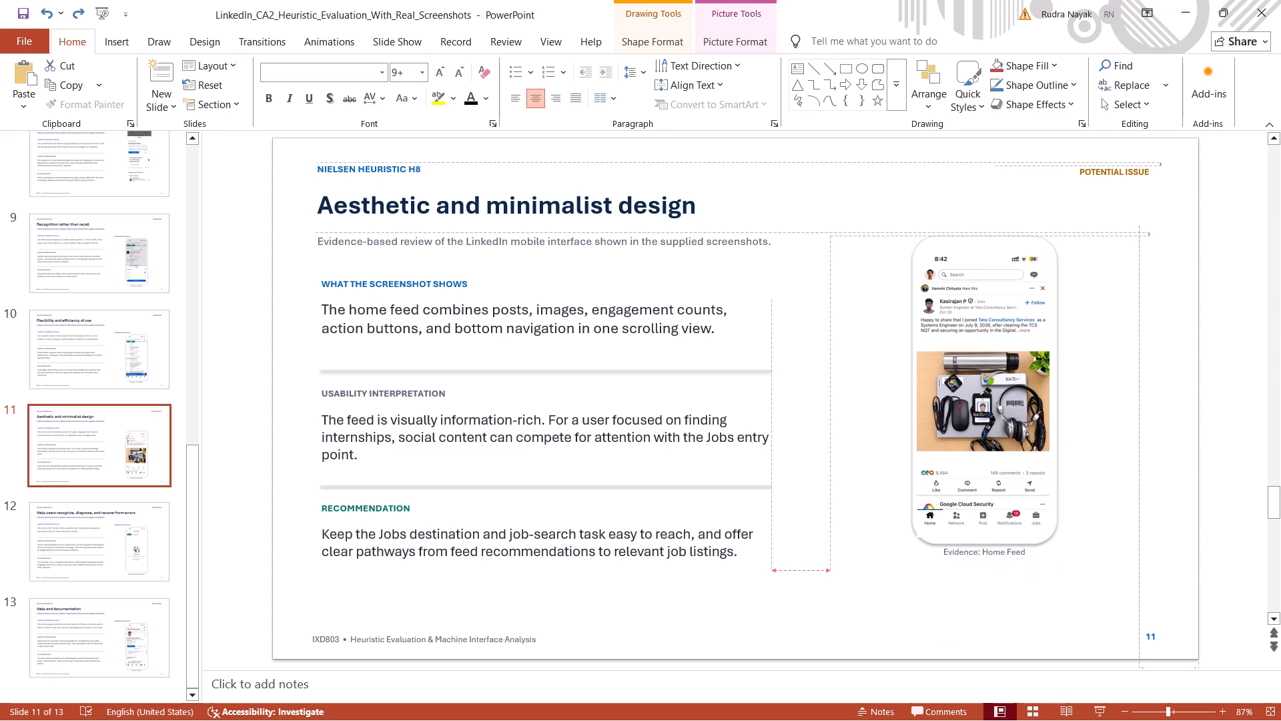
Delete the "Evidence: Home Feed" caption below the phone frame on slide 11.
{"action": "left_click", "coordinate": [1017, 554]}
{"action": "left_click", "coordinate": [1037, 559]}
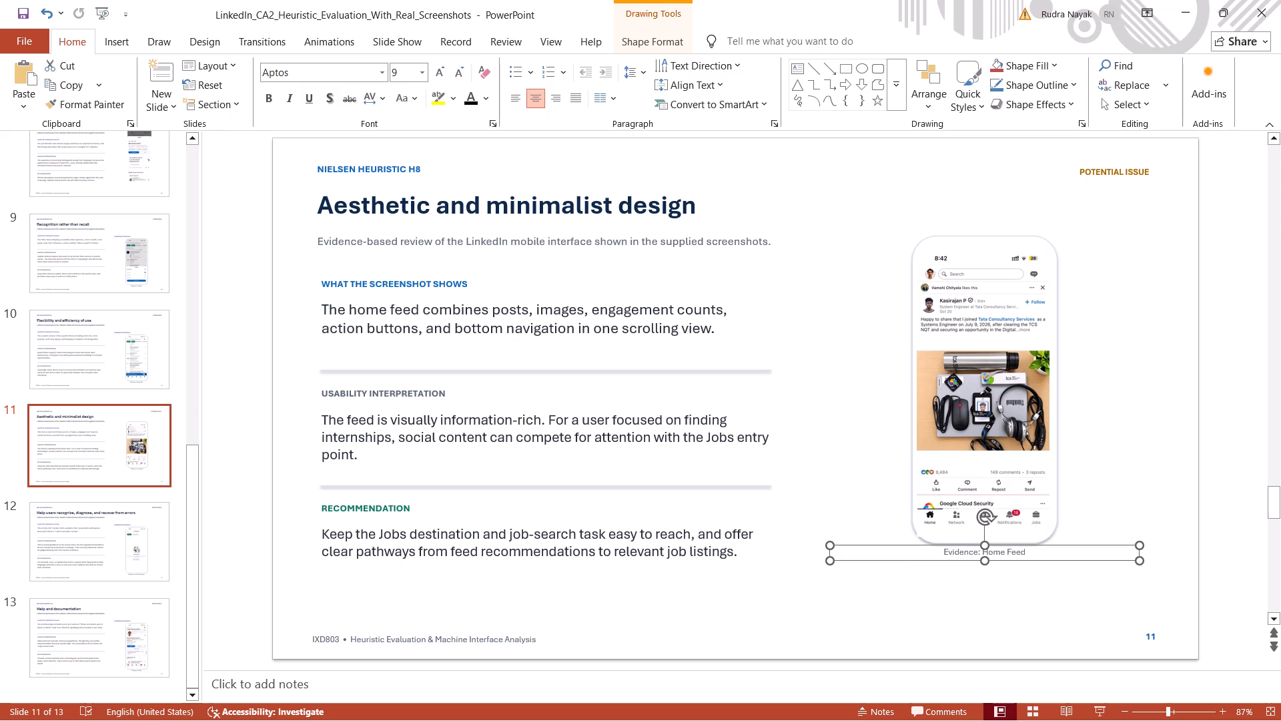
{"action": "key", "text": "Delete"}
{"action": "left_click", "coordinate": [1088, 549]}
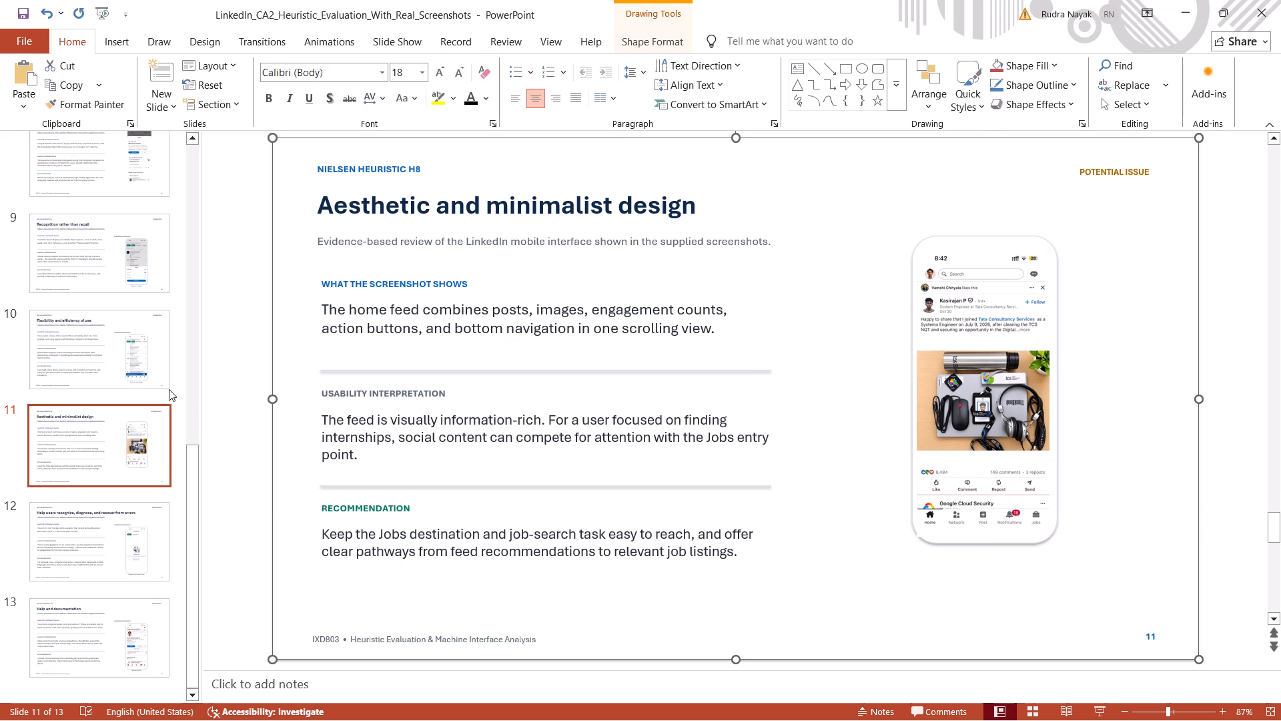
On slide 12, delete the "SCREENSHOT EVIDENCE" label and the "Evidence: Job Tracker Empty" caption.
{"action": "left_click", "coordinate": [125, 579]}
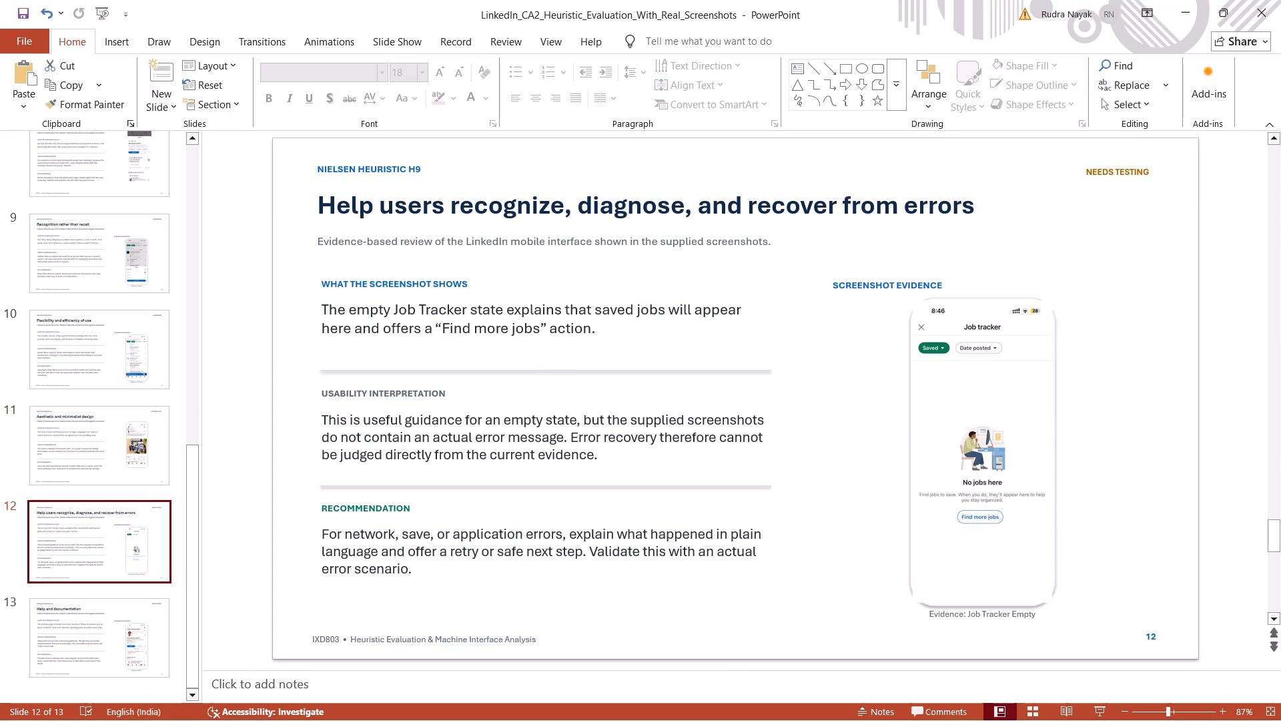
{"action": "left_click", "coordinate": [889, 290]}
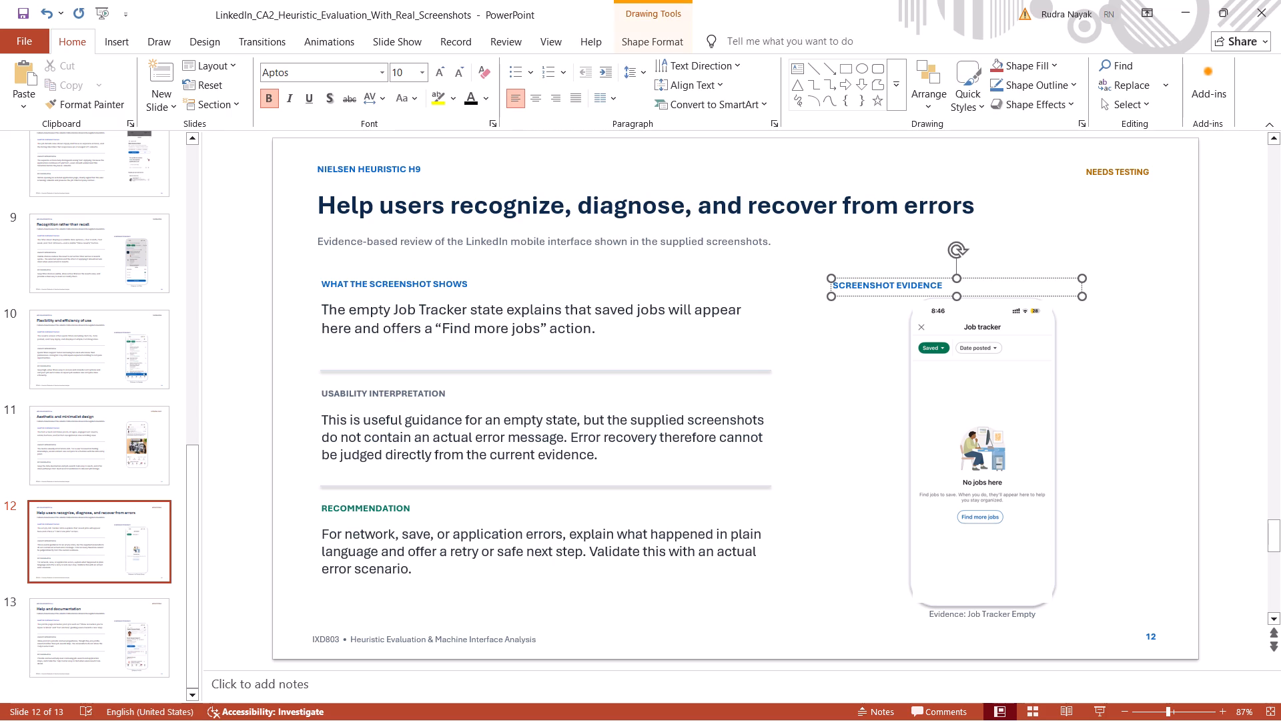
{"action": "left_click", "coordinate": [1004, 286]}
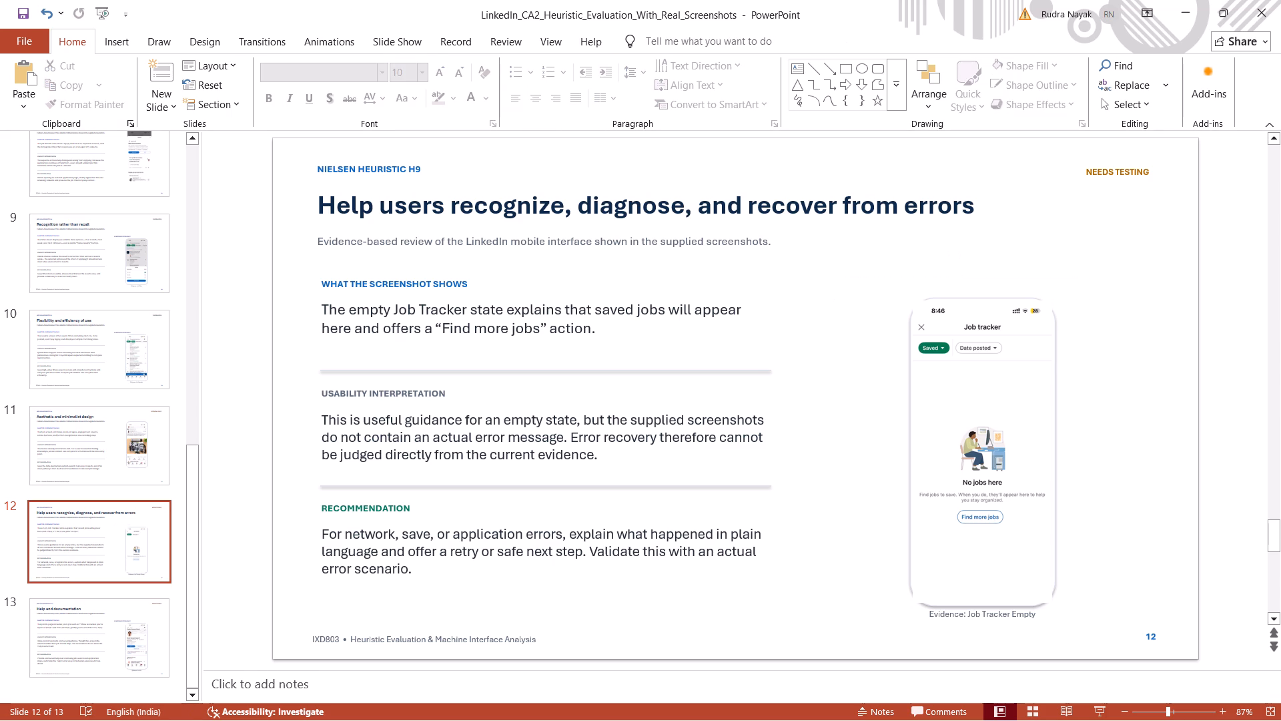
{"action": "left_click", "coordinate": [1007, 616]}
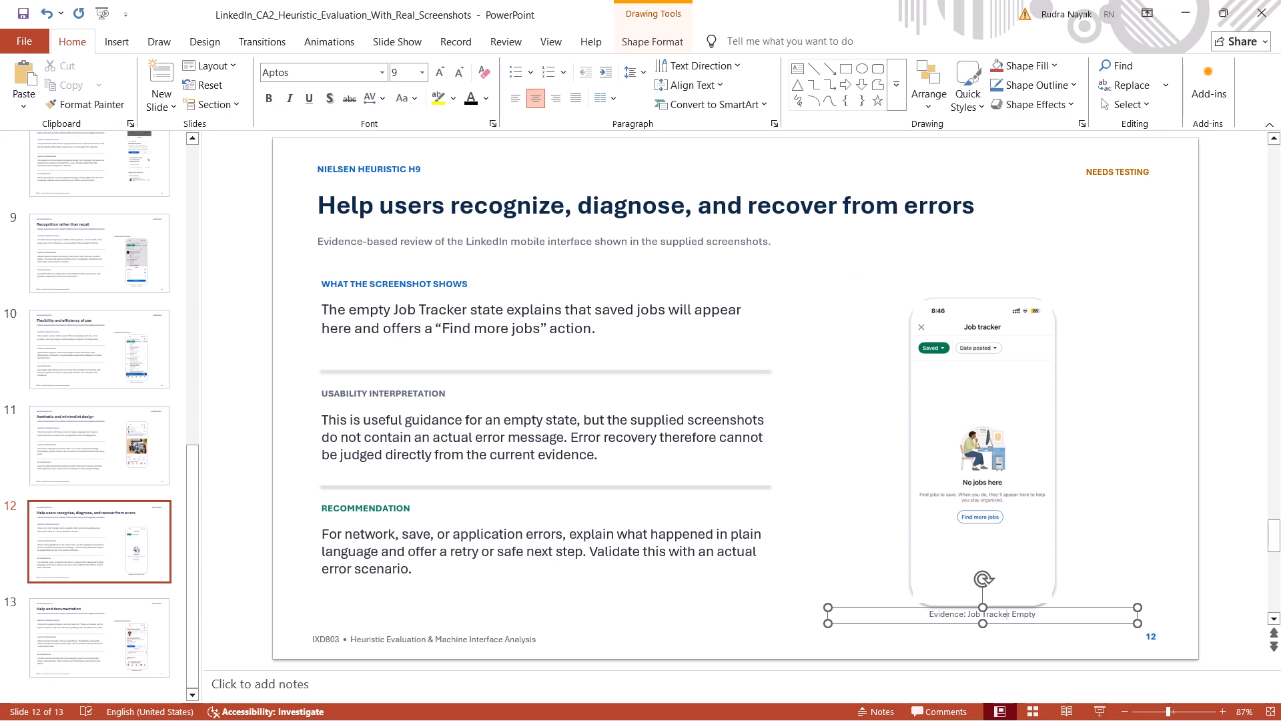
{"action": "left_click", "coordinate": [1063, 616]}
{"action": "key", "text": "Delete"}
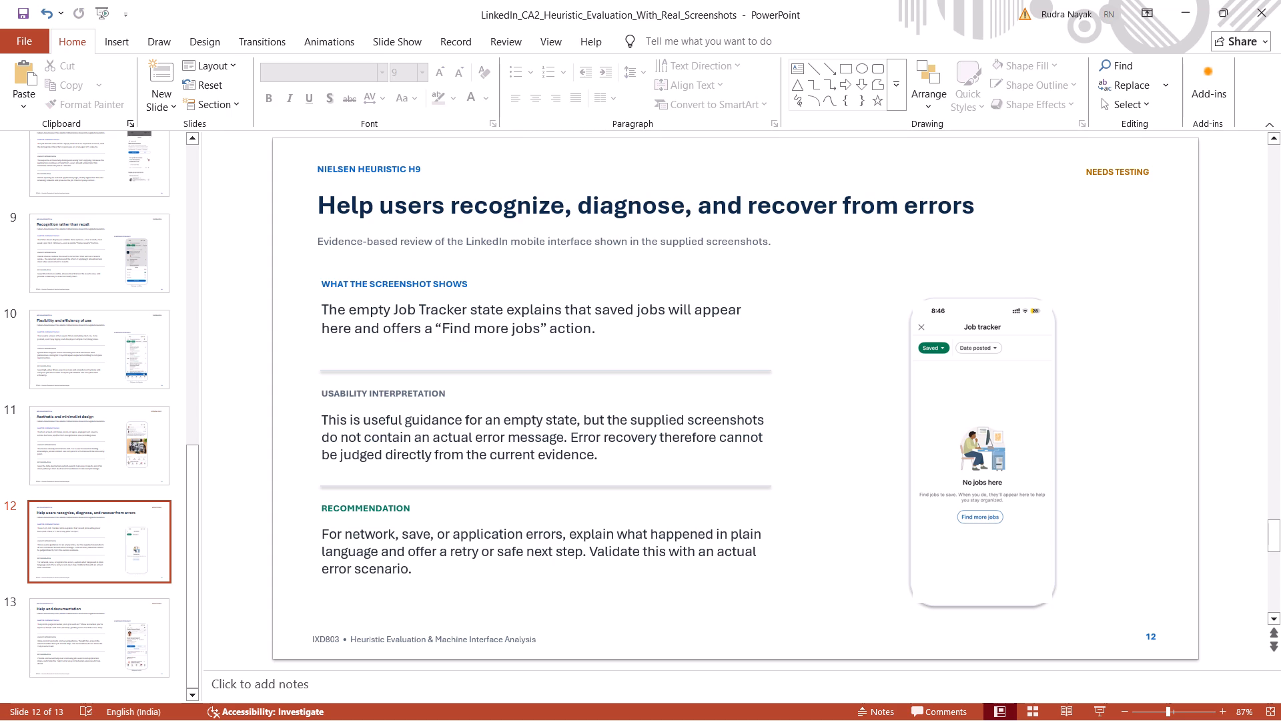
Move the Job tracker screenshot and its rounded frame on slide 12 up, closer to the NEEDS TESTING tag.
{"action": "left_click", "coordinate": [931, 372], "text": "shift"}
{"action": "left_click", "coordinate": [949, 296], "text": "shift"}
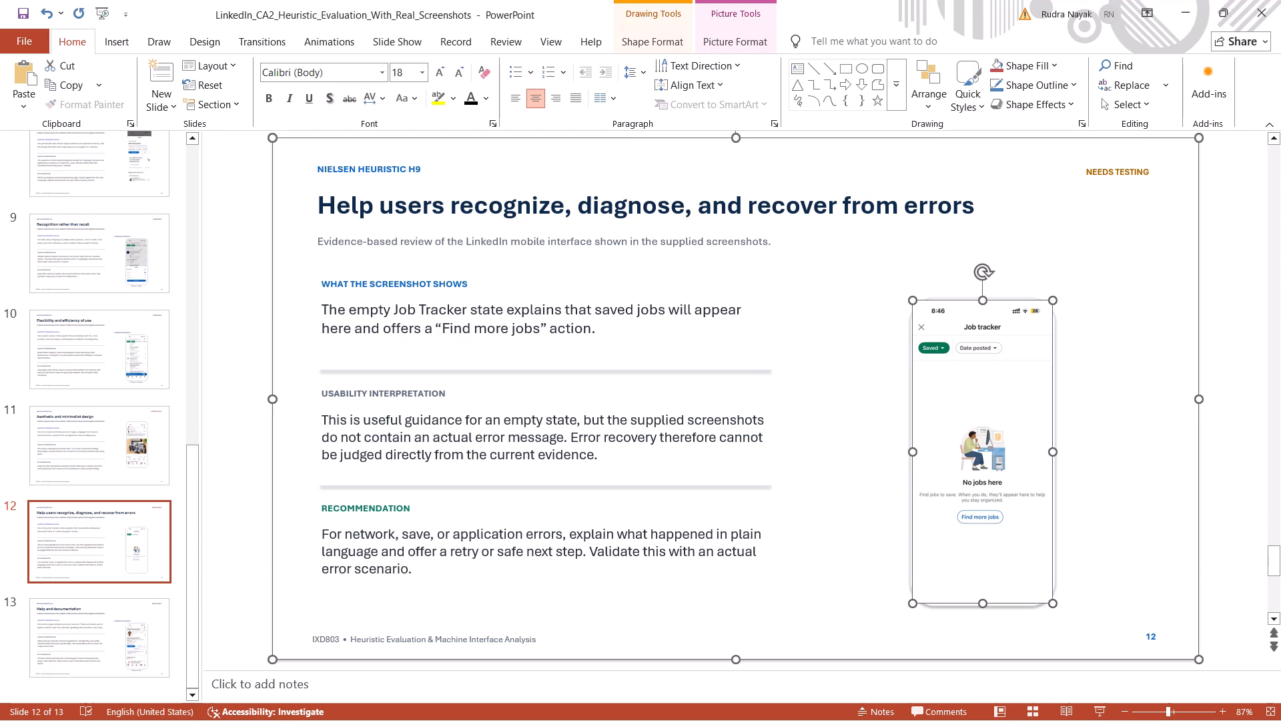
{"action": "left_click", "coordinate": [949, 297], "text": "shift"}
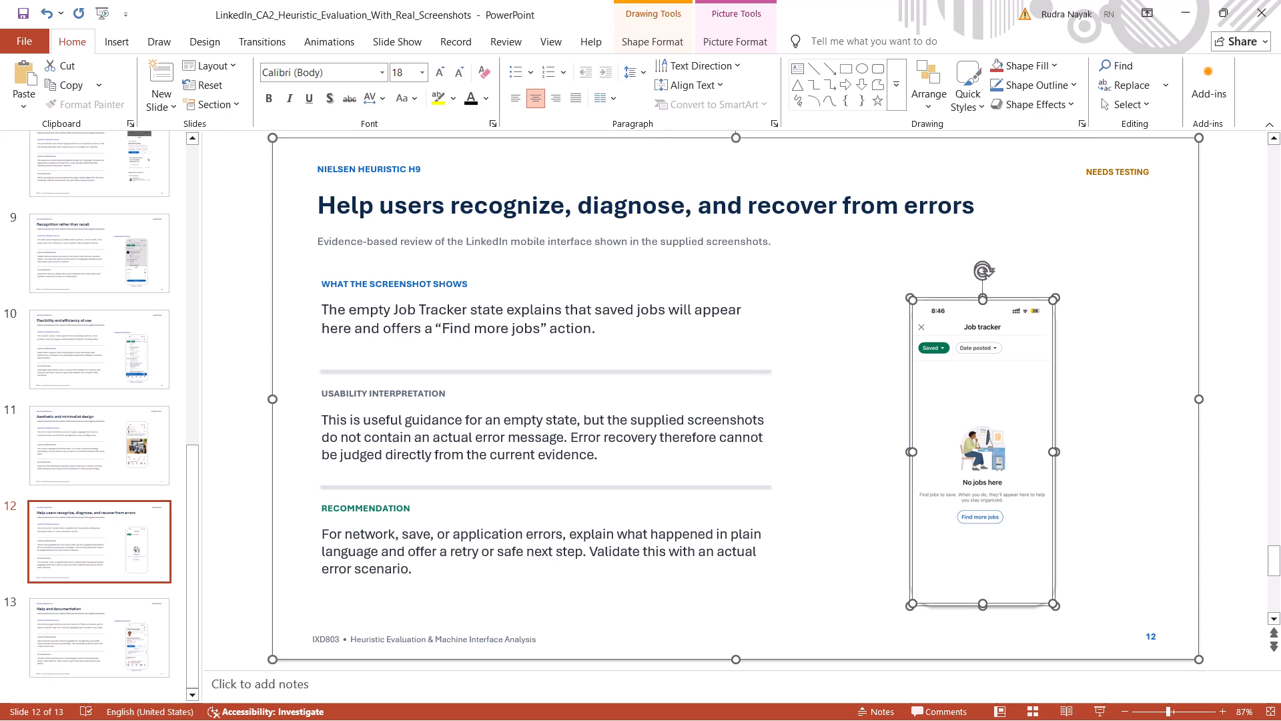
{"action": "left_click_drag", "start_coordinate": [968, 381], "coordinate": [973, 339], "text": "shift"}
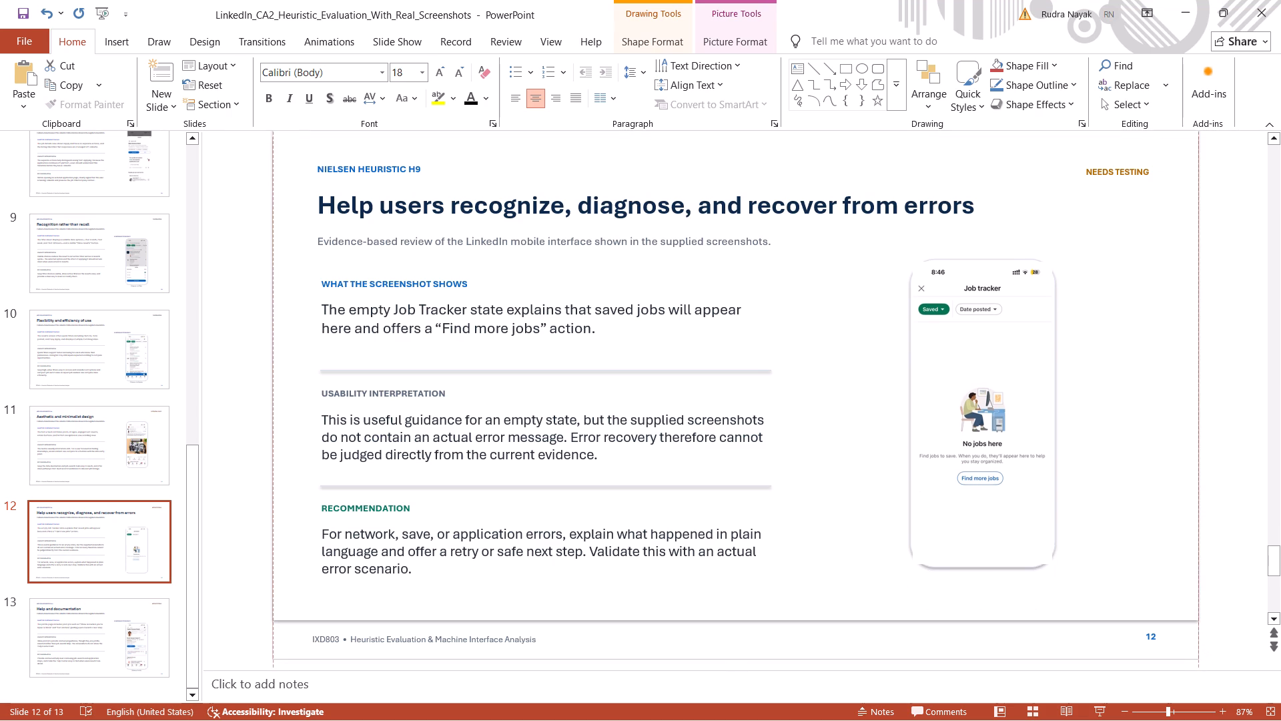
{"action": "left_click_drag", "start_coordinate": [973, 339], "coordinate": [973, 336], "text": "shift"}
Move the white background rectangle on slide 12 back down so that it covers the whole slide.
{"action": "left_click", "coordinate": [1138, 482]}
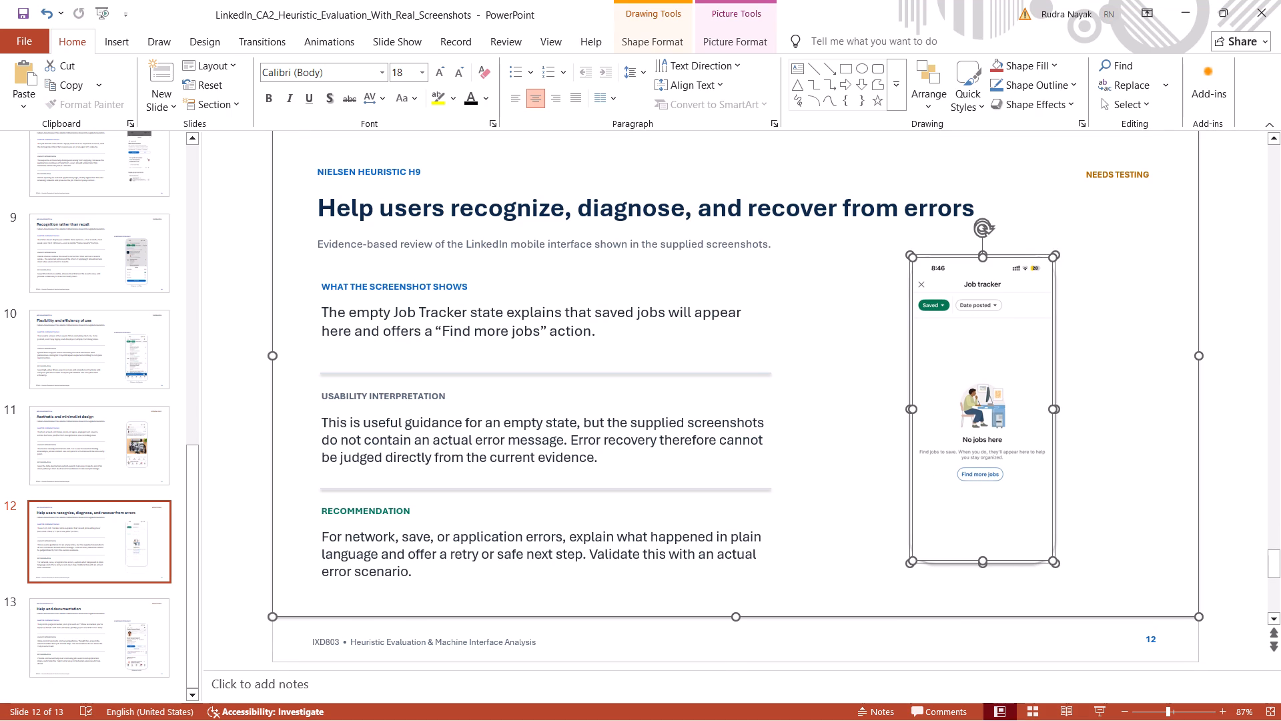
{"action": "left_click", "coordinate": [1138, 482]}
{"action": "left_click", "coordinate": [1138, 482]}
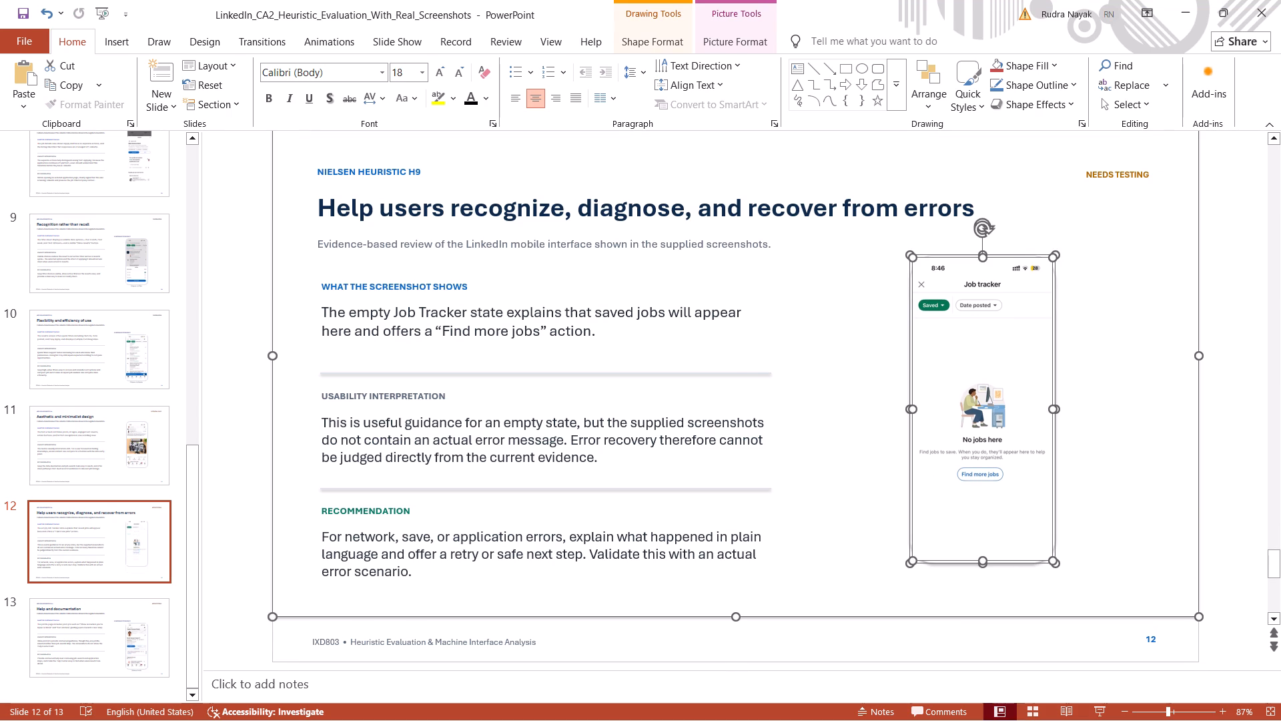
{"action": "left_click", "coordinate": [1138, 482]}
{"action": "left_click_drag", "start_coordinate": [1138, 482], "coordinate": [1142, 497]}
{"action": "left_click_drag", "start_coordinate": [1142, 497], "coordinate": [1143, 539]}
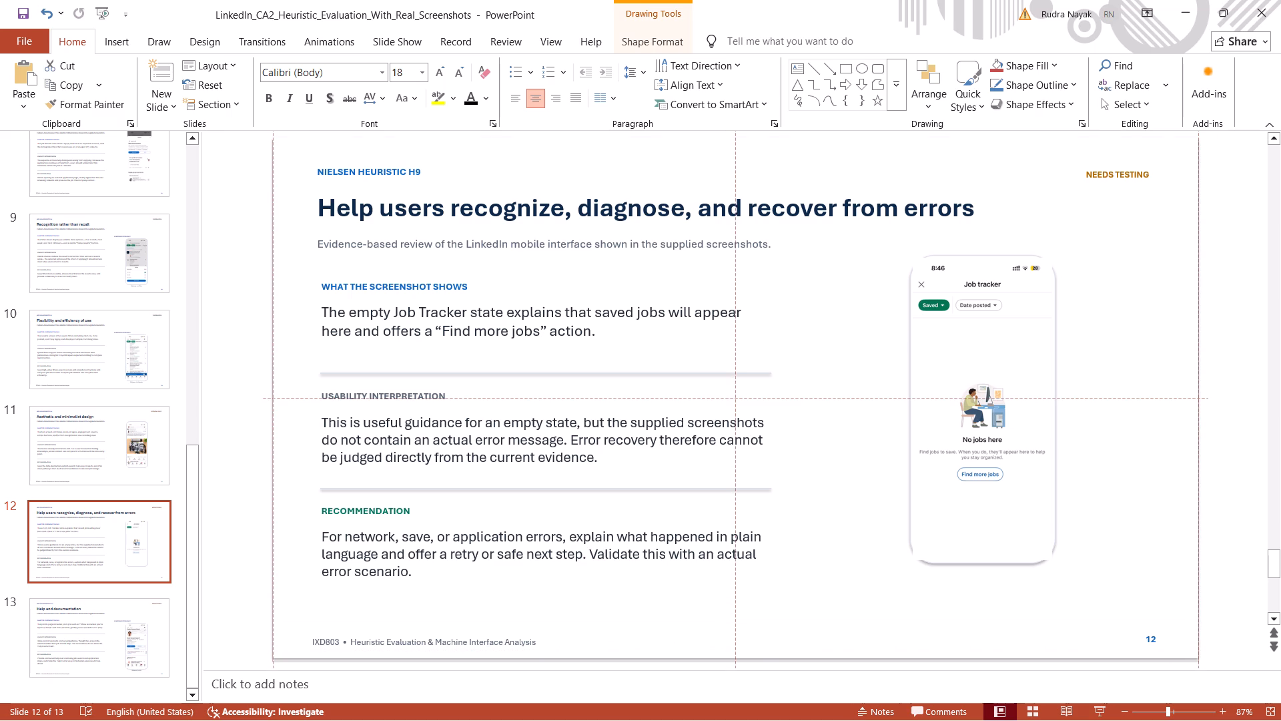
{"action": "left_click_drag", "start_coordinate": [1143, 539], "coordinate": [1144, 540]}
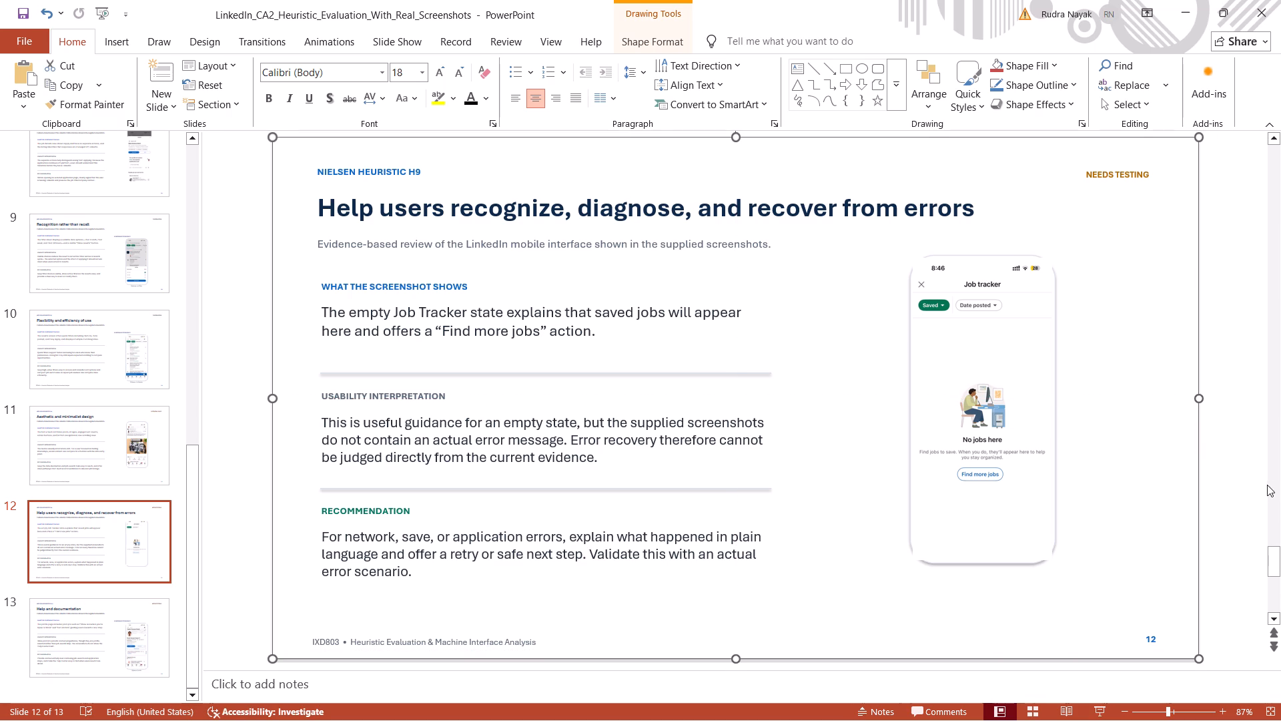
{"action": "left_click", "coordinate": [1228, 499]}
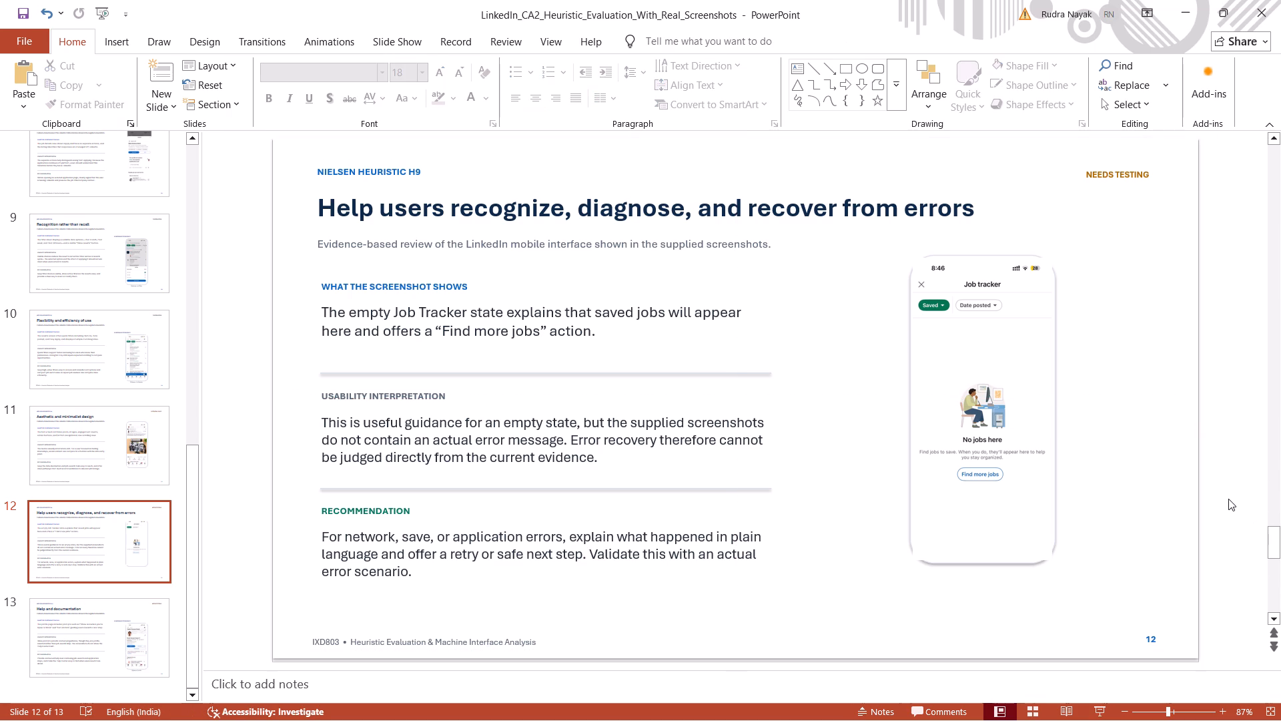
On slide 13, move the profile screenshot out of its rounded frame, up and outward beneath the NEEDS TESTING tag.
{"action": "key", "text": "Down"}
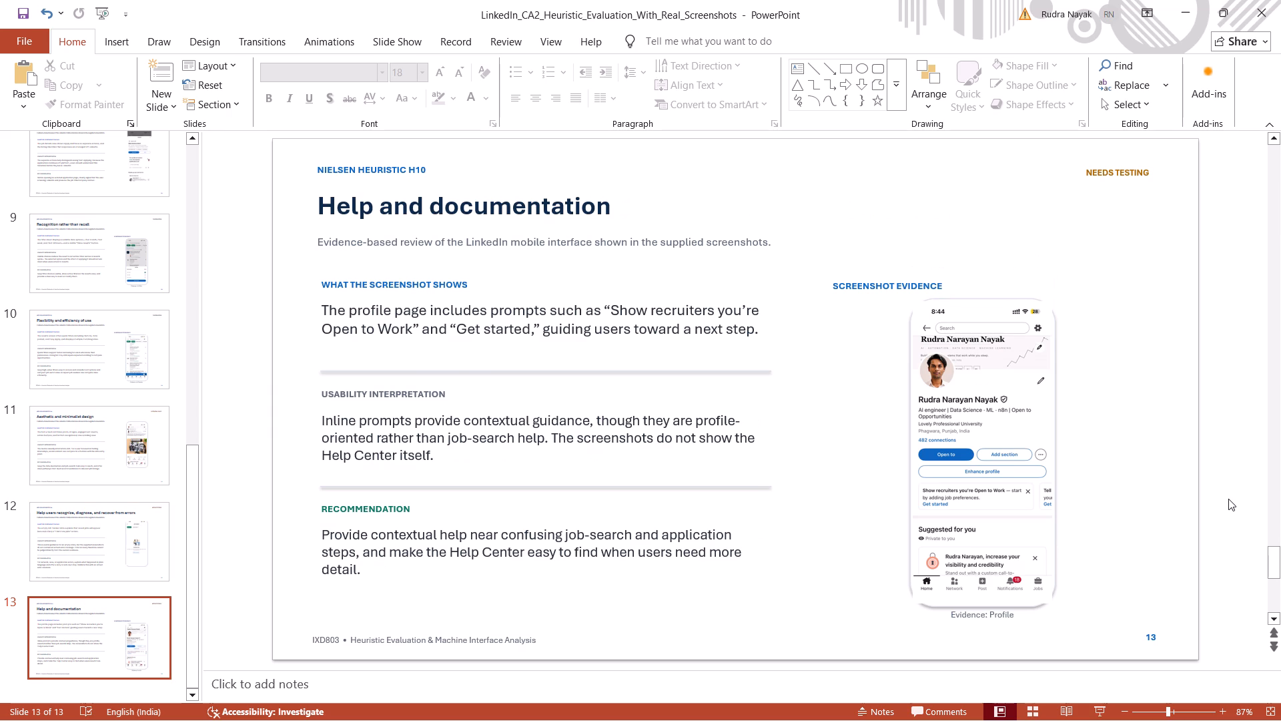
{"action": "left_click", "coordinate": [982, 384]}
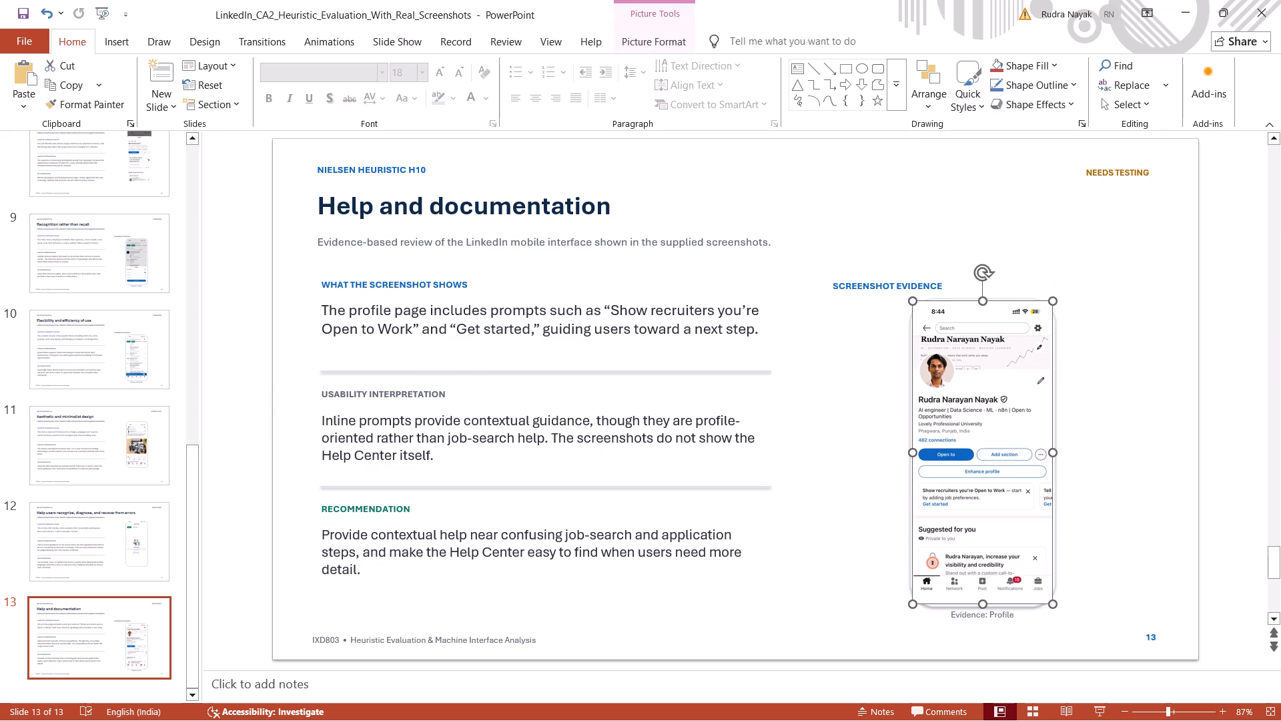
{"action": "left_click_drag", "start_coordinate": [982, 384], "coordinate": [1065, 332]}
Delete the "SCREENSHOT EVIDENCE" label and the empty rounded phone frame on slide 13.
{"action": "left_click", "coordinate": [835, 282]}
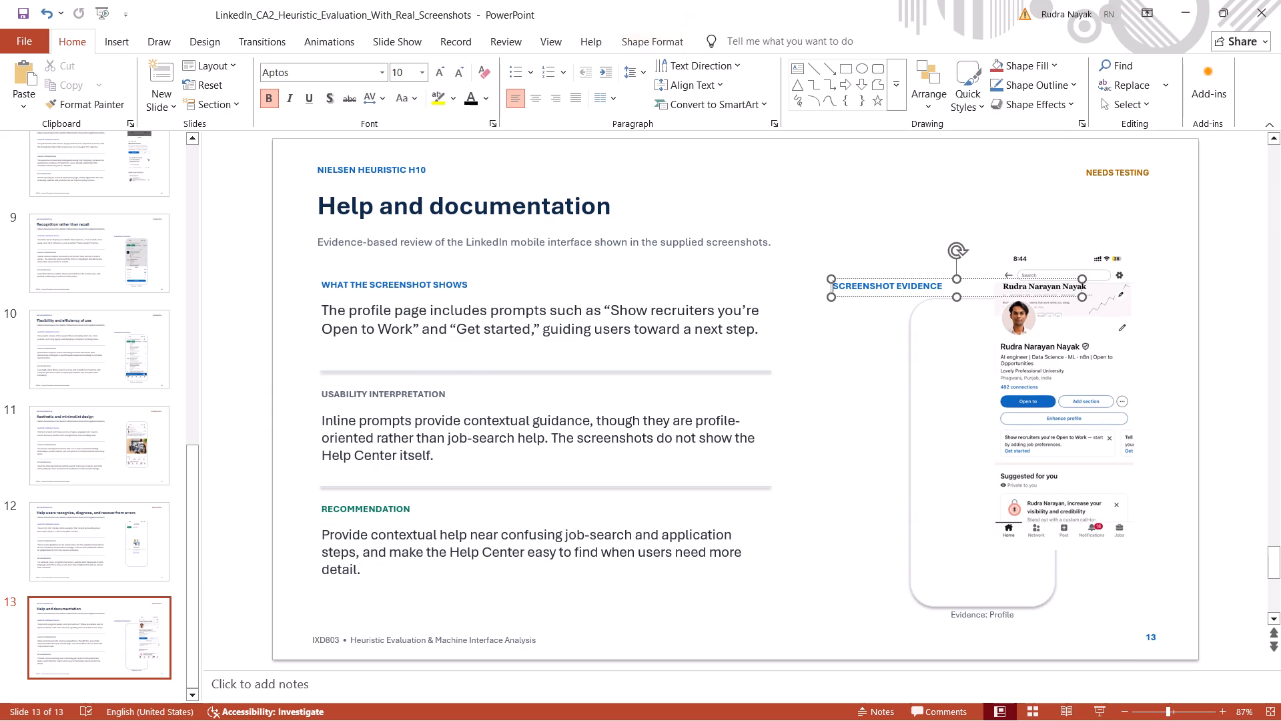
{"action": "left_click", "coordinate": [873, 295]}
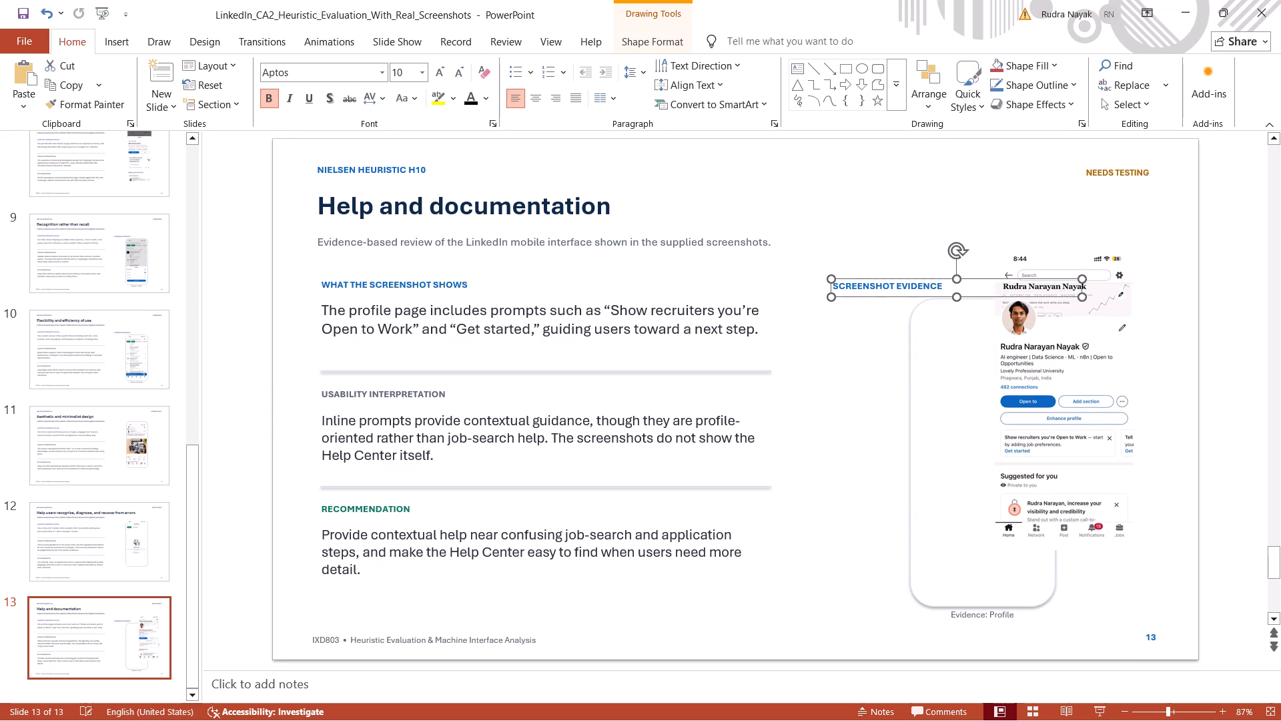
{"action": "left_click", "coordinate": [978, 364]}
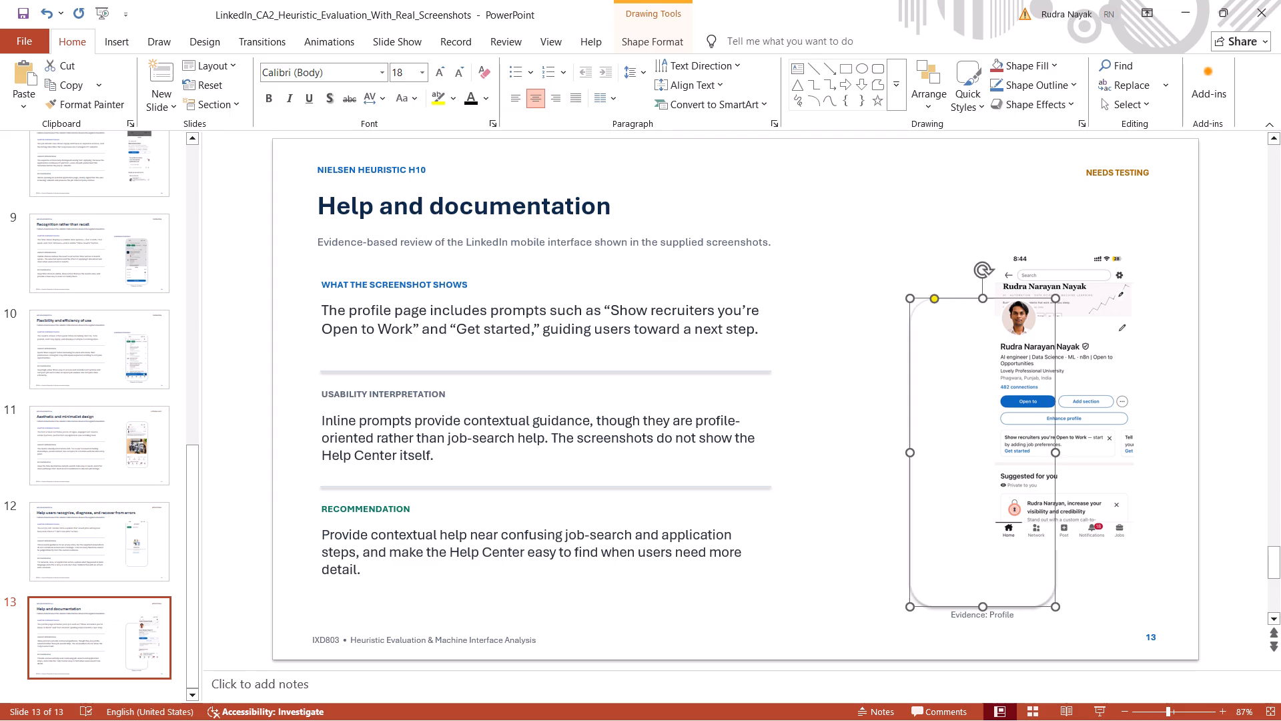
{"action": "key", "text": "Delete"}
Delete the "Evidence: Profile" caption on slide 13.
{"action": "left_click", "coordinate": [988, 615]}
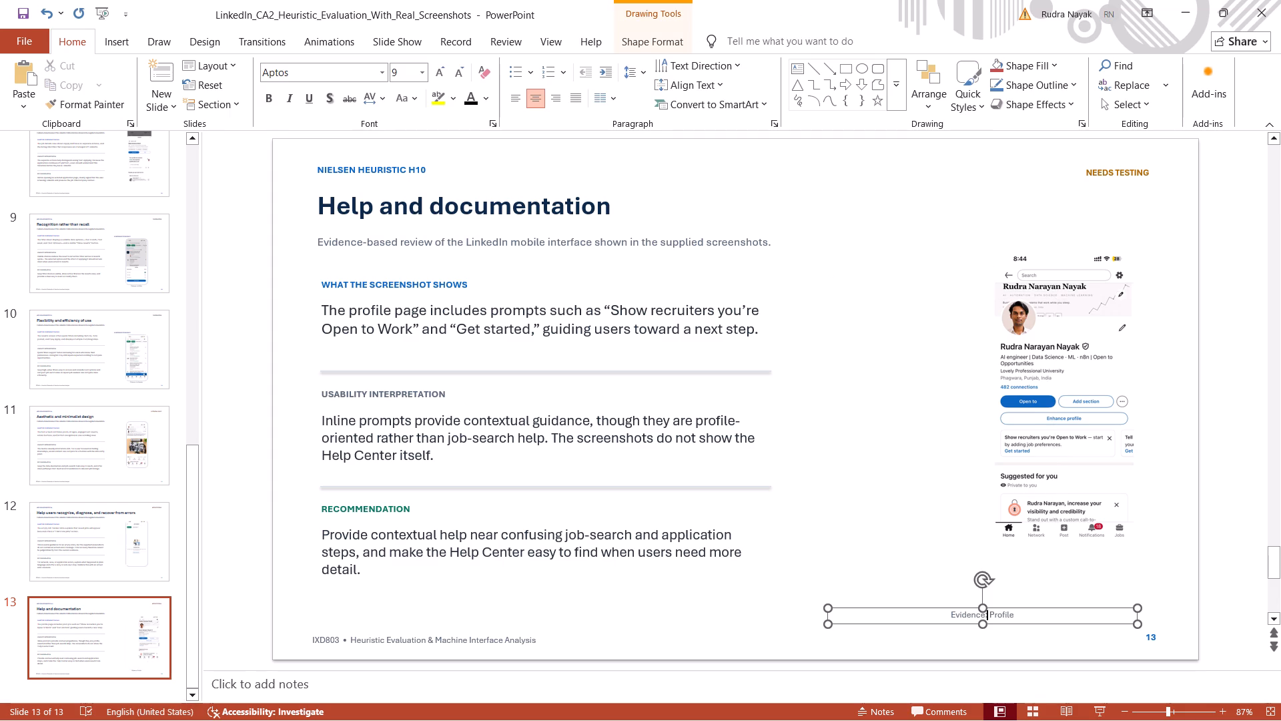
{"action": "left_click", "coordinate": [1005, 622]}
{"action": "key", "text": "Delete"}
Move the profile screenshot on slide 13 inward toward the text, enlarge it proportionally, and raise it slightly.
{"action": "left_click_drag", "start_coordinate": [1044, 492], "coordinate": [952, 493]}
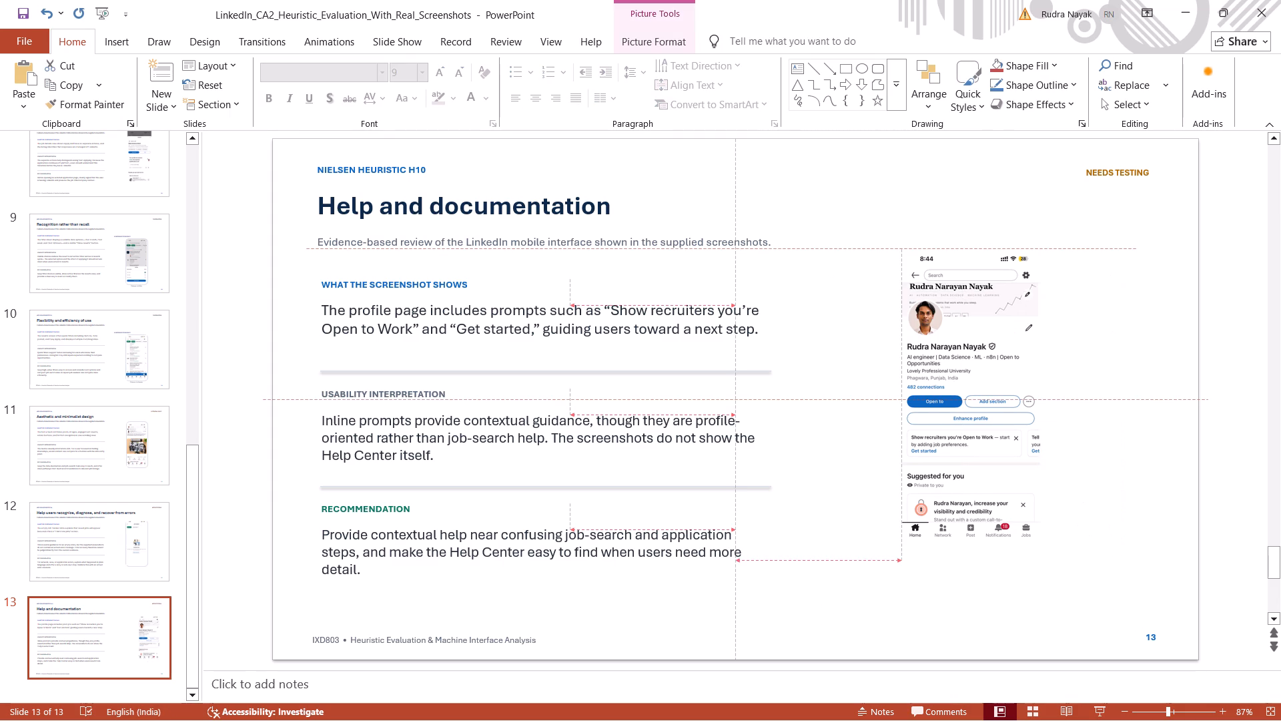
{"action": "left_click_drag", "start_coordinate": [952, 493], "coordinate": [957, 493]}
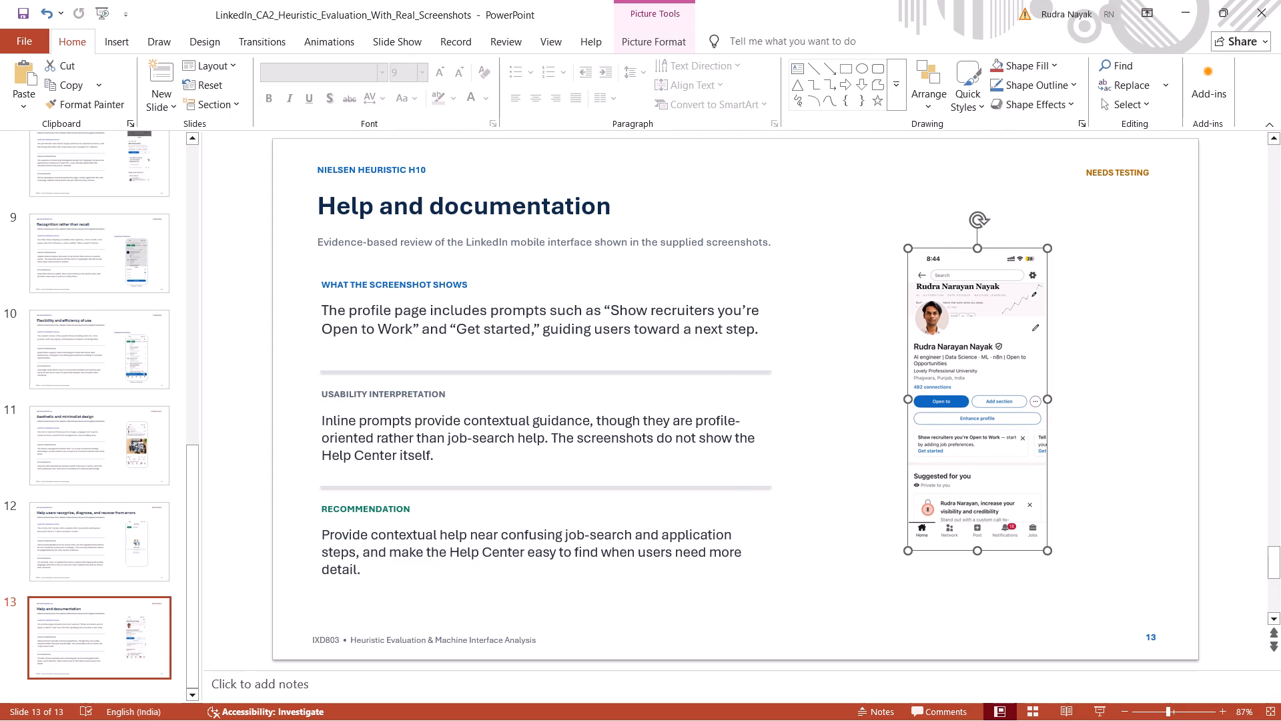
{"action": "left_click_drag", "start_coordinate": [1045, 551], "coordinate": [1065, 553]}
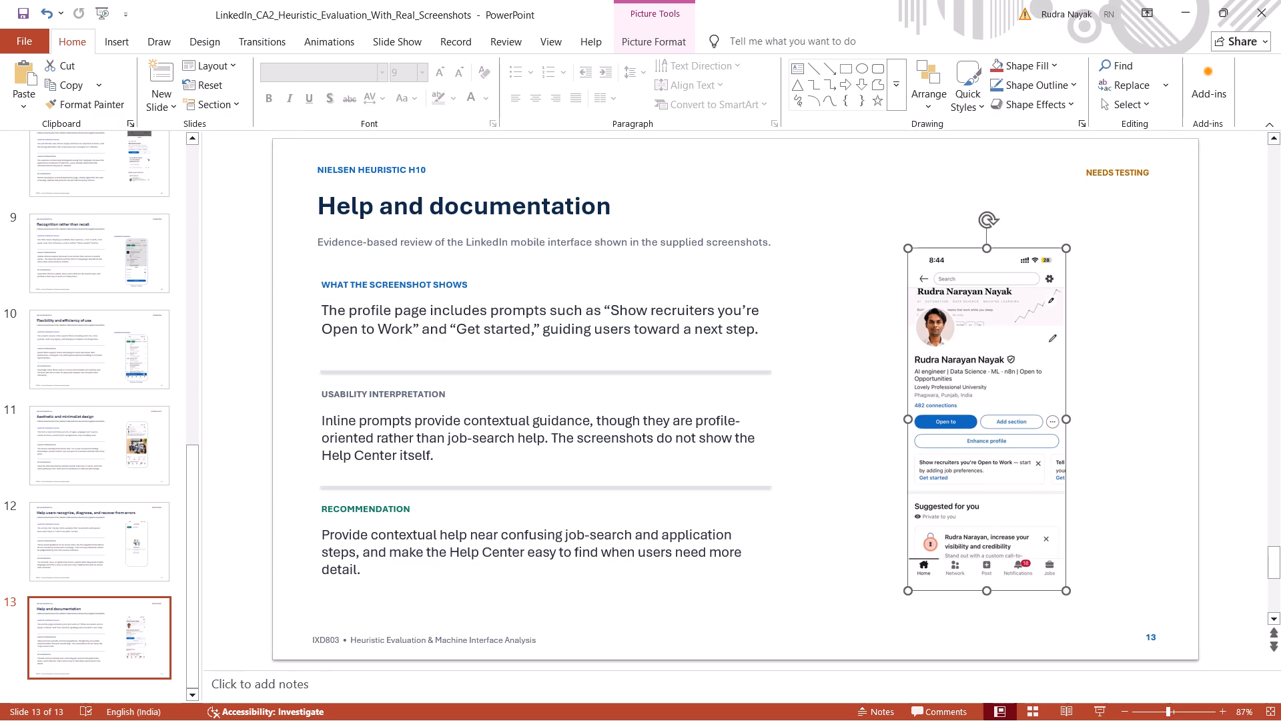
{"action": "left_click_drag", "start_coordinate": [994, 466], "coordinate": [995, 449]}
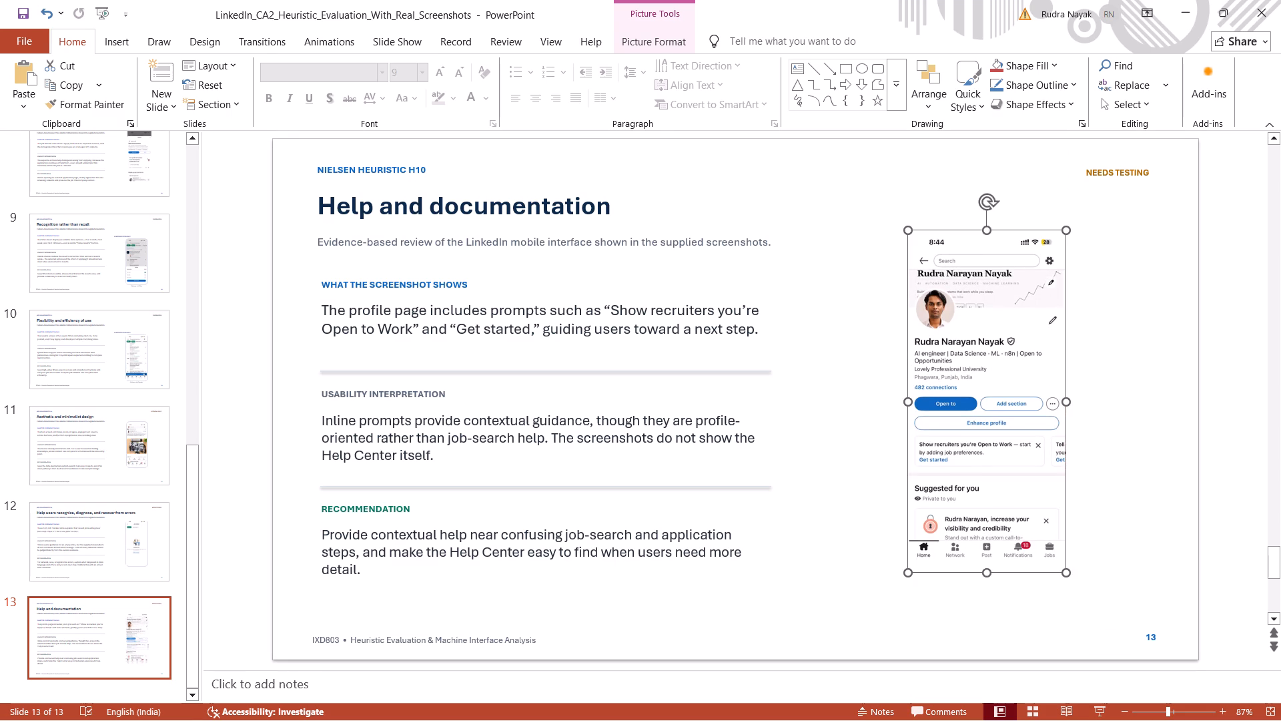
{"action": "left_click", "coordinate": [1126, 435]}
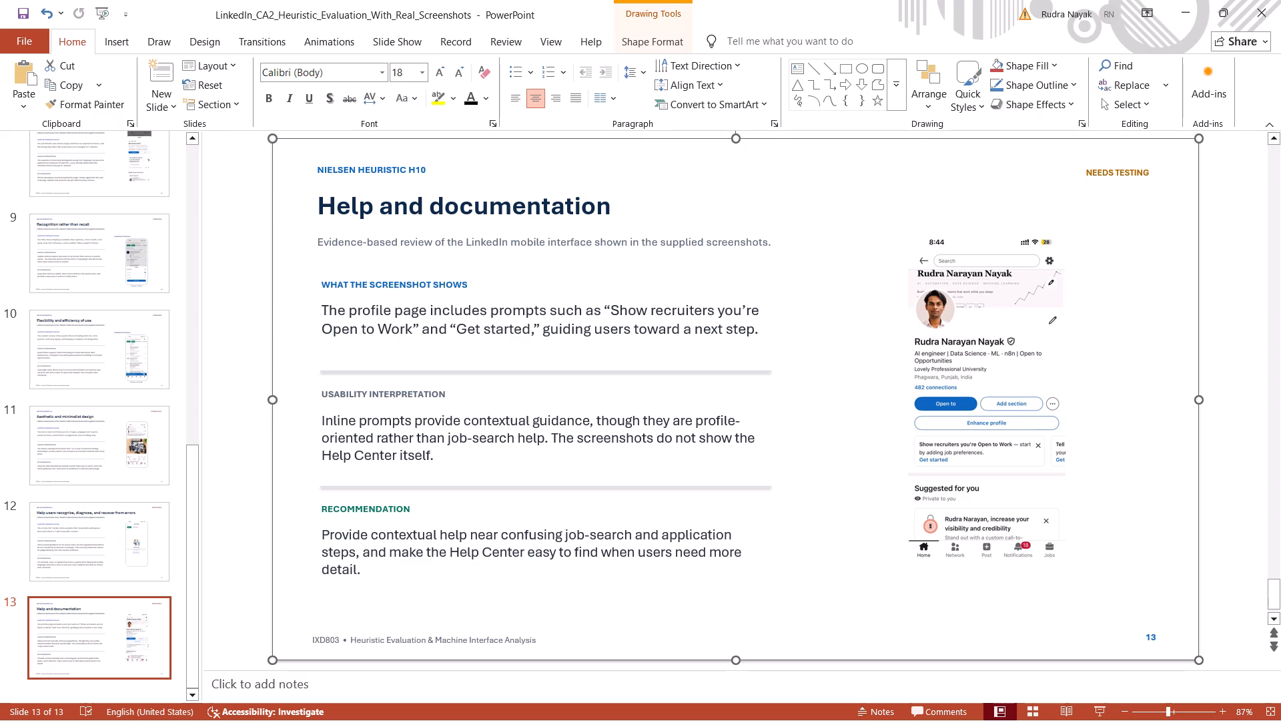
{"action": "key", "text": "Up"}
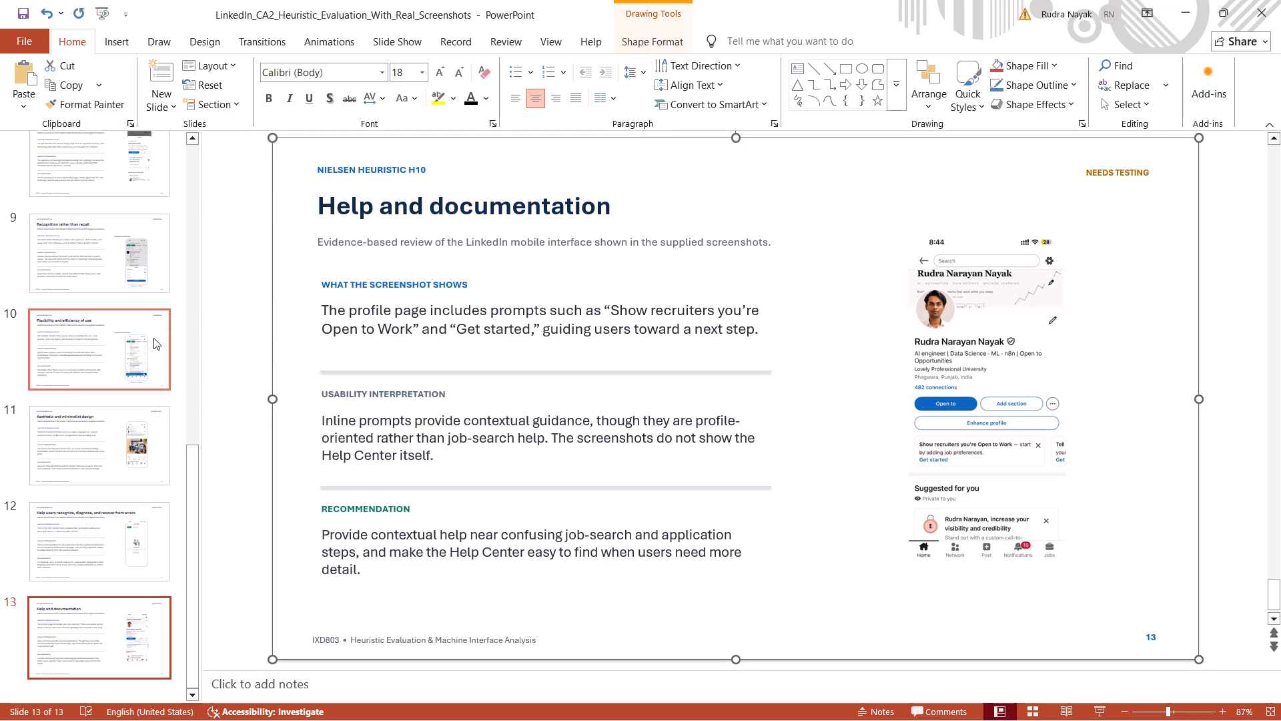
Review the deck from slide 1 through slide 9, checking for screenshots that still have frames, labels or captions.
{"action": "scroll", "coordinate": [153, 338], "scroll_direction": "up", "scroll_amount": 8}
{"action": "left_click", "coordinate": [122, 146]}
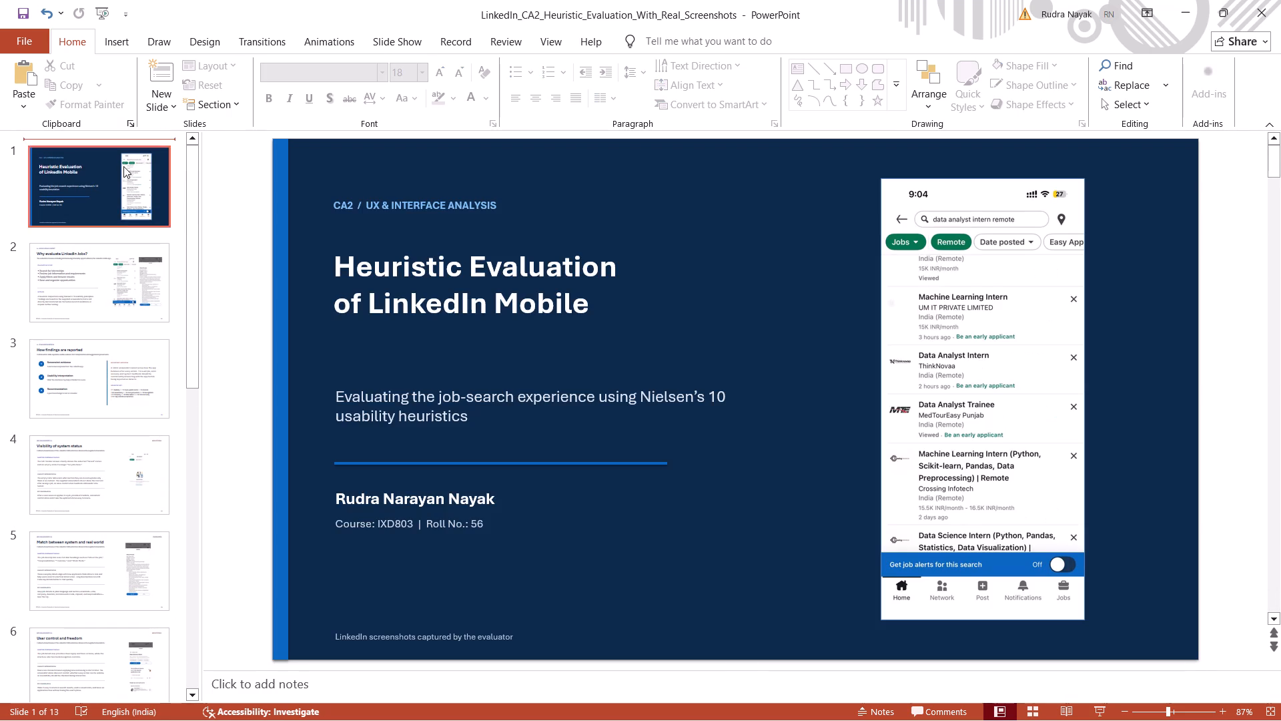
{"action": "left_click", "coordinate": [126, 282]}
{"action": "left_click", "coordinate": [138, 379]}
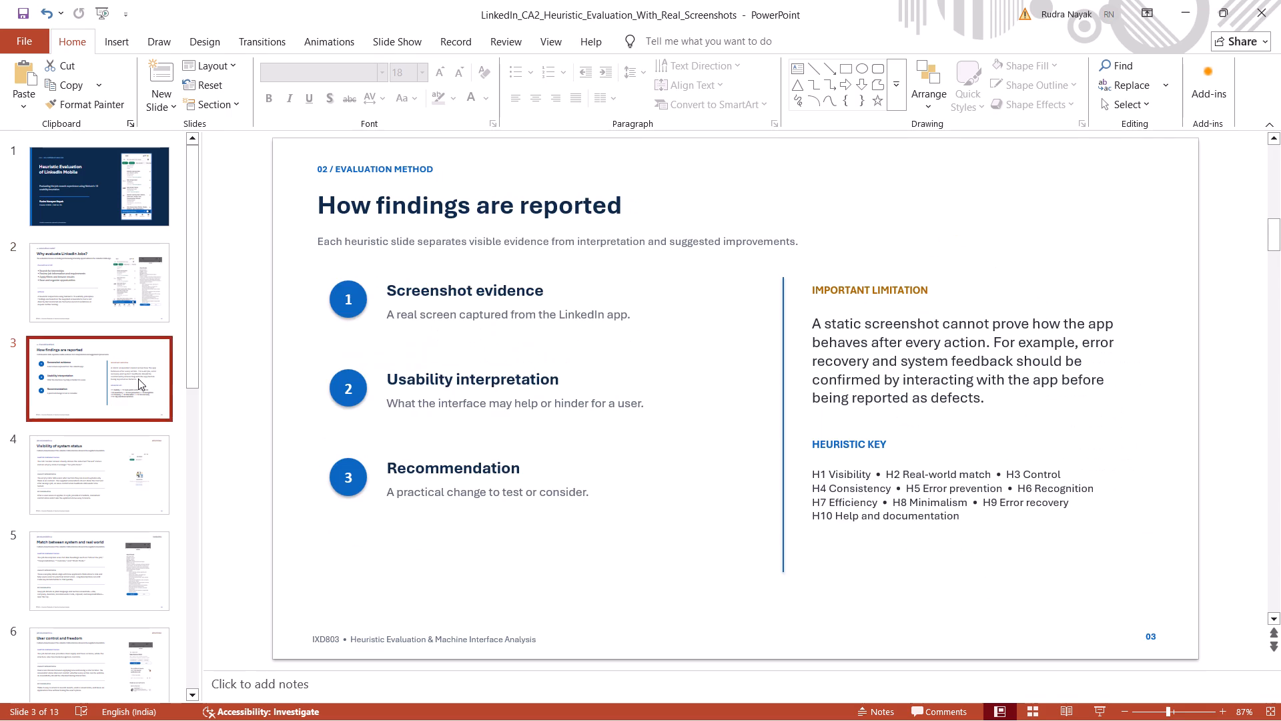
{"action": "left_click", "coordinate": [129, 469]}
{"action": "left_click", "coordinate": [123, 550]}
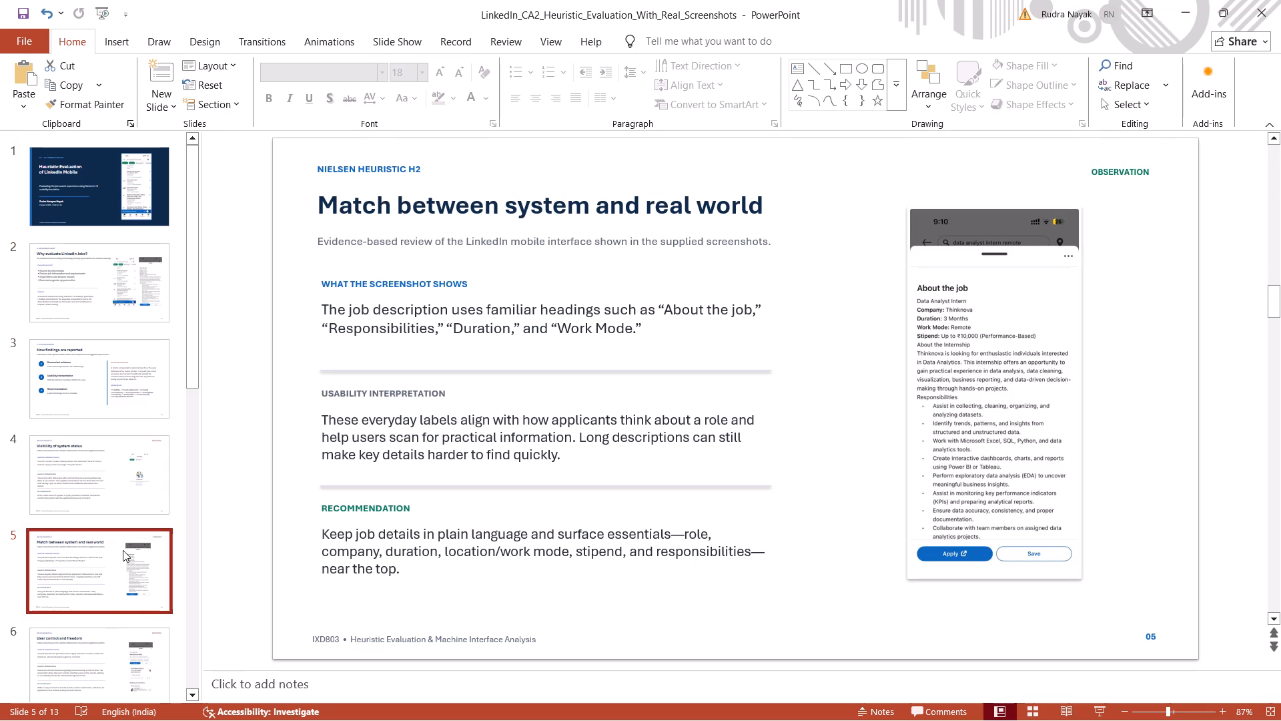
{"action": "left_click", "coordinate": [111, 616]}
{"action": "scroll", "coordinate": [111, 616], "scroll_direction": "down", "scroll_amount": 2}
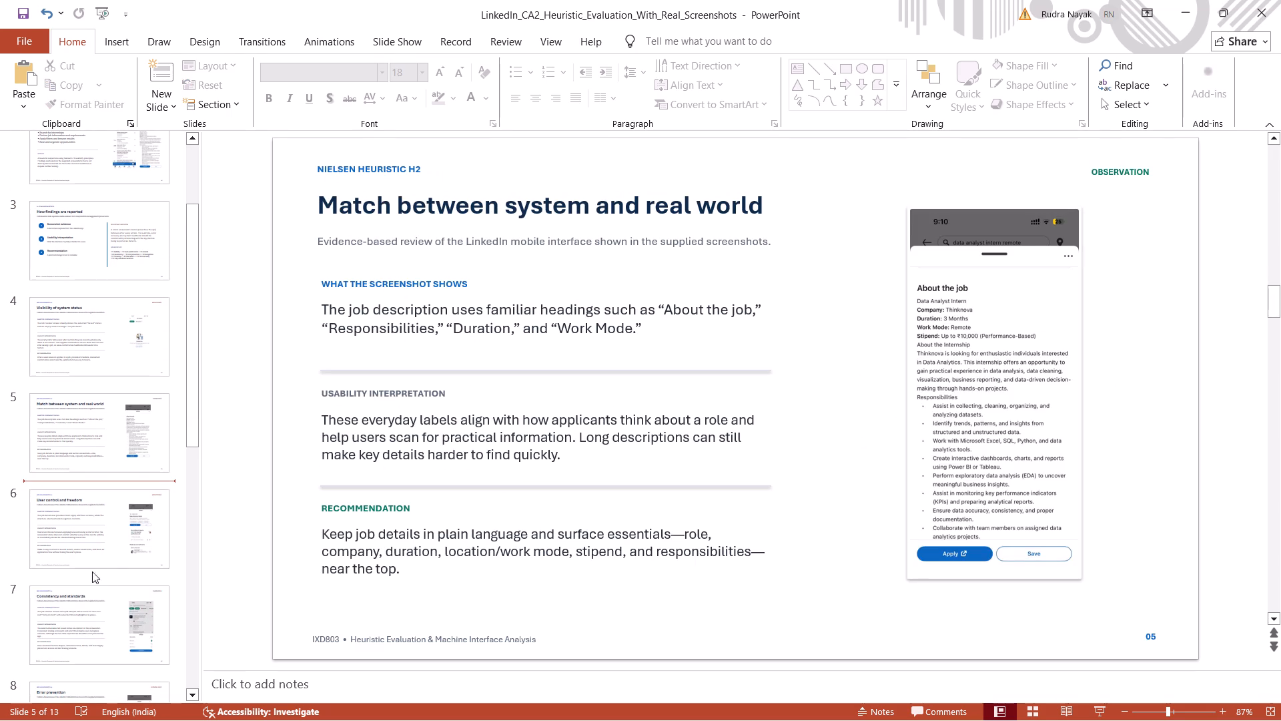
{"action": "left_click", "coordinate": [133, 560]}
{"action": "left_click", "coordinate": [123, 615]}
{"action": "scroll", "coordinate": [123, 615], "scroll_direction": "down", "scroll_amount": 1}
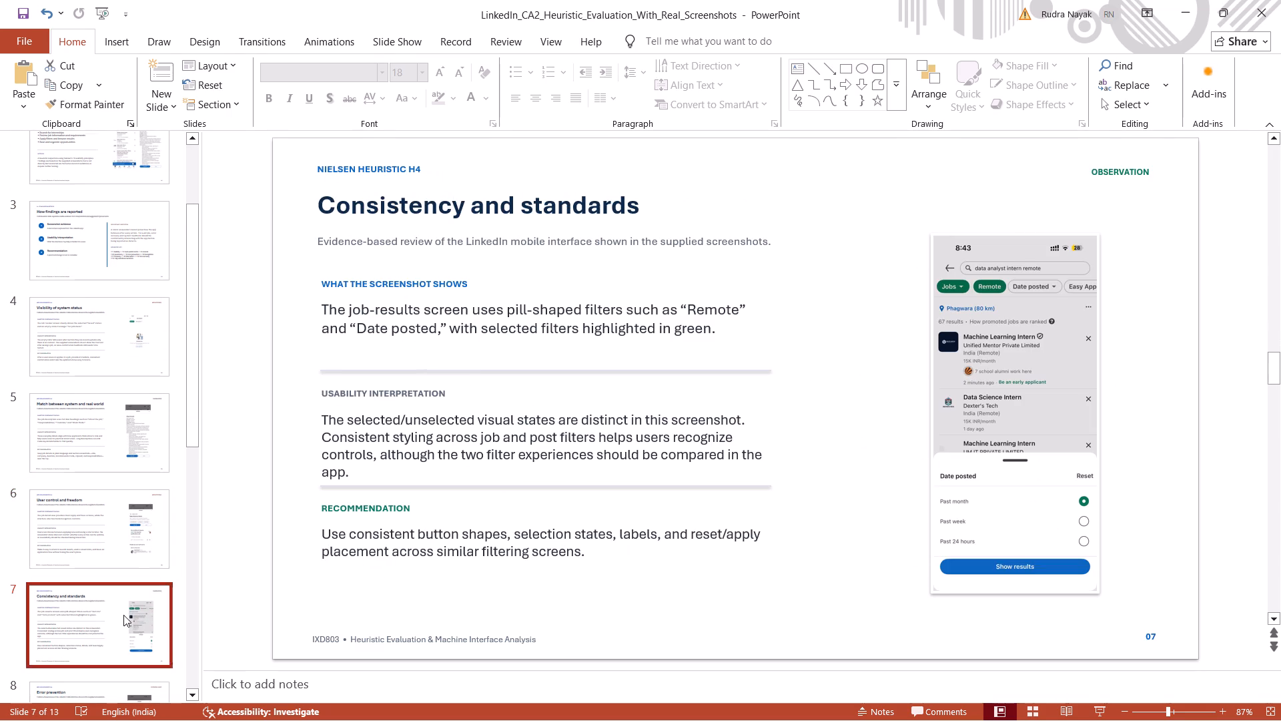
{"action": "scroll", "coordinate": [123, 615], "scroll_direction": "down", "scroll_amount": 1}
{"action": "left_click", "coordinate": [129, 513]}
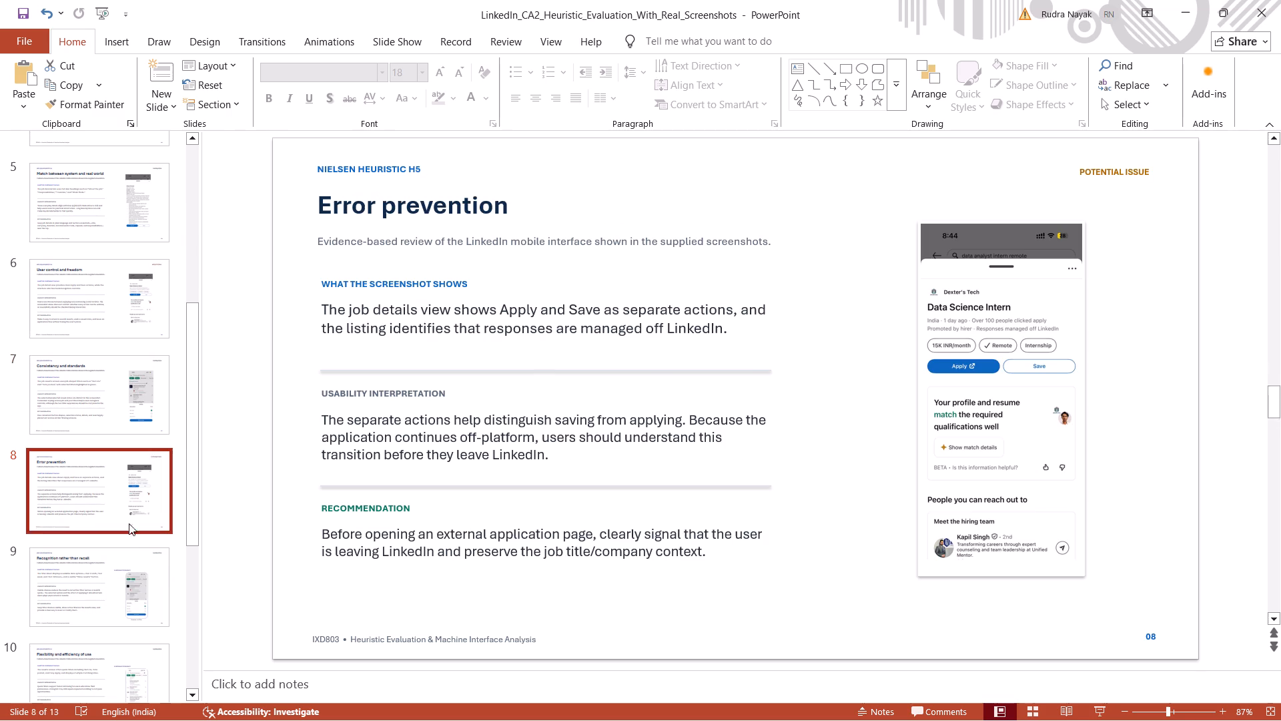
{"action": "left_click", "coordinate": [123, 571]}
{"action": "scroll", "coordinate": [123, 571], "scroll_direction": "down", "scroll_amount": 1}
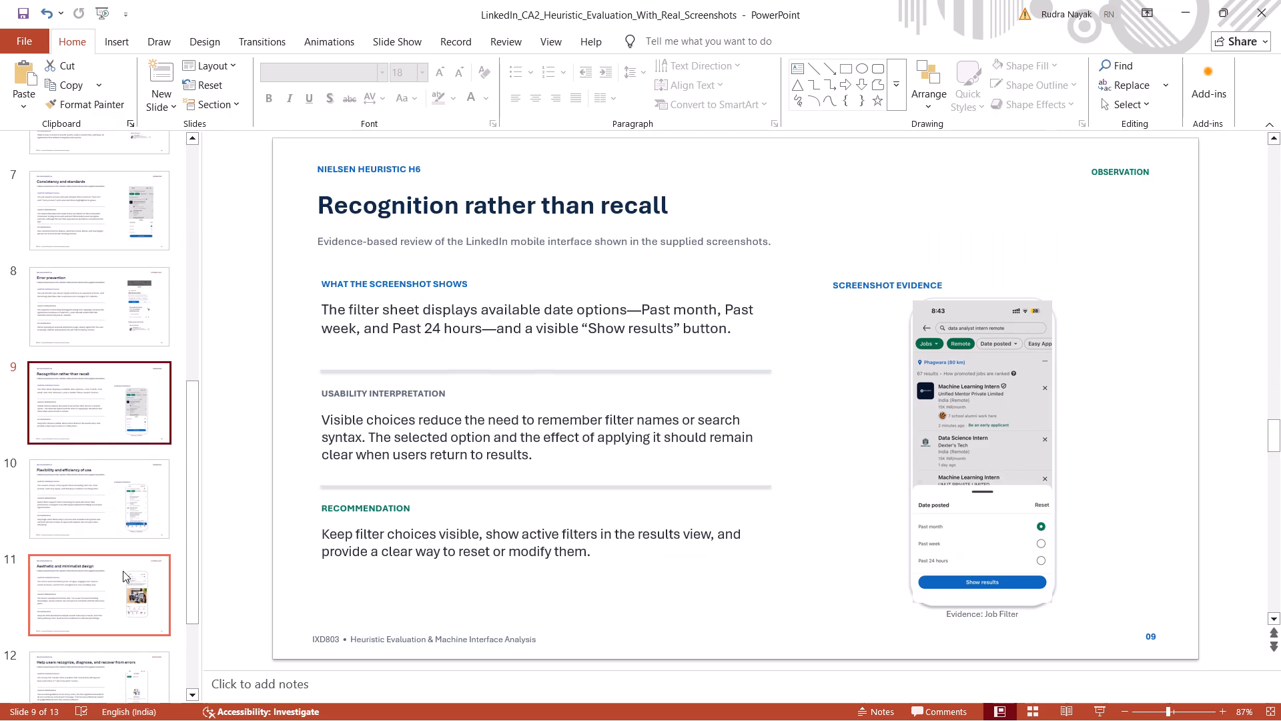
Delete the "SCREENSHOT EVIDENCE" label and the "Evidence: Job Filter" caption on slide 9.
{"action": "left_click", "coordinate": [915, 275]}
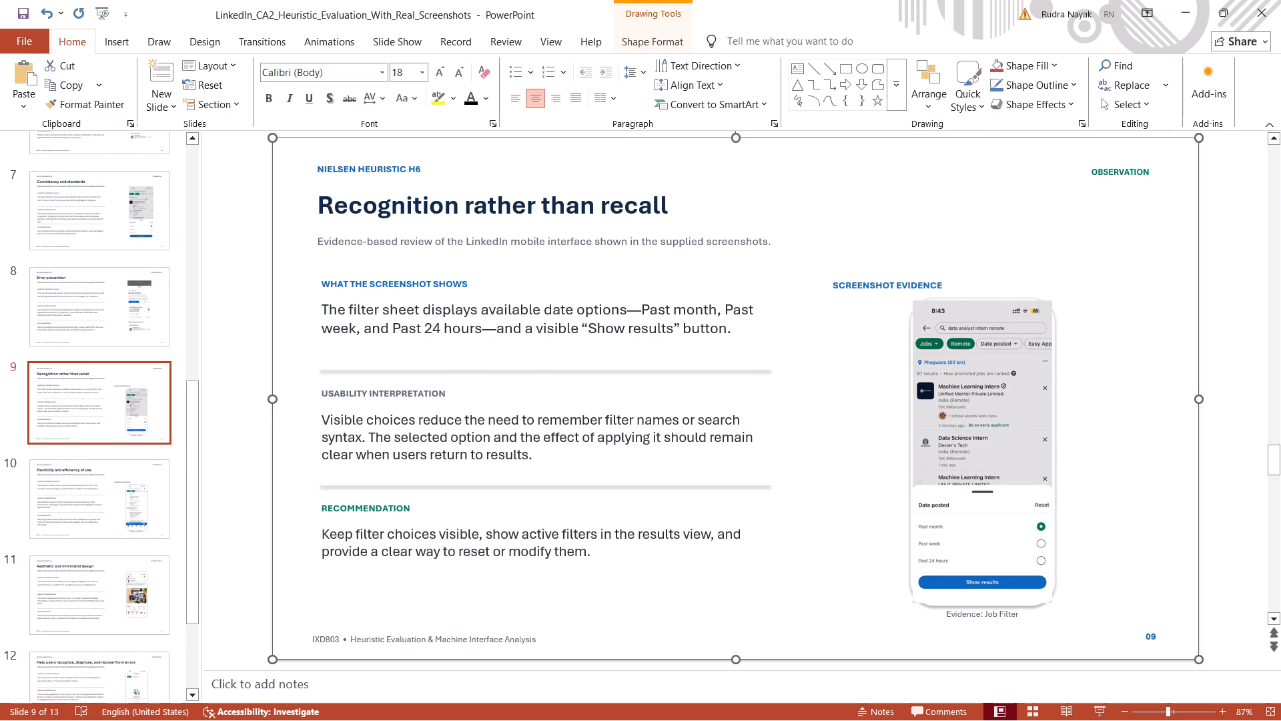
{"action": "left_click", "coordinate": [909, 282]}
{"action": "left_click", "coordinate": [961, 287]}
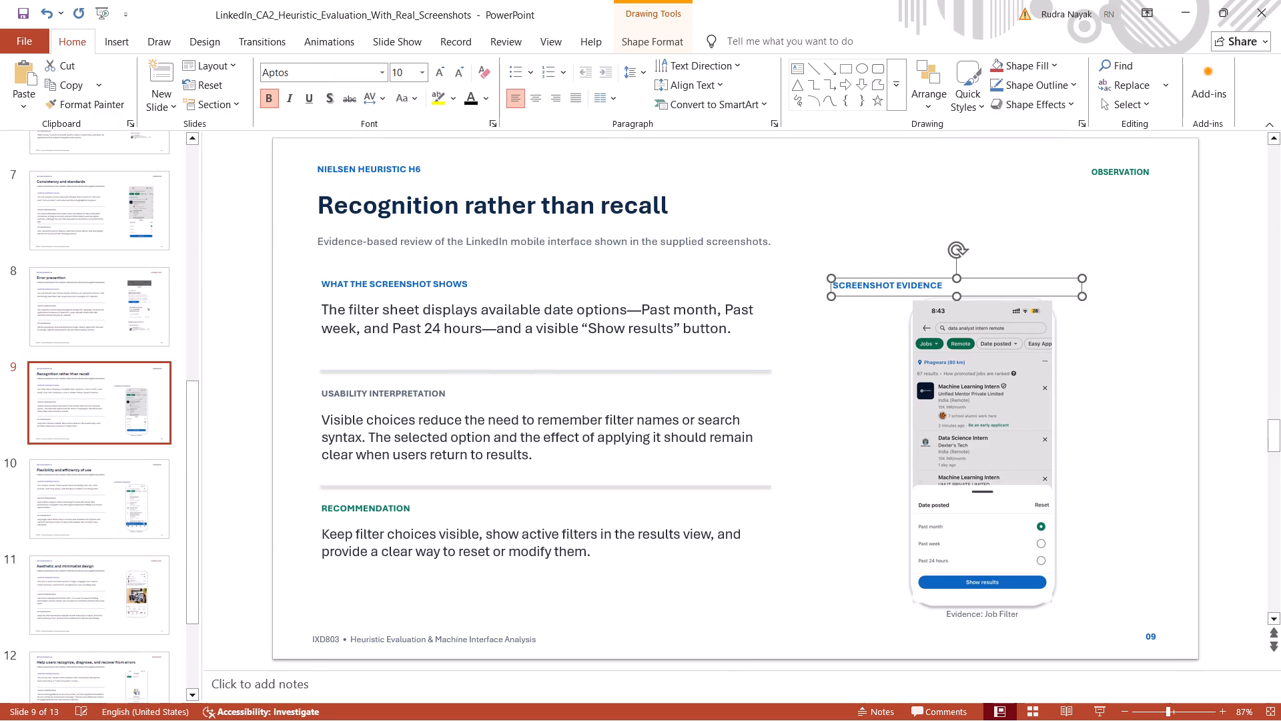
{"action": "left_click", "coordinate": [980, 611]}
{"action": "left_click", "coordinate": [1021, 622]}
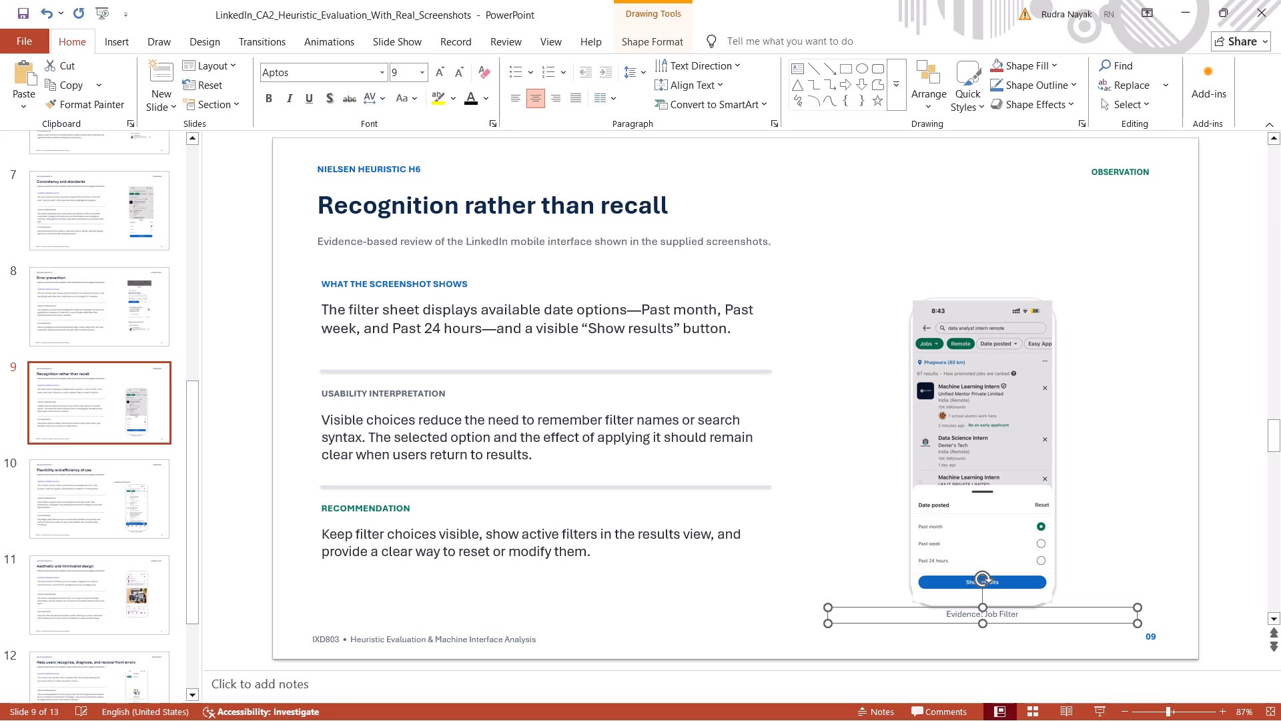
Enlarge the job filter screenshot on slide 9 and shift it sideways off its rounded frame.
{"action": "left_click", "coordinate": [995, 503]}
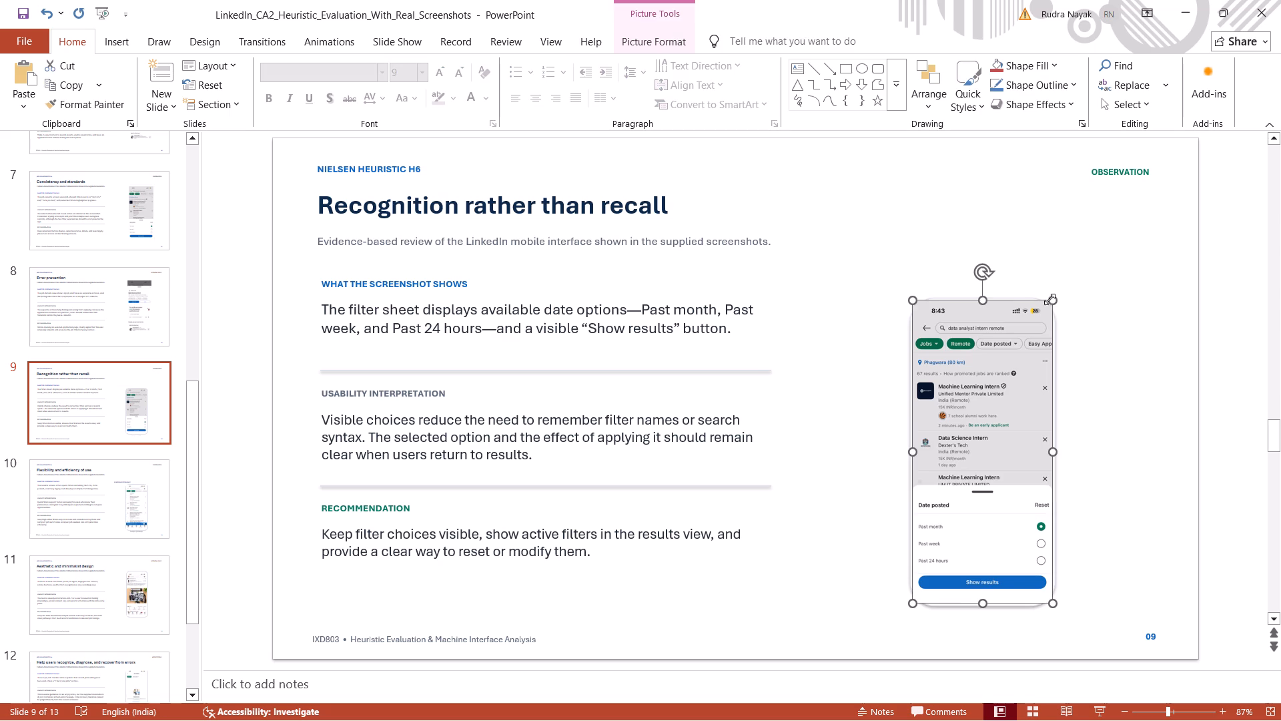
{"action": "left_click_drag", "start_coordinate": [1053, 302], "coordinate": [1066, 266]}
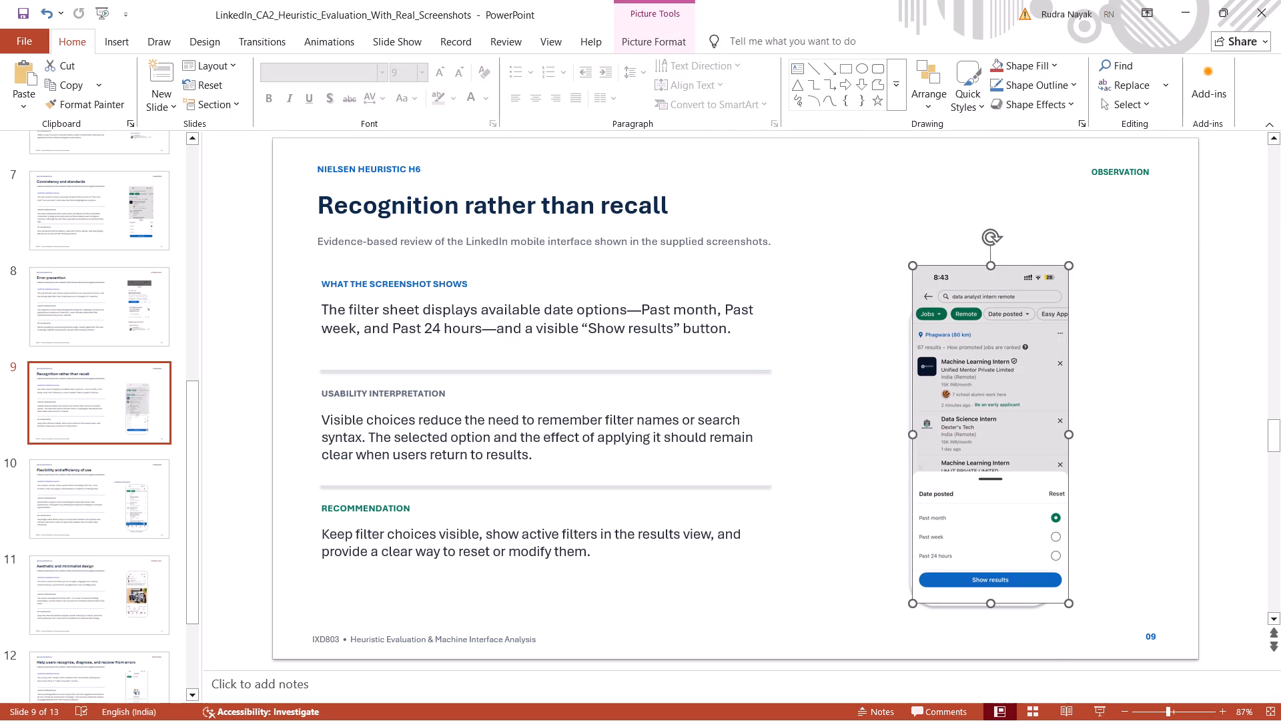
{"action": "left_click_drag", "start_coordinate": [970, 335], "coordinate": [1017, 332]}
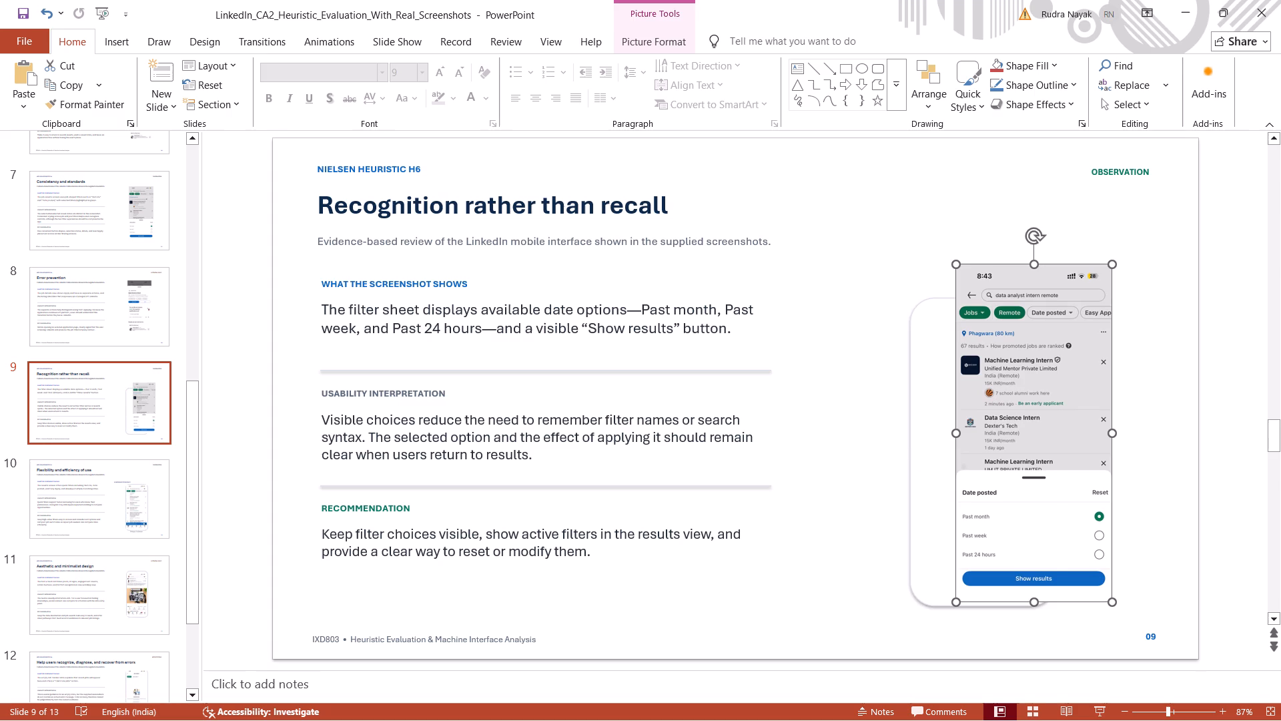
Delete the empty rounded frame on slide 9 and move the job filter screenshot up and inward toward the text.
{"action": "left_click", "coordinate": [919, 354]}
{"action": "key", "text": "Delete"}
{"action": "left_click_drag", "start_coordinate": [1031, 372], "coordinate": [1009, 366]}
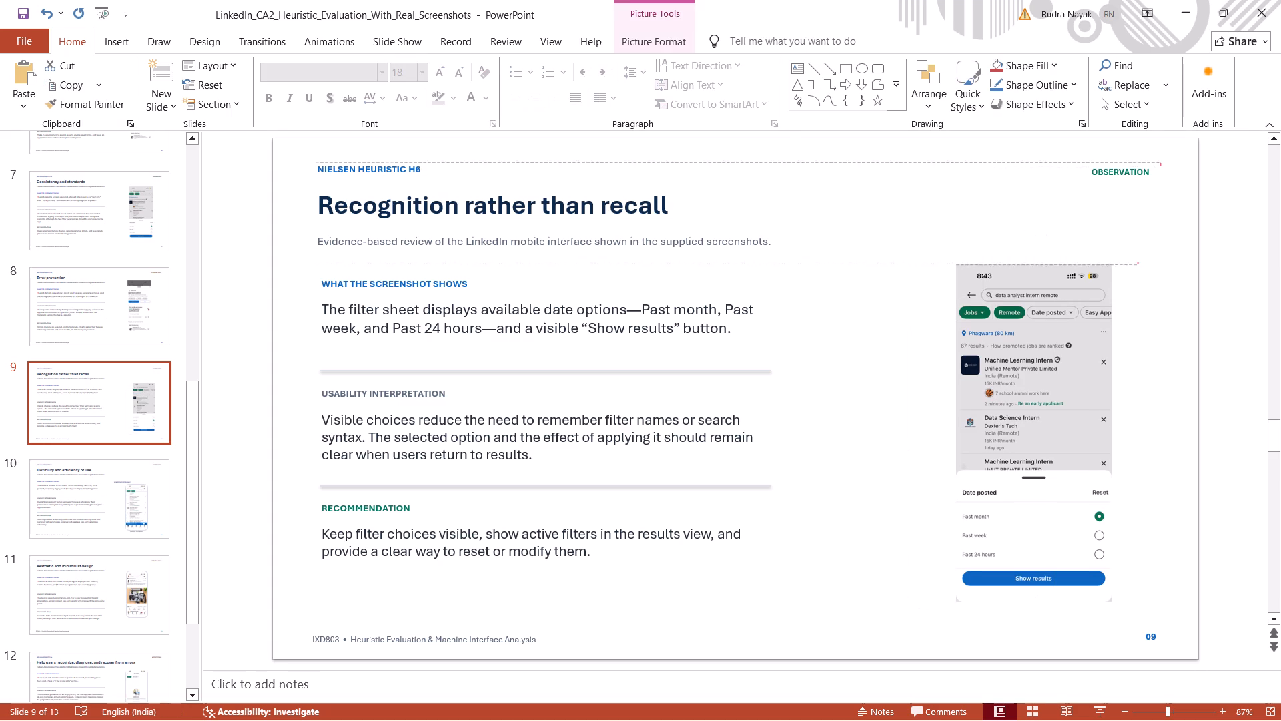
{"action": "left_click_drag", "start_coordinate": [1009, 366], "coordinate": [967, 344]}
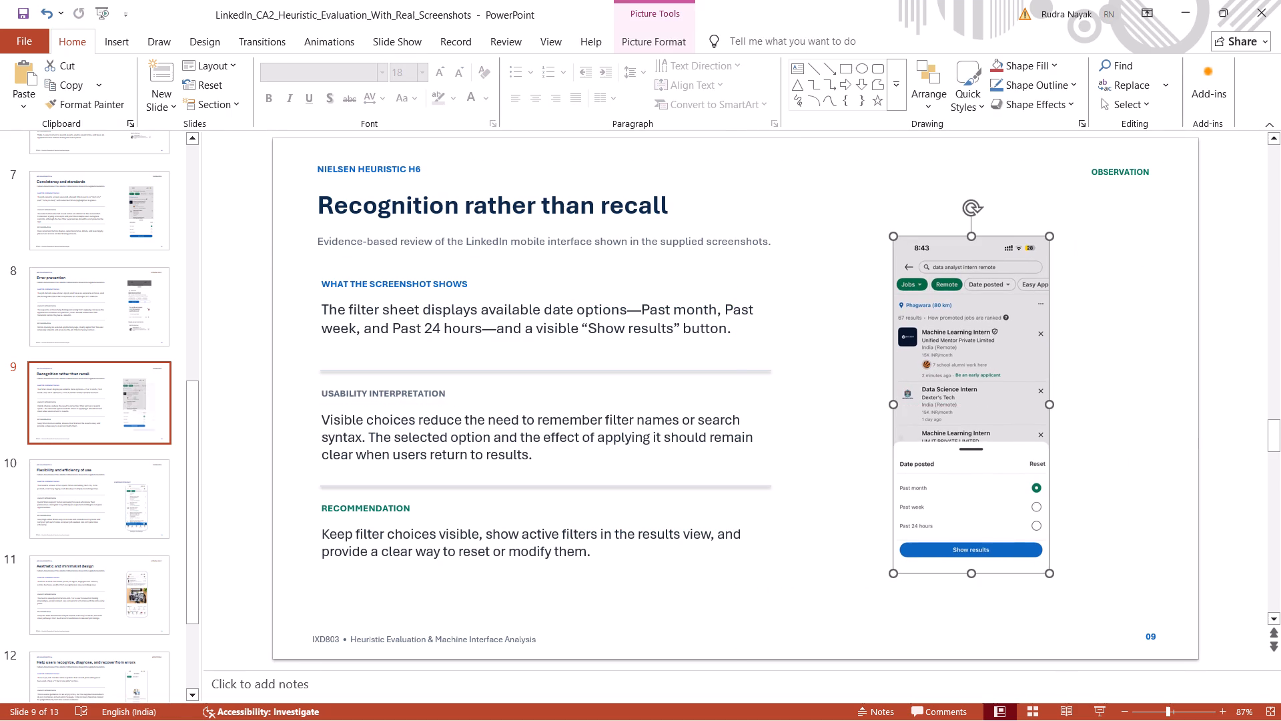
Apply the green theme quick style with a white outline and shadow to the job filter screenshot on slide 9.
{"action": "left_click", "coordinate": [964, 100]}
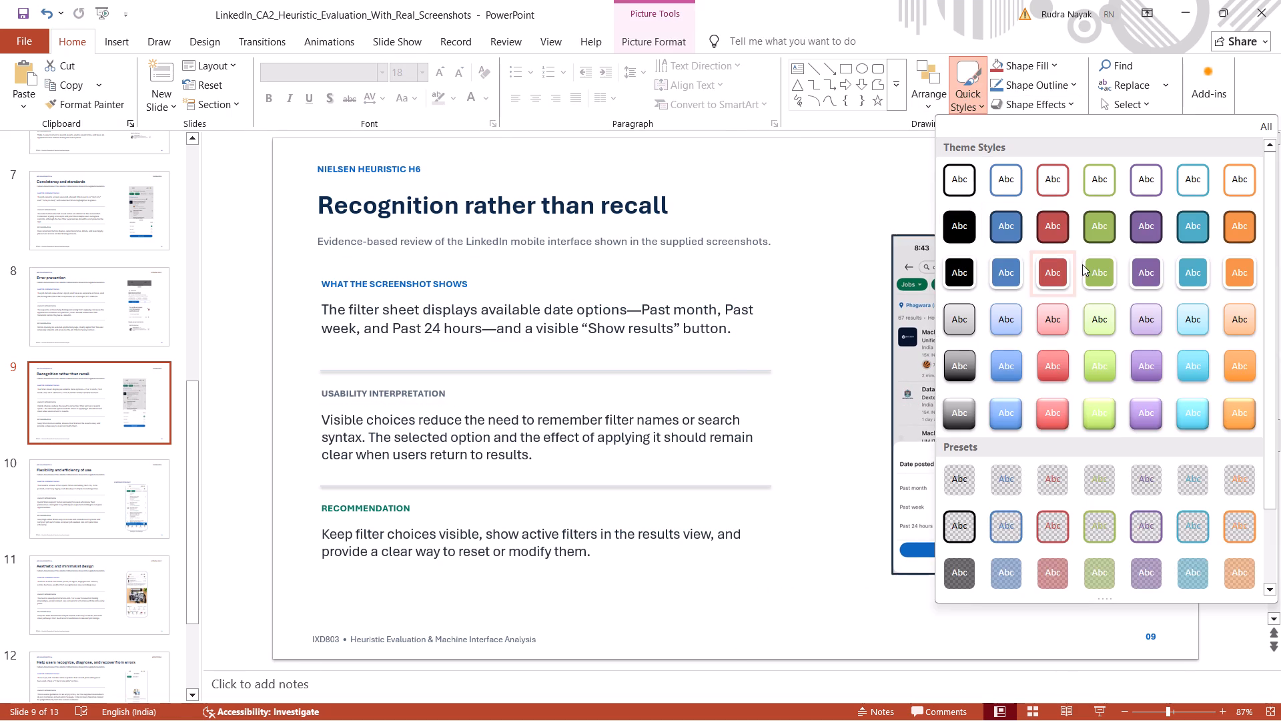
{"action": "left_click", "coordinate": [1088, 268]}
{"action": "left_click", "coordinate": [883, 289]}
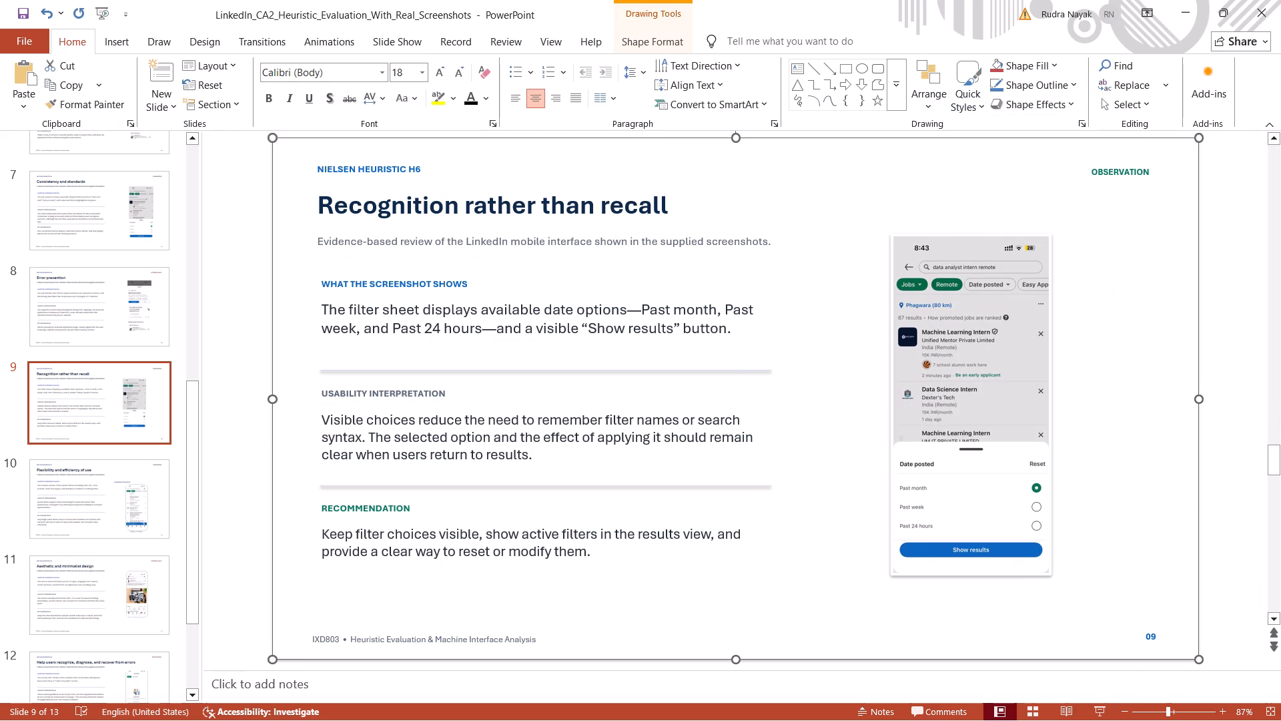
{"action": "key", "text": "Down"}
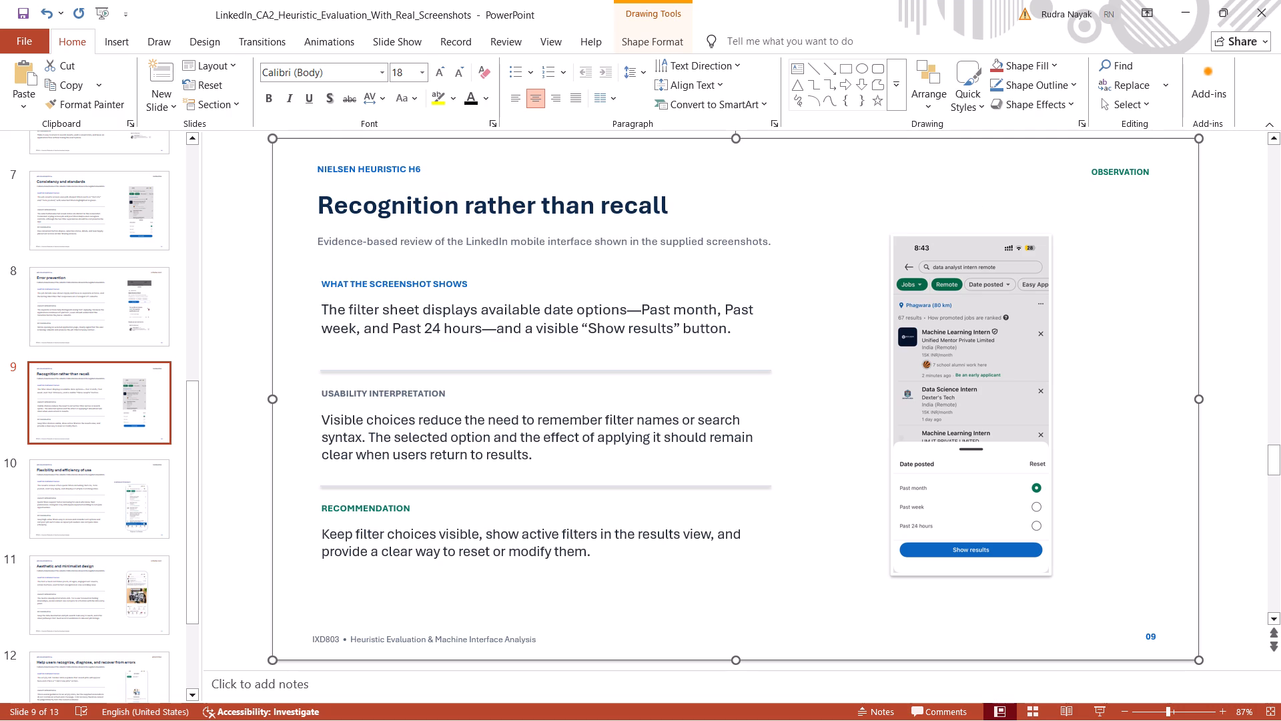
Delete the "SCREENSHOT EVIDENCE" label and the "Evidence: Job Results" caption on slide 10.
{"action": "left_click", "coordinate": [127, 498]}
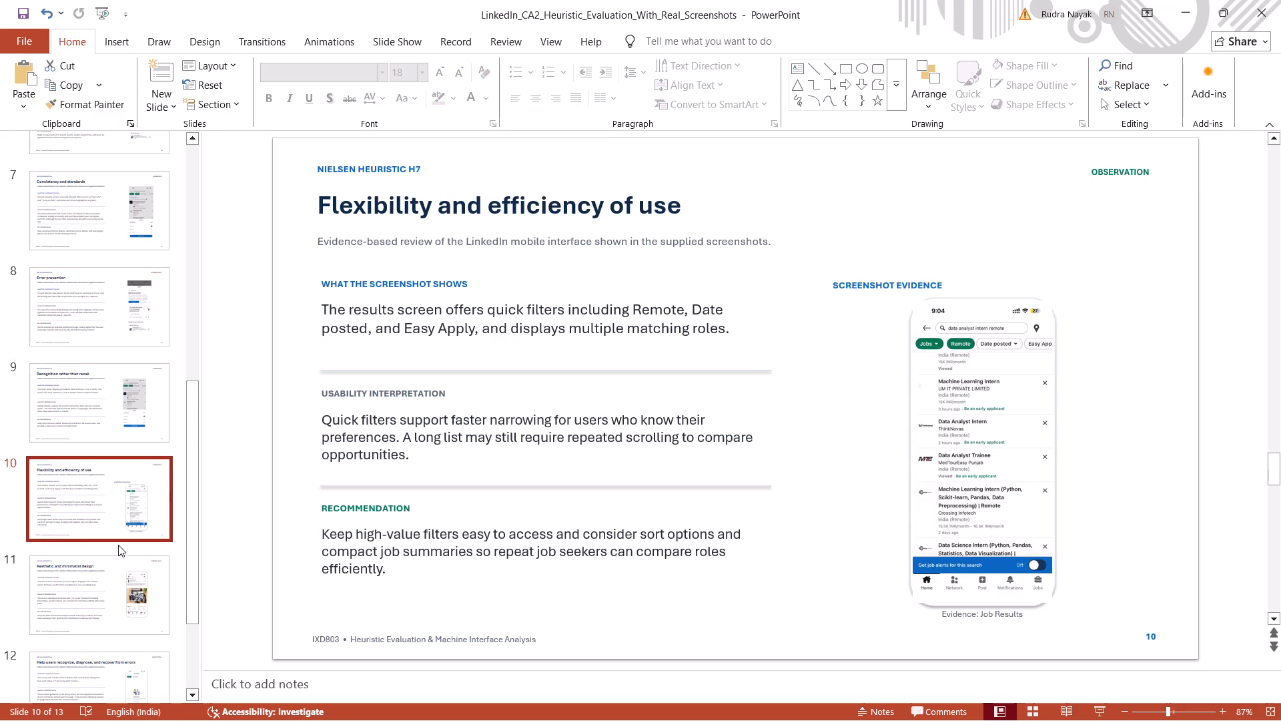
{"action": "left_click", "coordinate": [892, 306]}
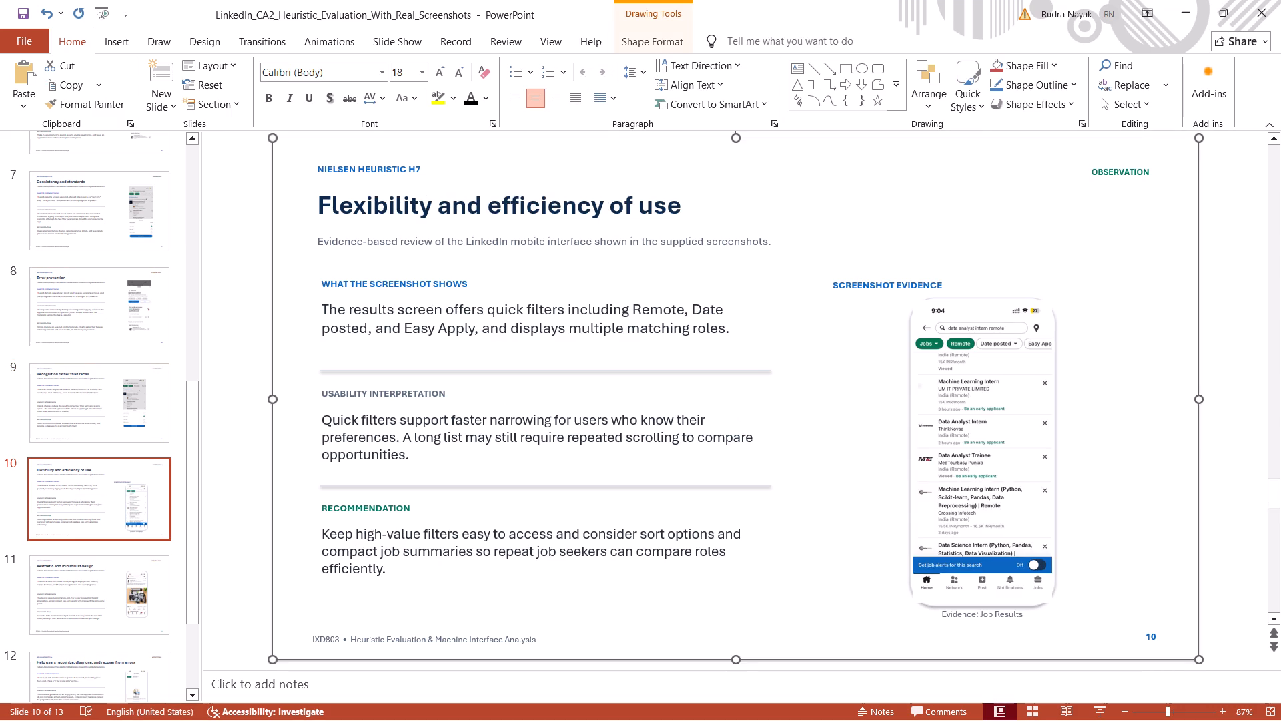
{"action": "left_click", "coordinate": [895, 288]}
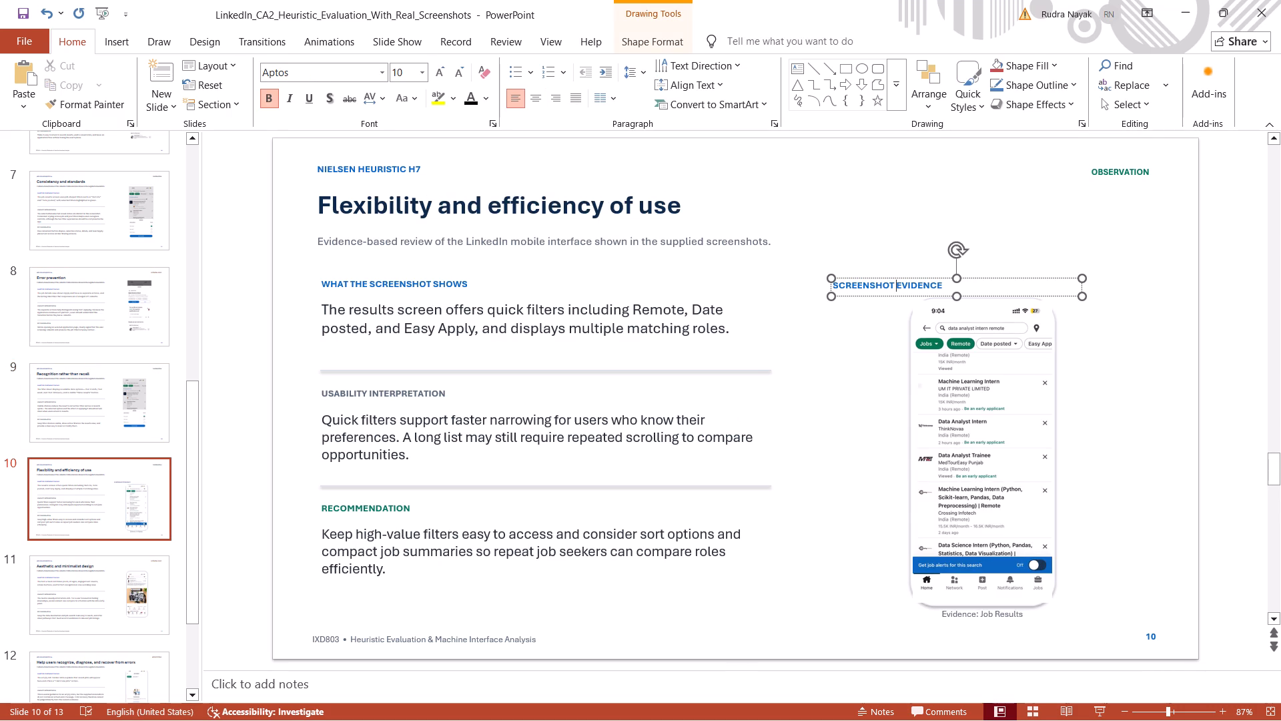
{"action": "left_click", "coordinate": [902, 295]}
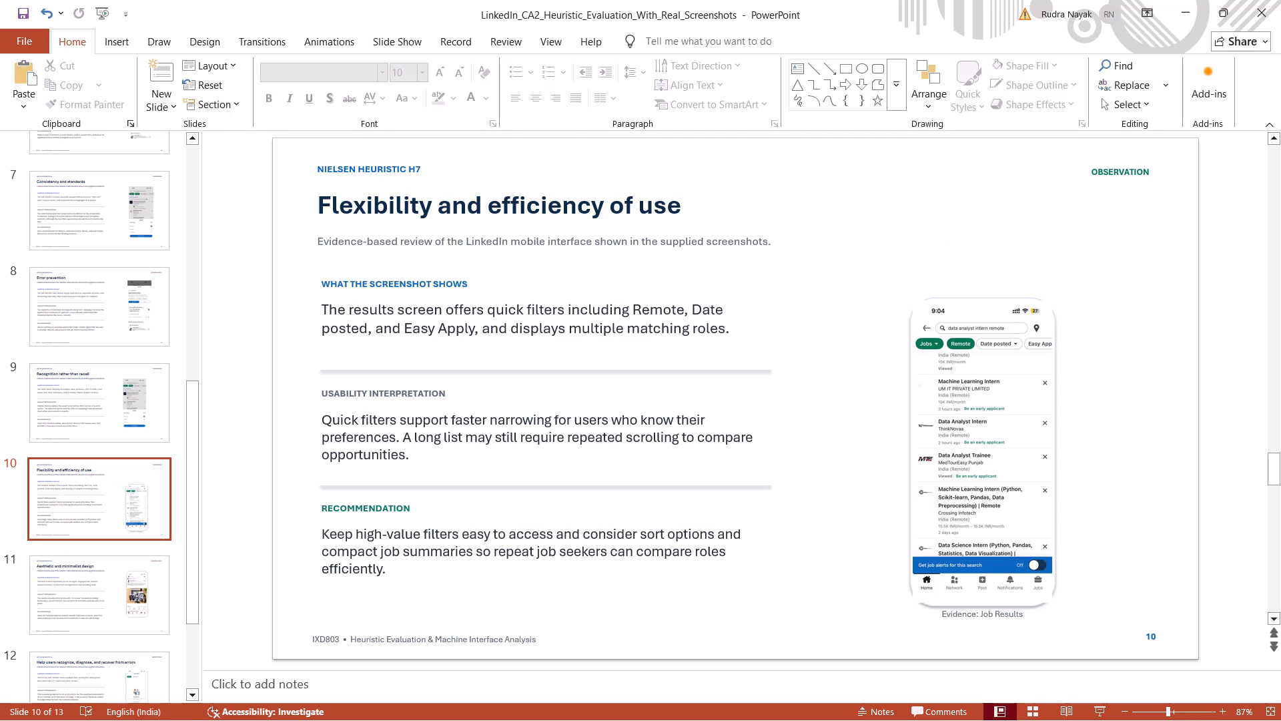
{"action": "left_click", "coordinate": [978, 617]}
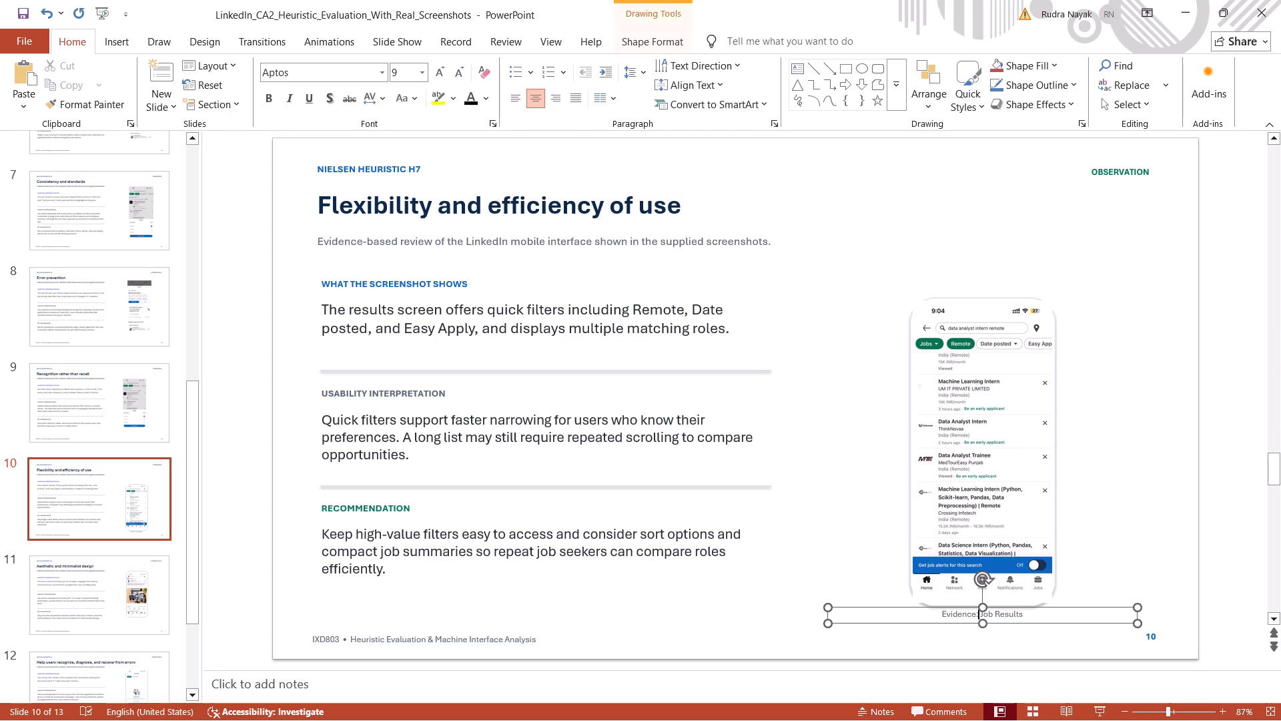
{"action": "left_click", "coordinate": [1033, 624]}
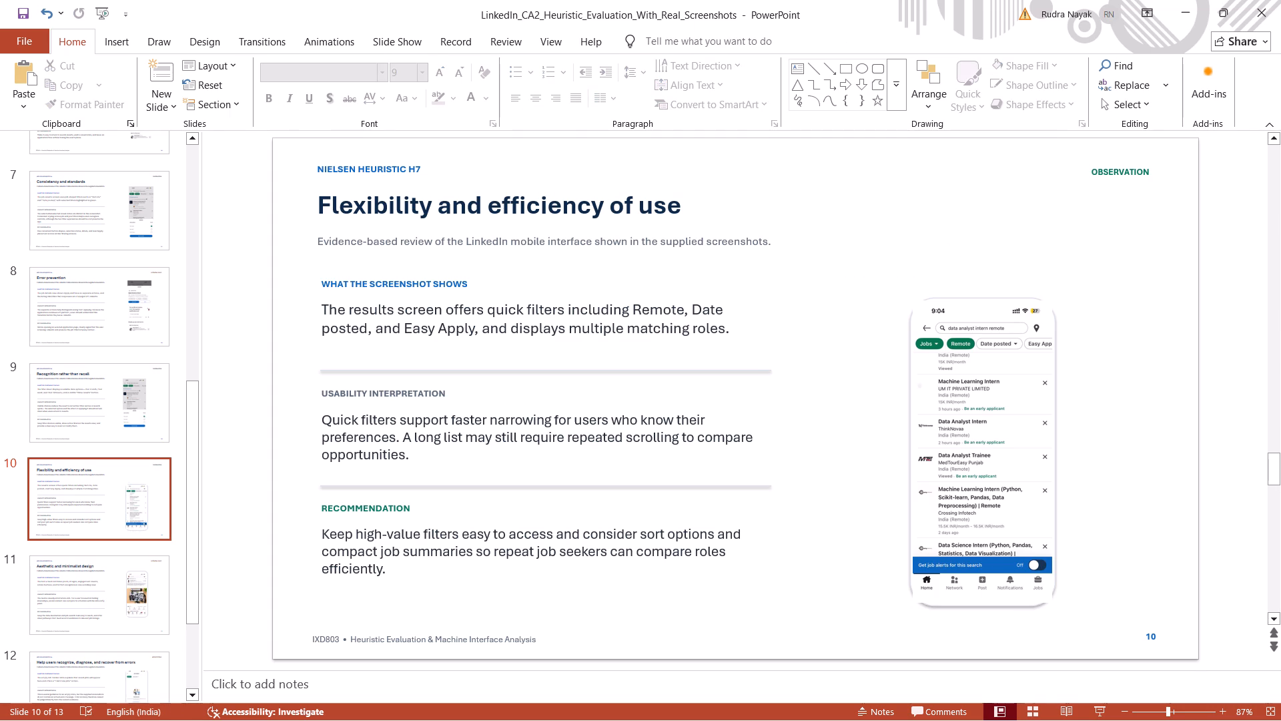
Move the job results screenshot on slide 10 up and enlarge it, and delete the rounded frame behind it.
{"action": "left_click_drag", "start_coordinate": [999, 496], "coordinate": [974, 423]}
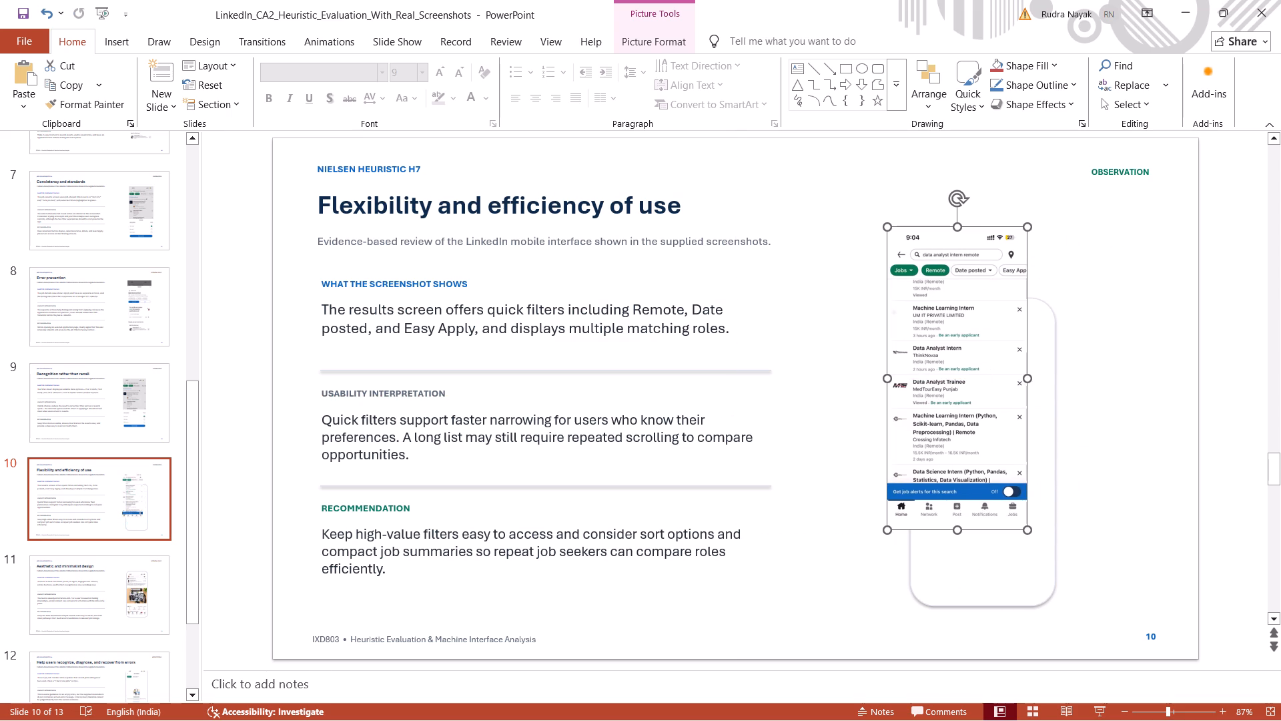
{"action": "left_click_drag", "start_coordinate": [1029, 529], "coordinate": [1067, 548]}
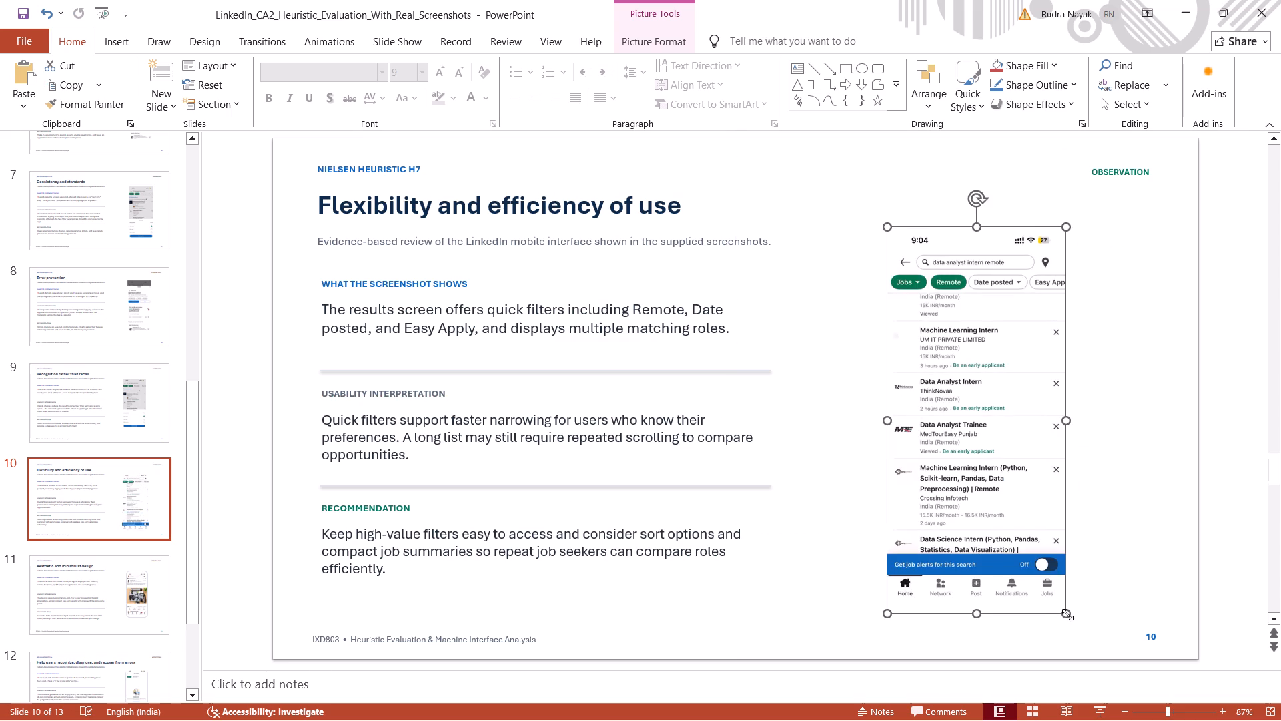
{"action": "left_click_drag", "start_coordinate": [1067, 614], "coordinate": [1054, 591]}
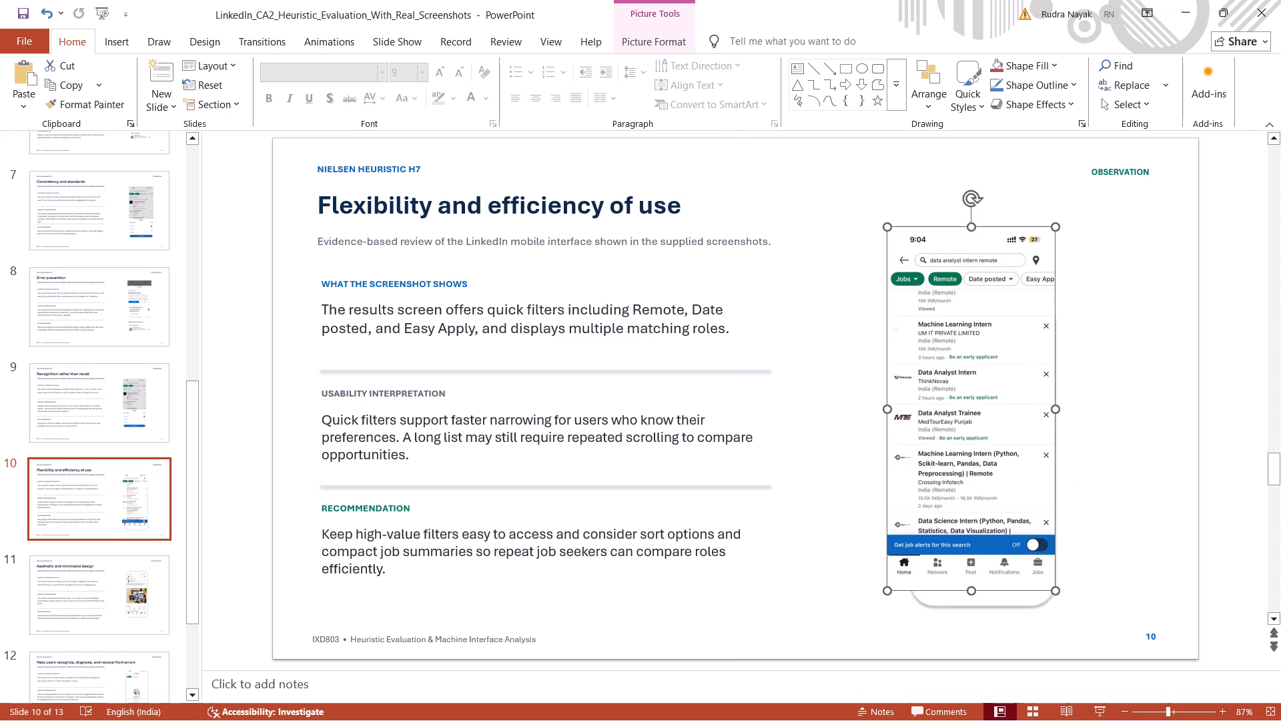
{"action": "left_click", "coordinate": [1023, 596]}
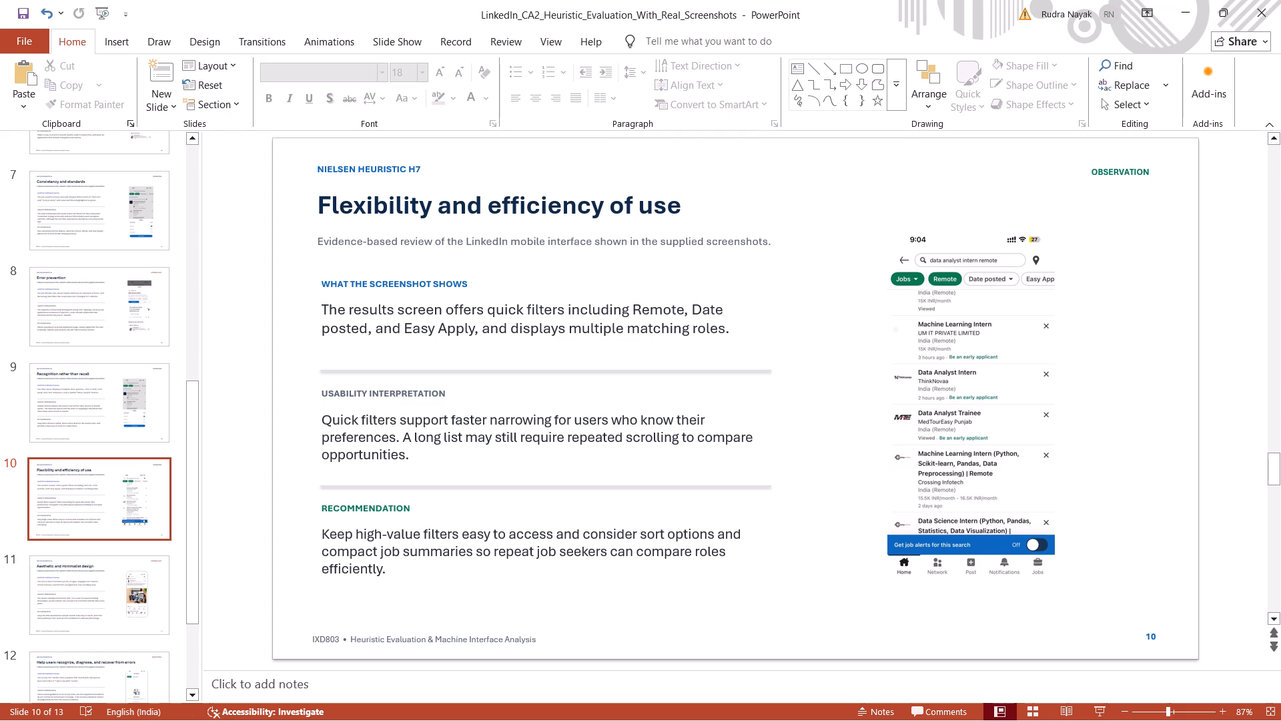
Apply the green theme quick style with a white outline and shadow to the job results screenshot on slide 10.
{"action": "left_click", "coordinate": [1001, 396]}
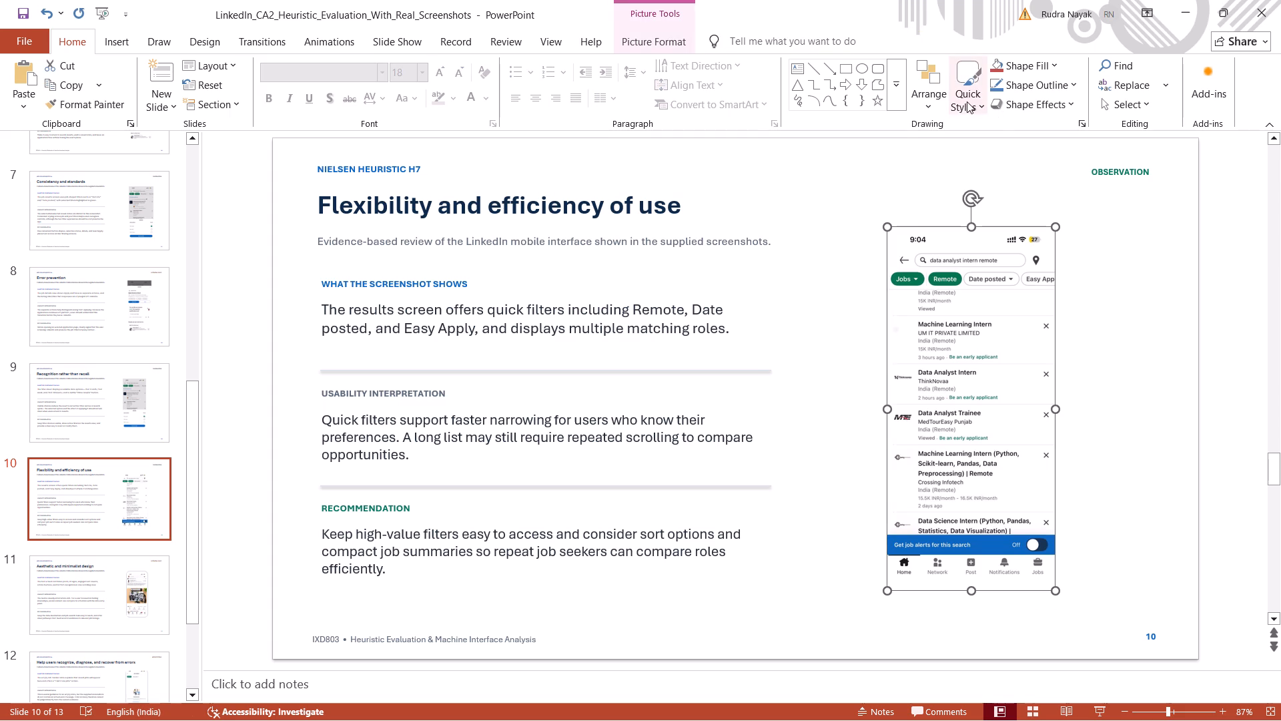
{"action": "left_click", "coordinate": [967, 101]}
{"action": "left_click", "coordinate": [1098, 284]}
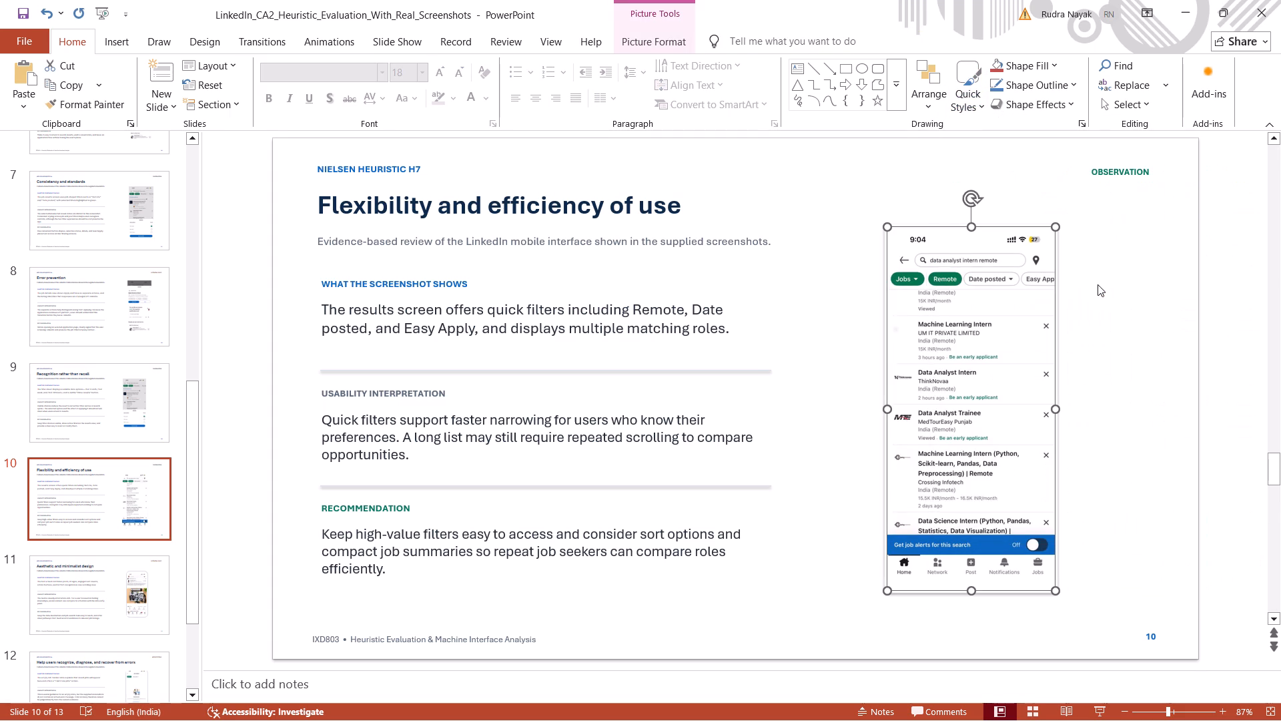
{"action": "left_click", "coordinate": [801, 403]}
Open slide 11, "Aesthetic and minimalist design".
{"action": "left_click", "coordinate": [121, 624]}
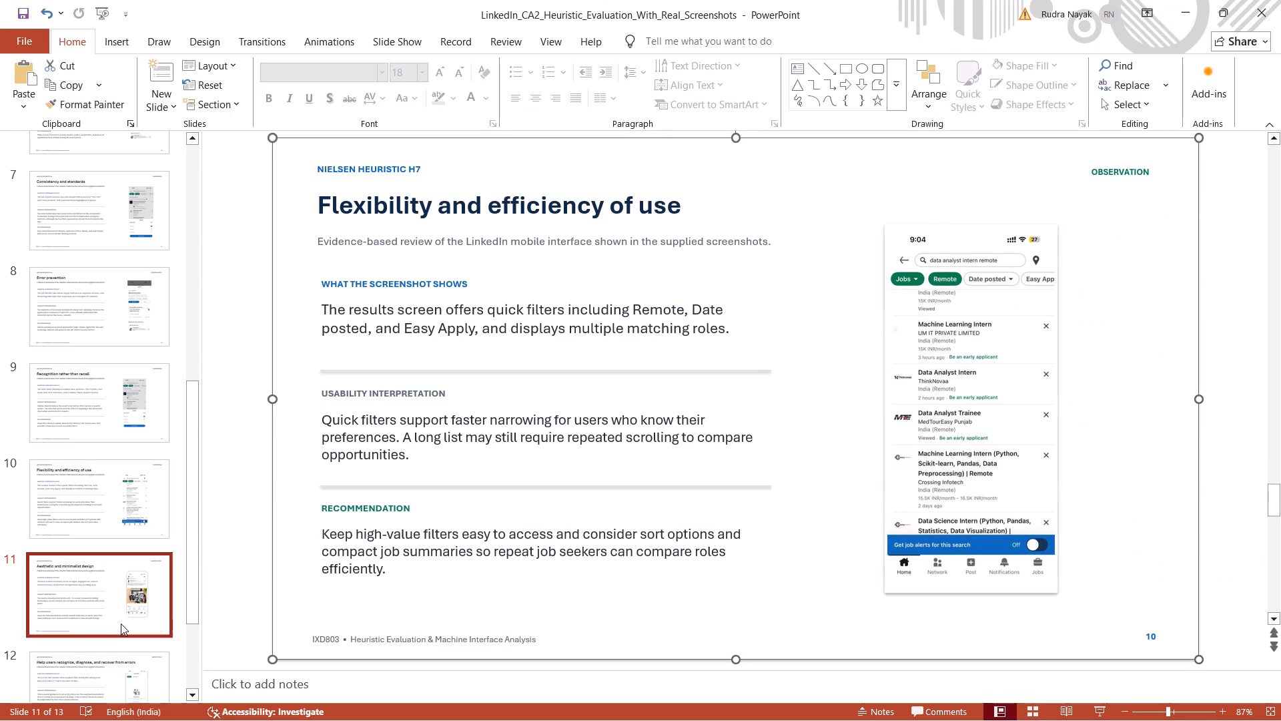
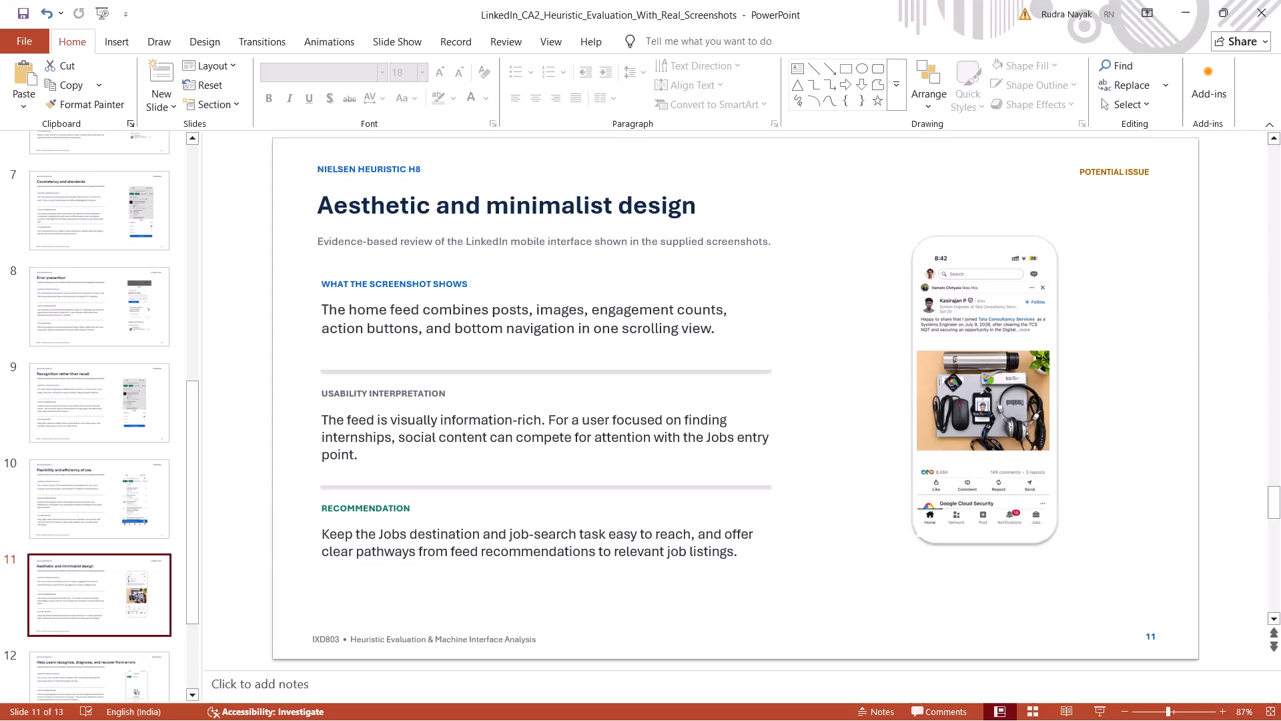
Apply the green theme quick style with a white outline and shadow to the profile screenshot on slide 13, "Help and documentation".
{"action": "left_click", "coordinate": [145, 655]}
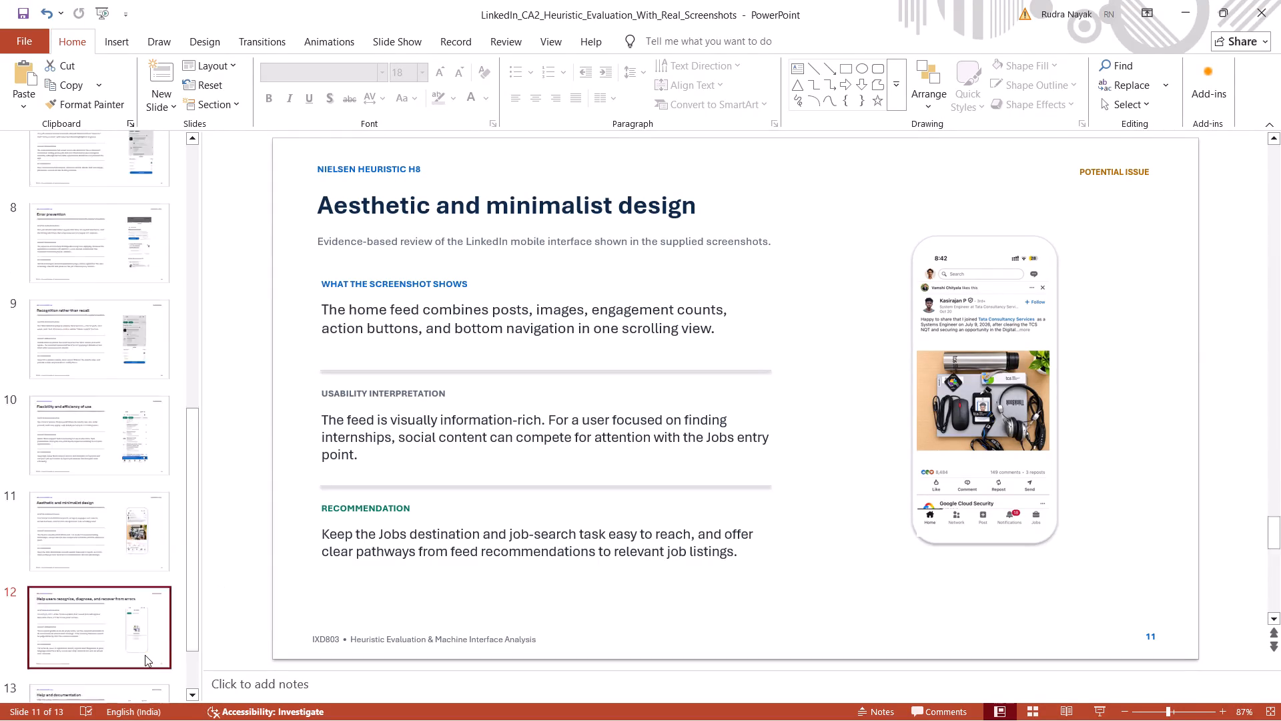
{"action": "key", "text": "Down"}
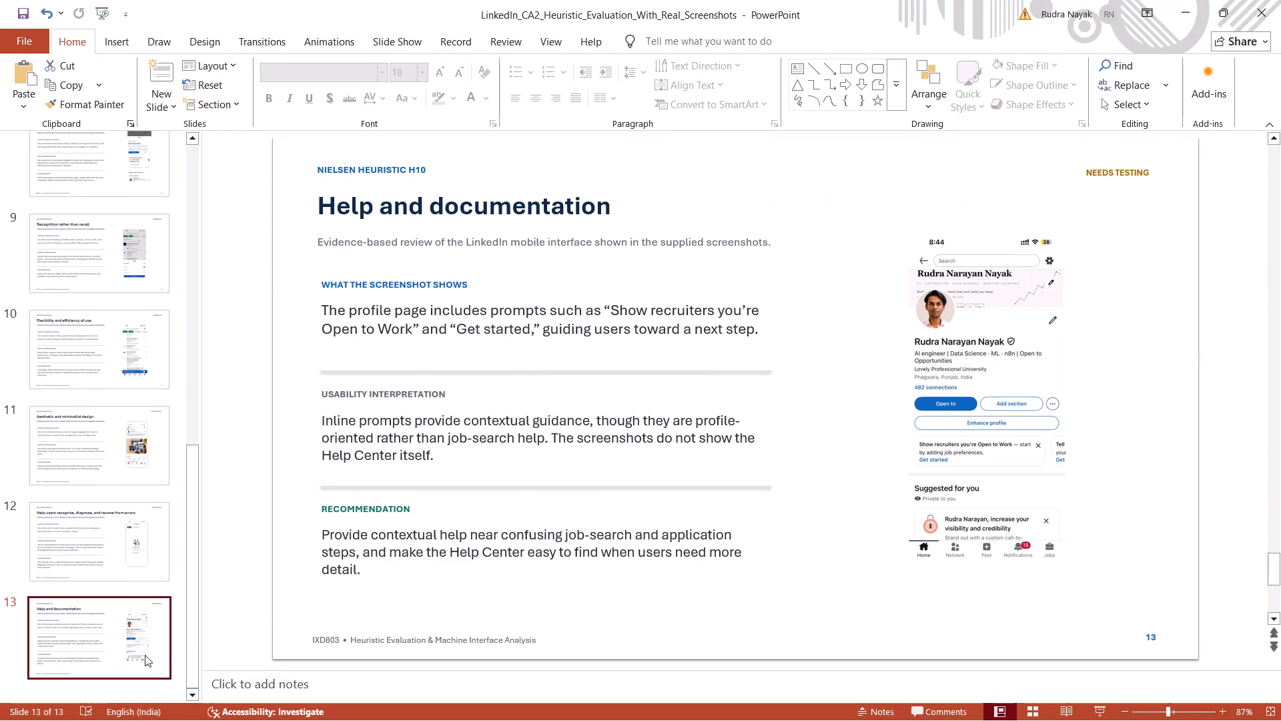
{"action": "left_click", "coordinate": [987, 321]}
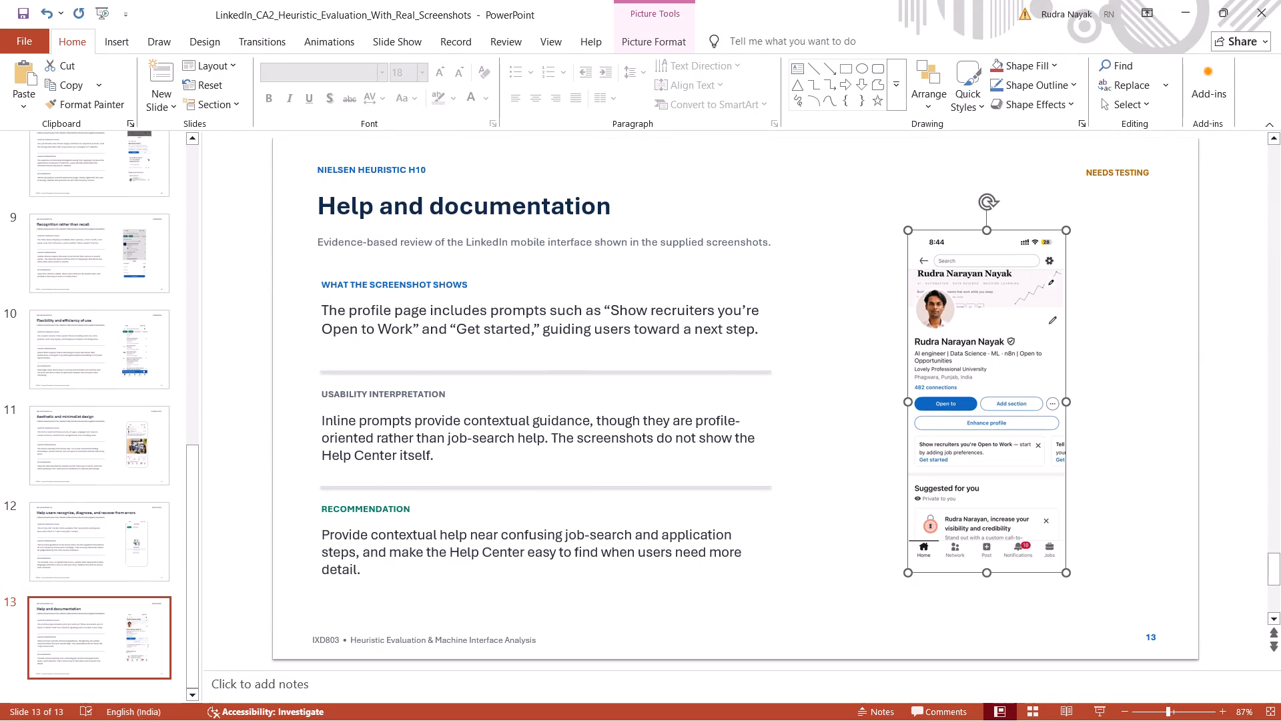
{"action": "left_click", "coordinate": [969, 95]}
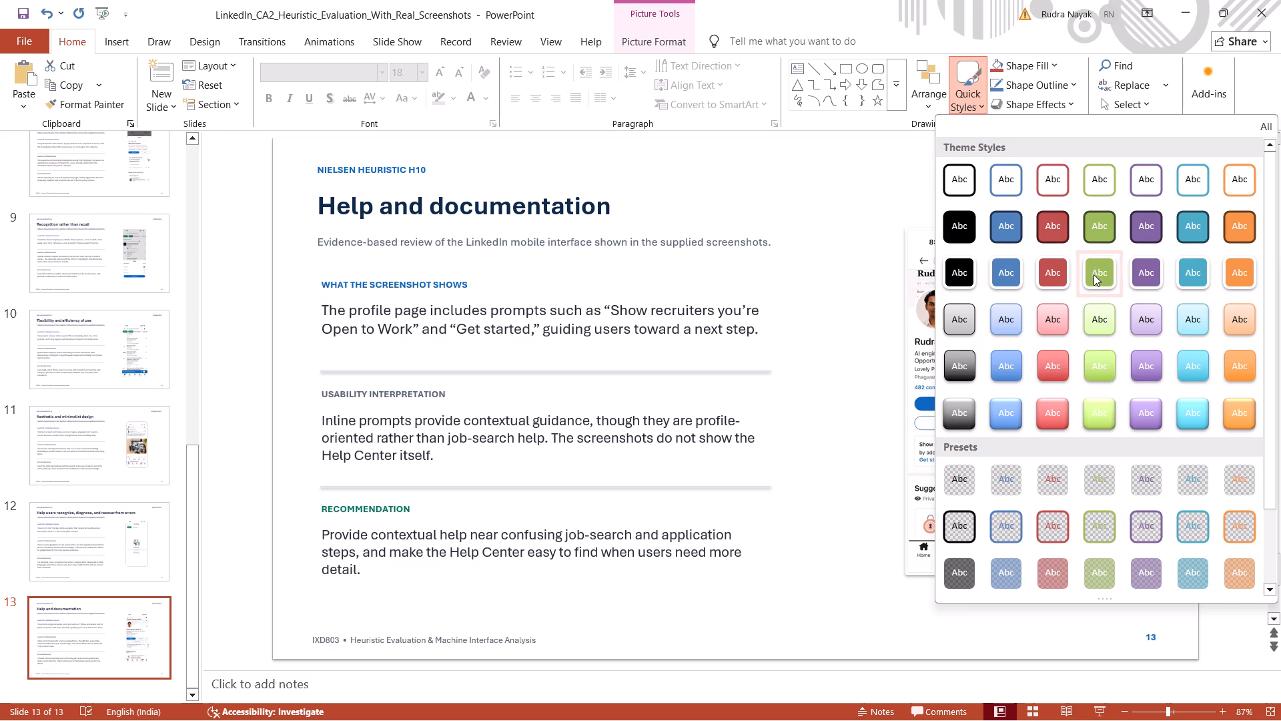
{"action": "left_click", "coordinate": [1095, 274]}
{"action": "left_click", "coordinate": [857, 365]}
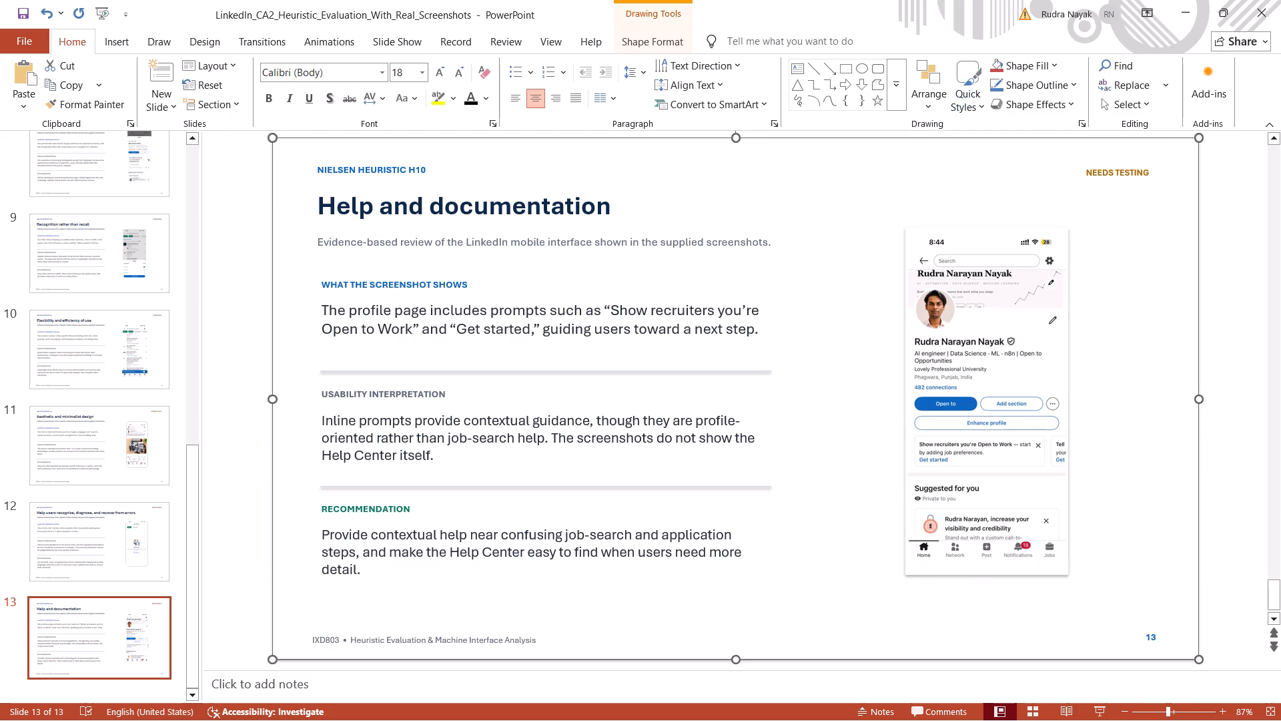
{"action": "key", "text": "Up"}
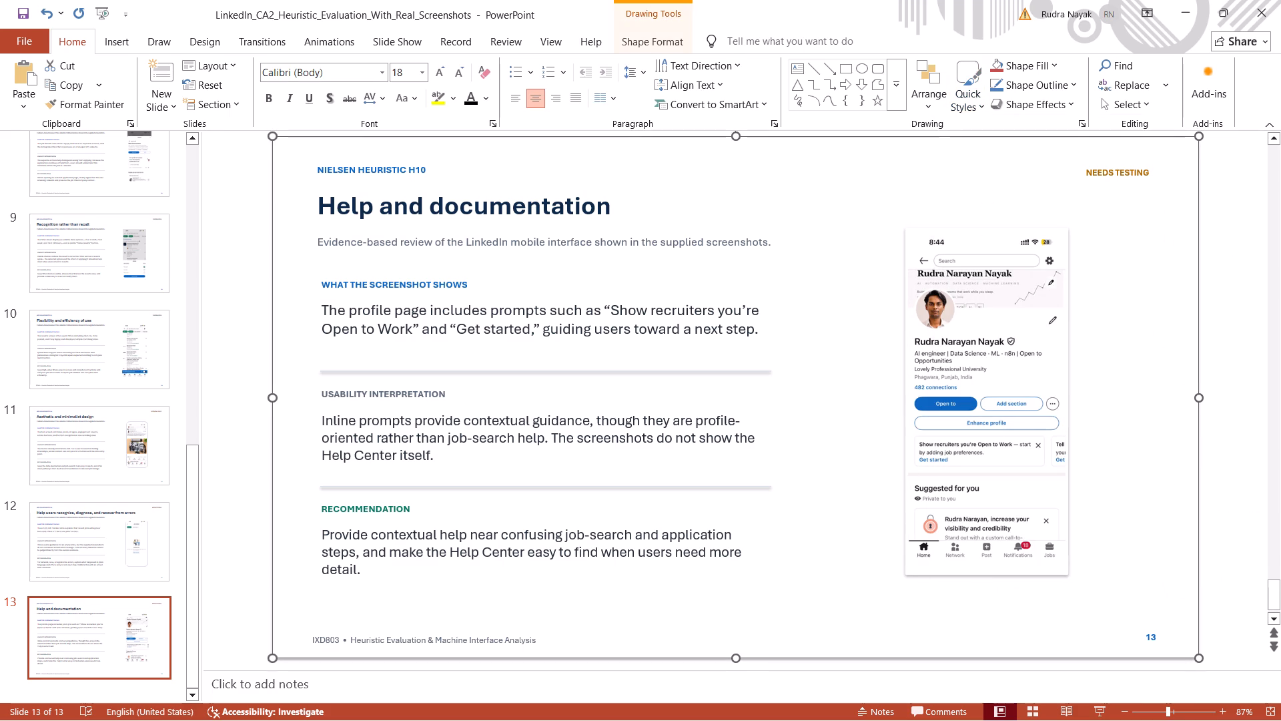
{"action": "key", "text": "Up"}
Review slides 1 to 6 of the deck, checking the layout and screenshot on each.
{"action": "scroll", "coordinate": [154, 232], "scroll_direction": "up", "scroll_amount": 2}
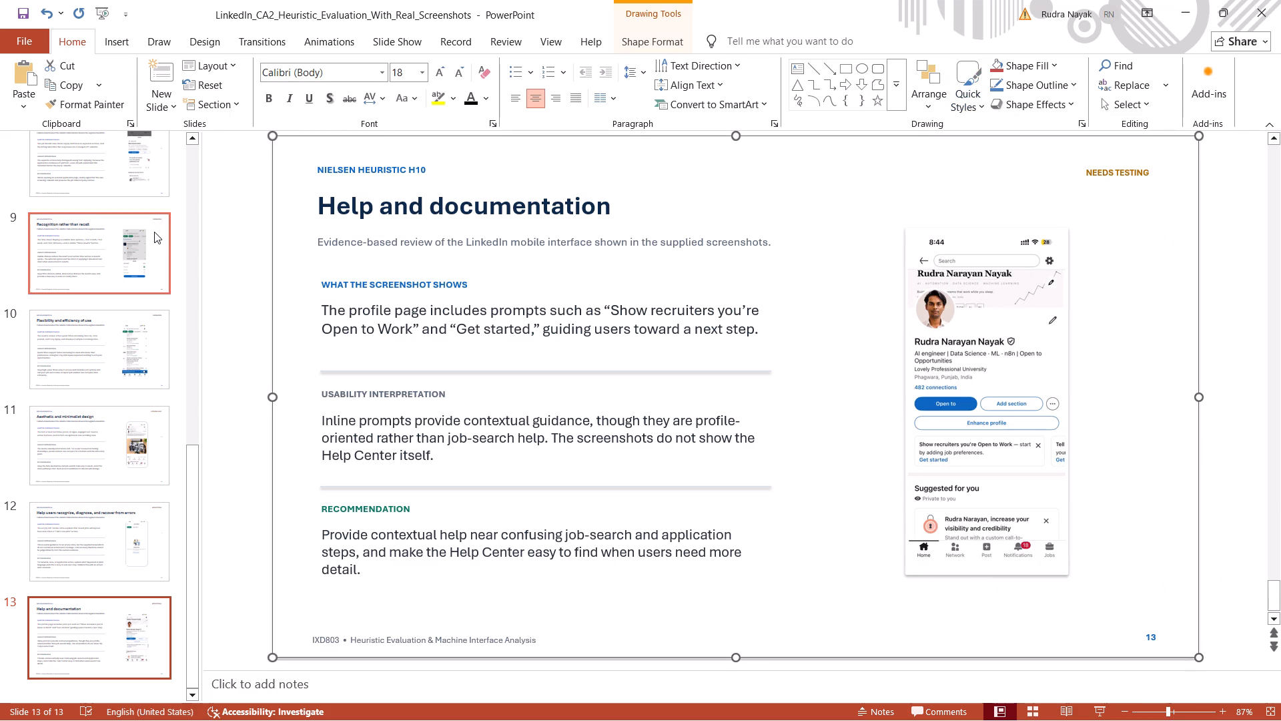
{"action": "scroll", "coordinate": [154, 232], "scroll_direction": "up", "scroll_amount": 9}
{"action": "left_click", "coordinate": [131, 206]}
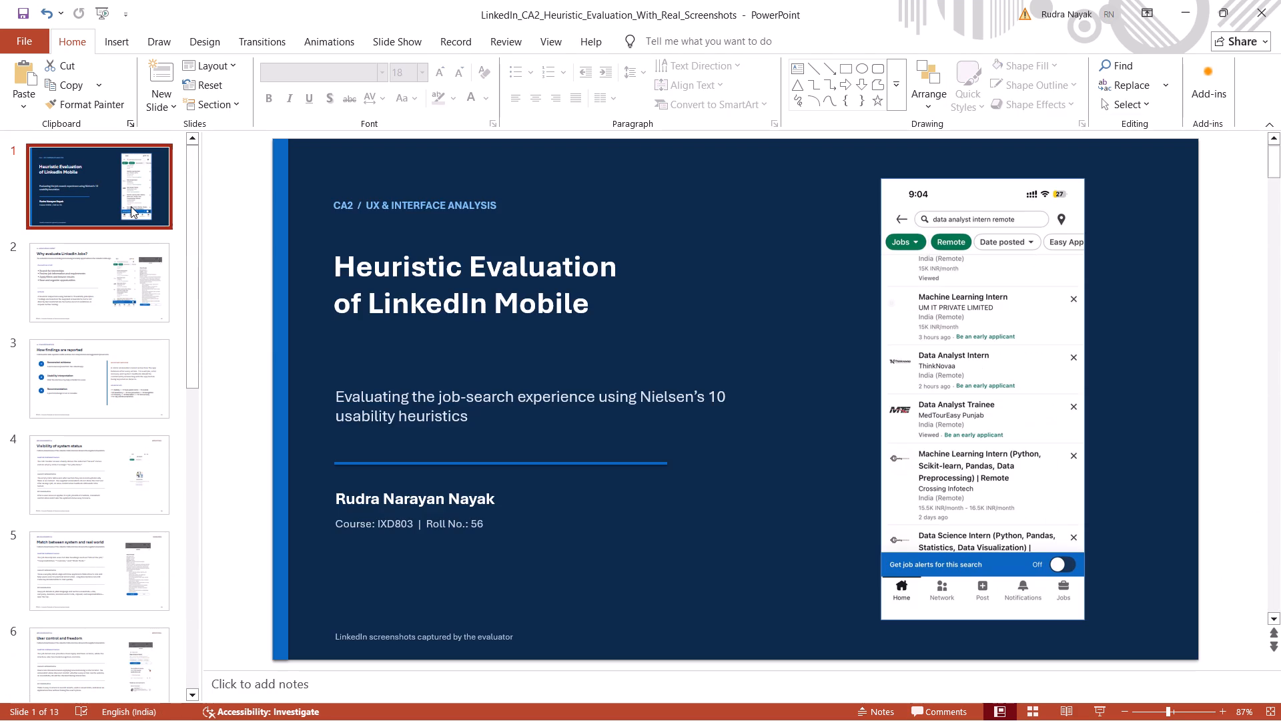
{"action": "left_click", "coordinate": [105, 327]}
{"action": "left_click", "coordinate": [111, 320]}
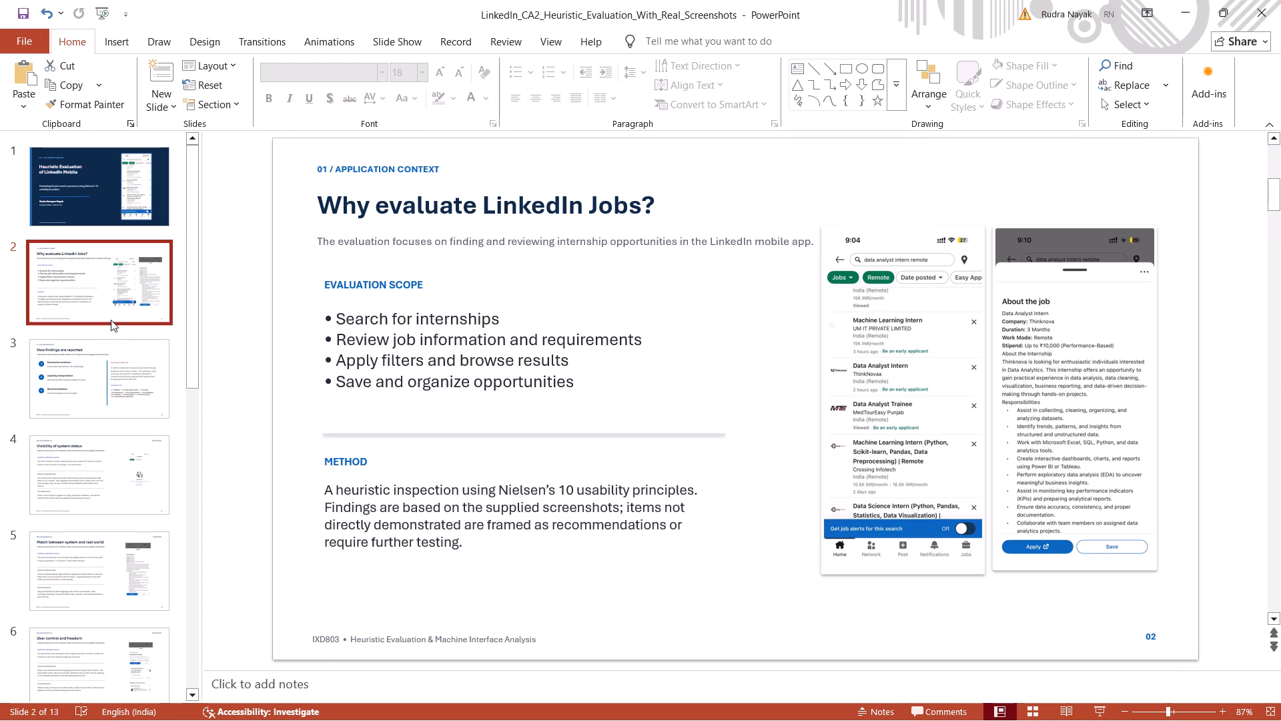
{"action": "left_click", "coordinate": [81, 401]}
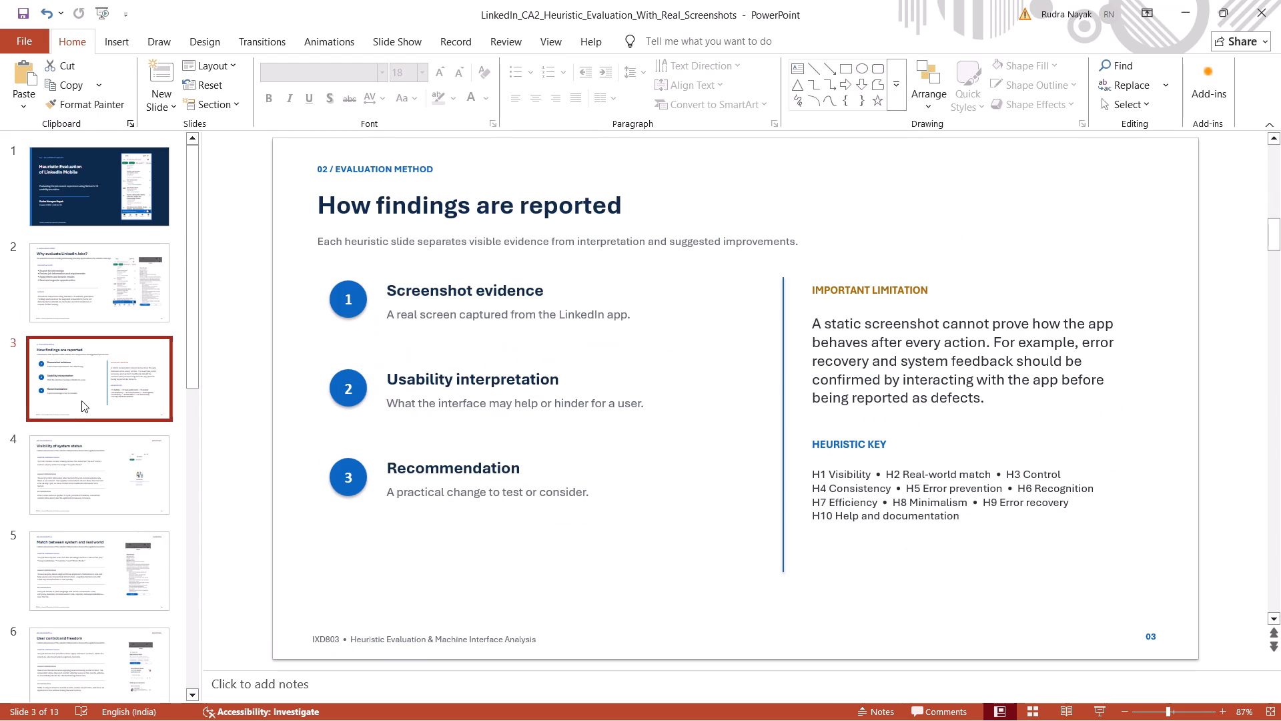
{"action": "left_click", "coordinate": [77, 497]}
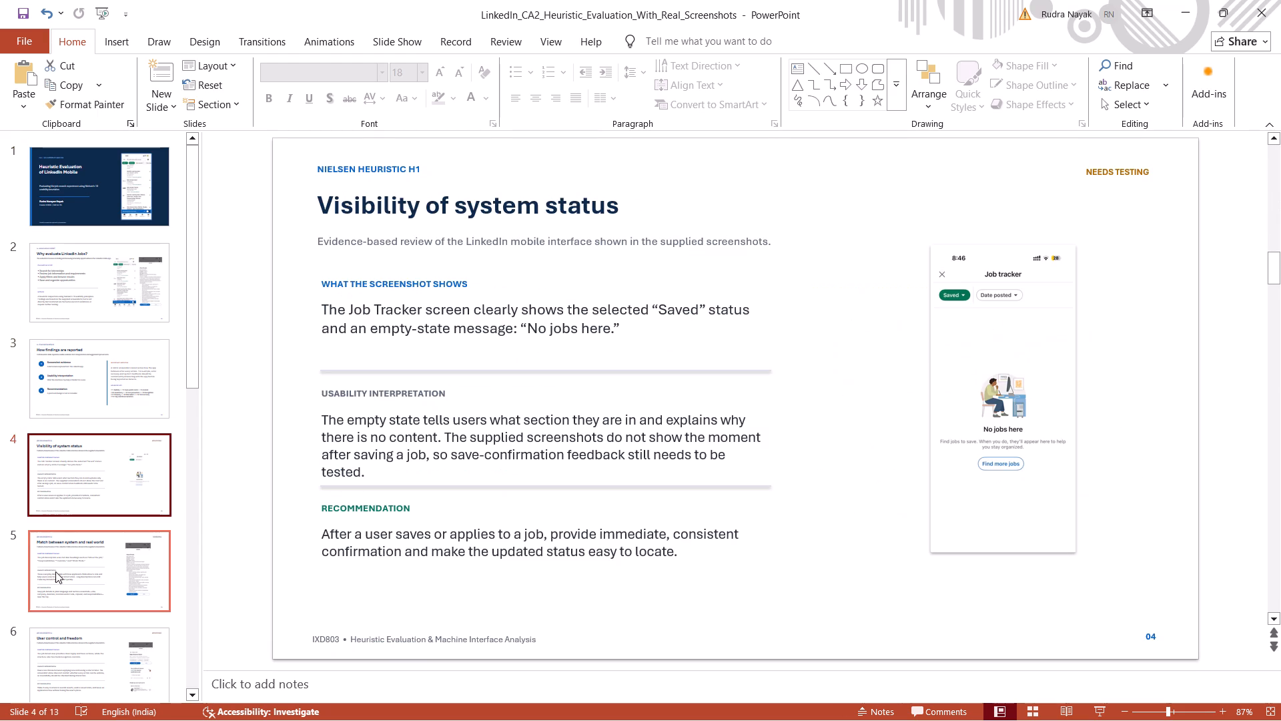
{"action": "left_click", "coordinate": [55, 571]}
{"action": "left_click", "coordinate": [55, 661]}
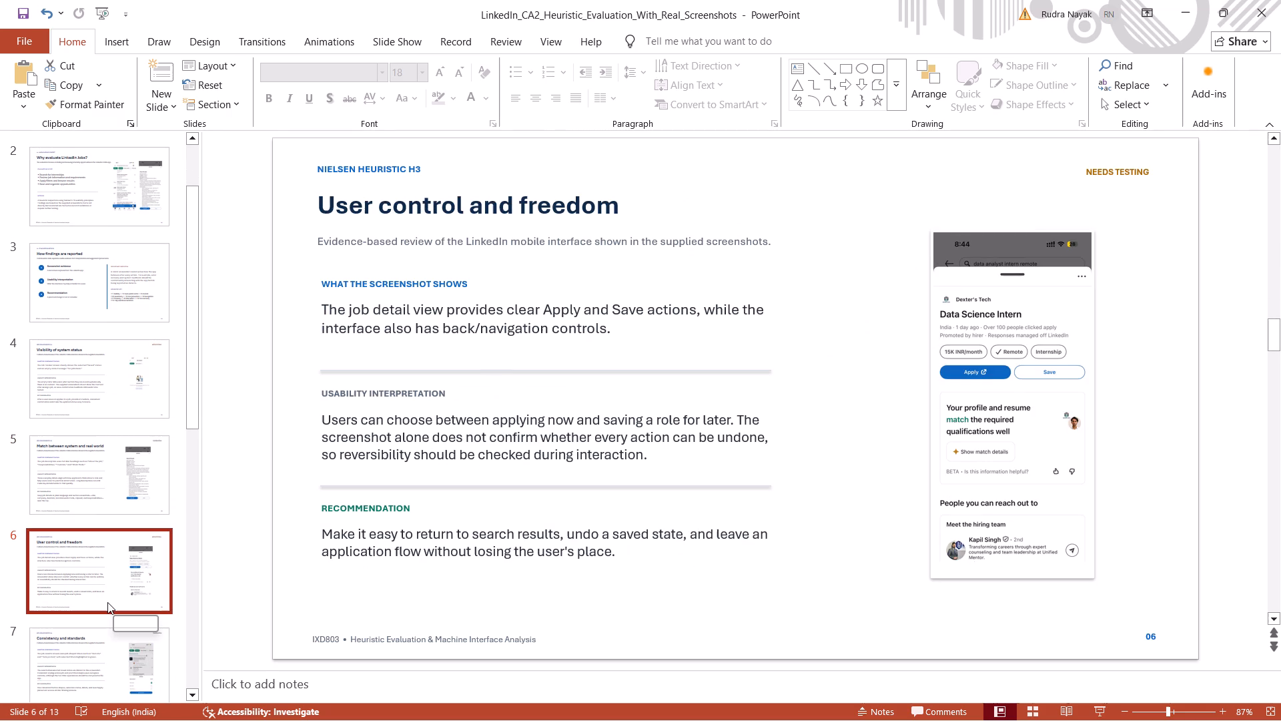
{"action": "scroll", "coordinate": [235, 507], "scroll_direction": "up", "scroll_amount": 3}
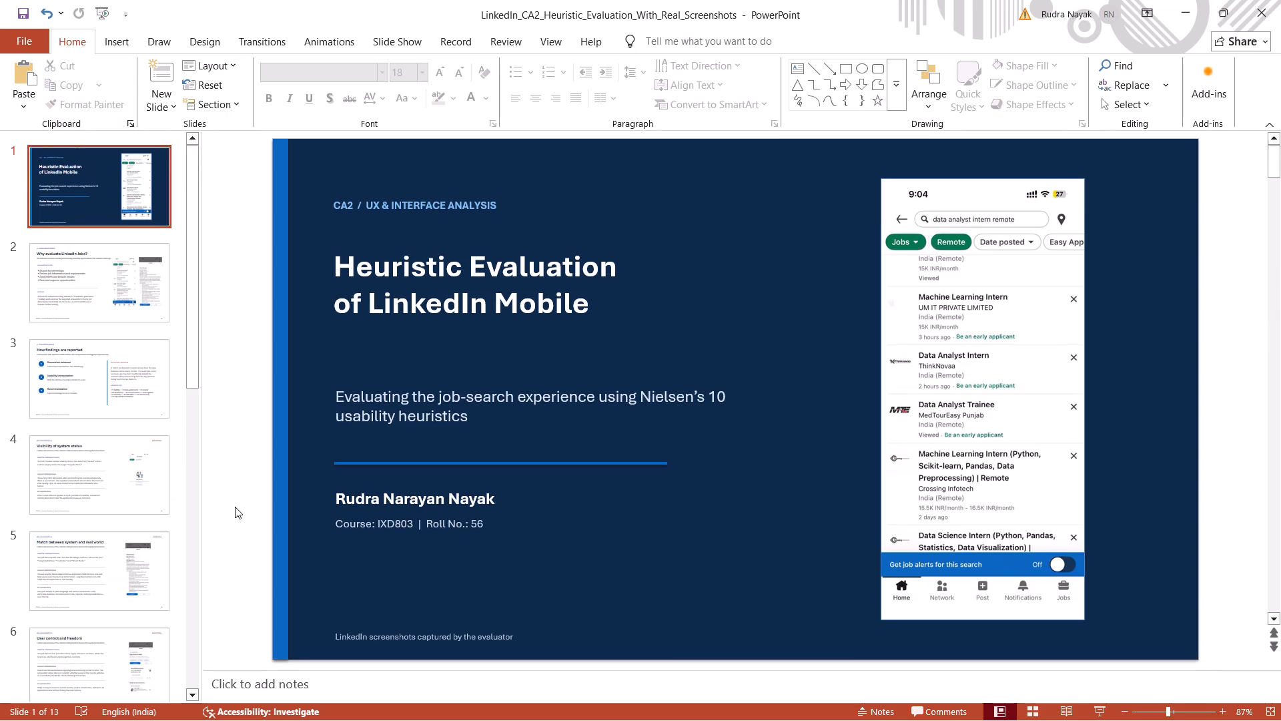
Save a copy of the presentation in the uiux folder, naming it CA2, the student number and the first name, joined by underscores.
{"action": "left_click", "coordinate": [39, 39]}
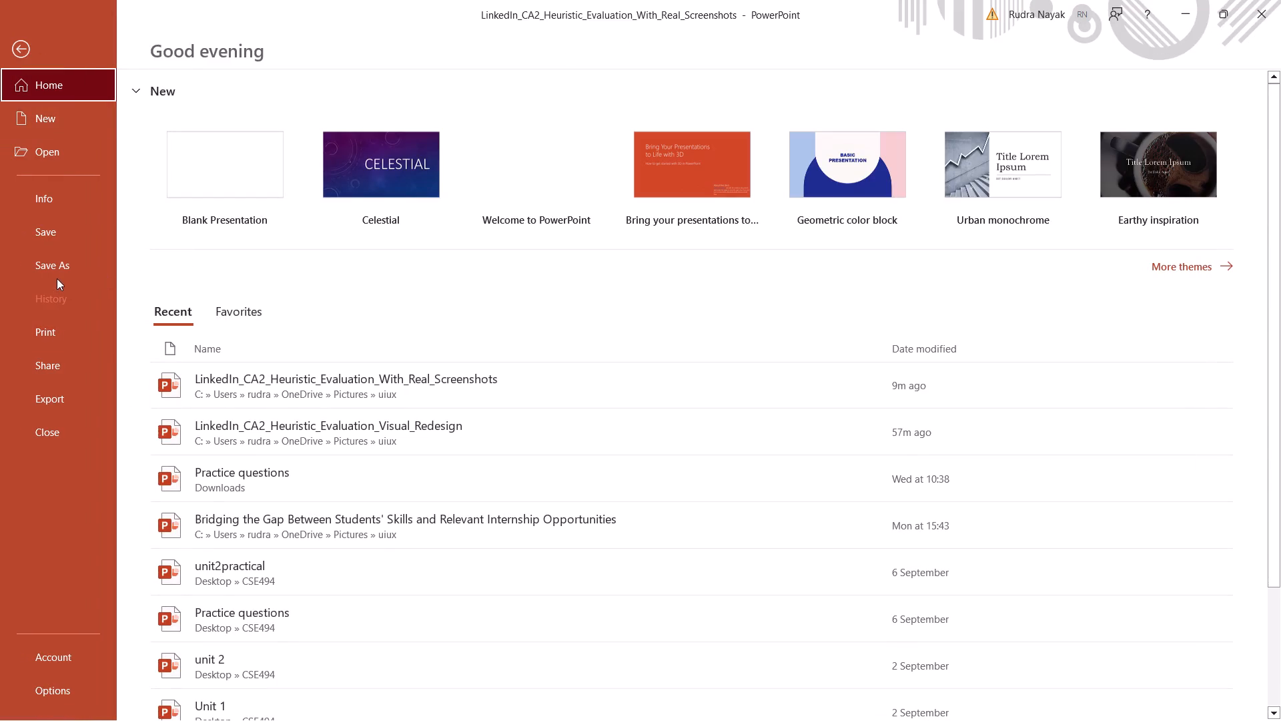
{"action": "left_click", "coordinate": [57, 278]}
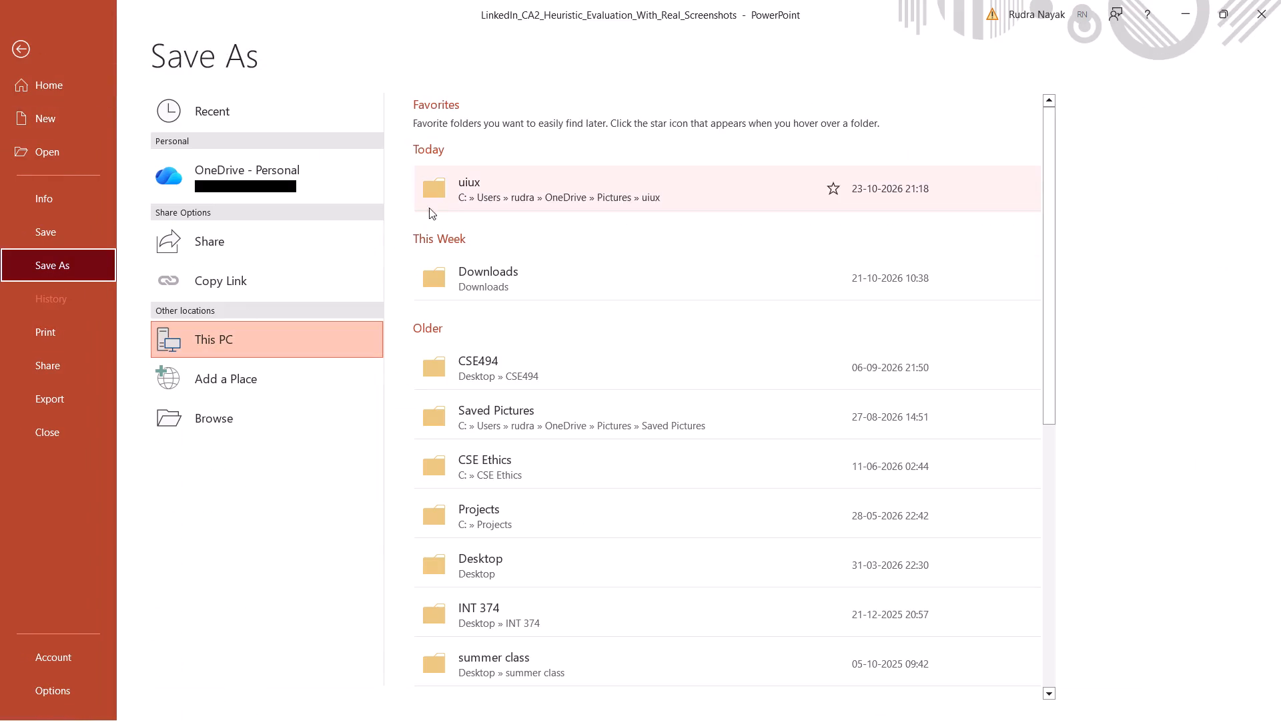
{"action": "double_click", "coordinate": [470, 194]}
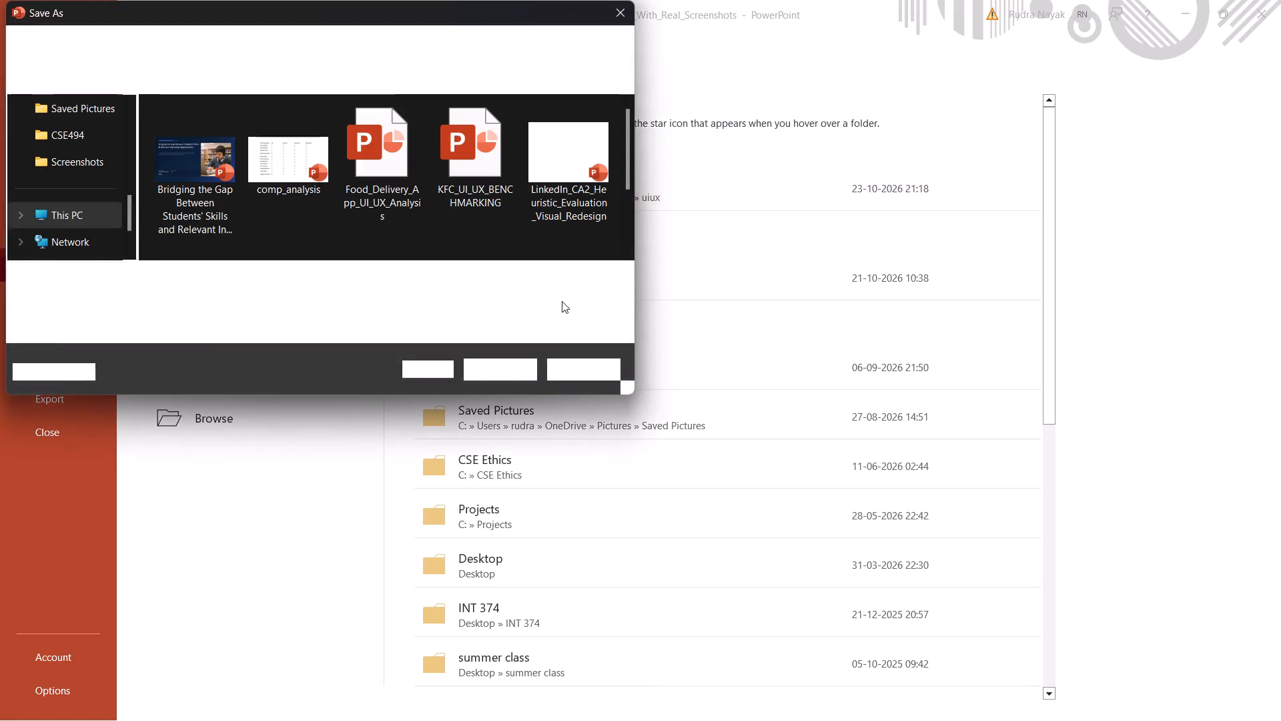
{"action": "key", "text": "BackSpace"}
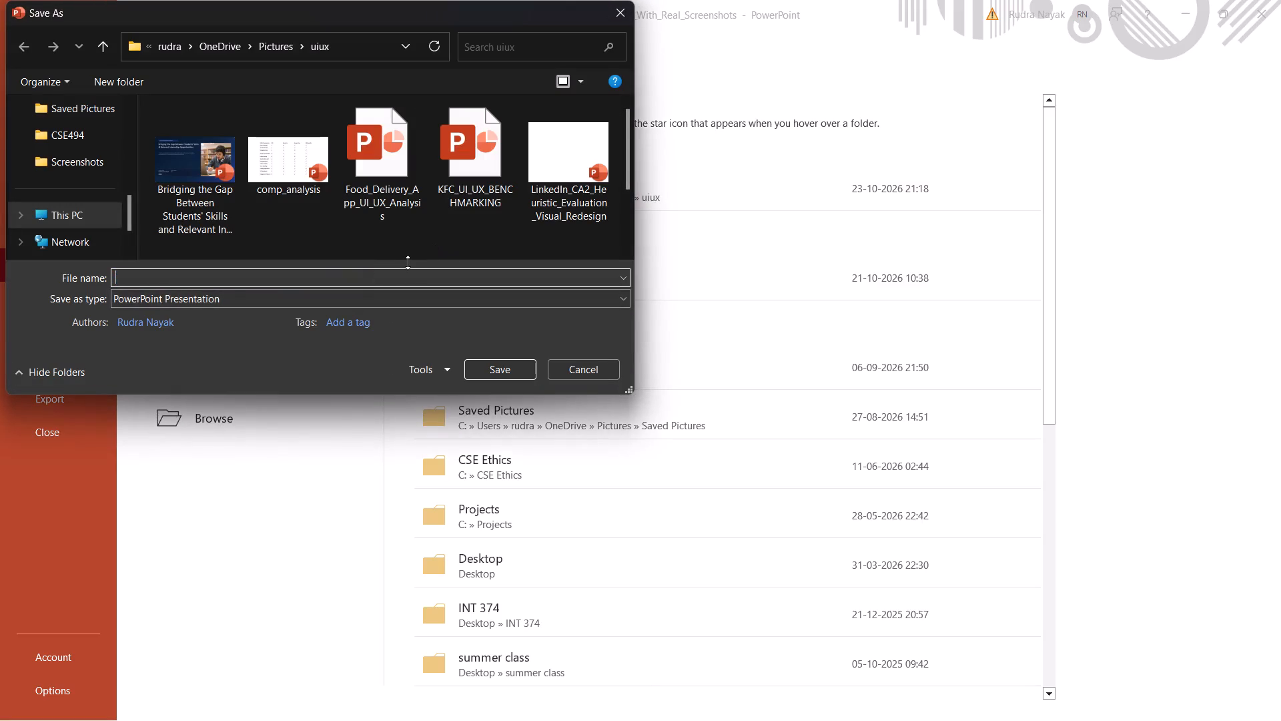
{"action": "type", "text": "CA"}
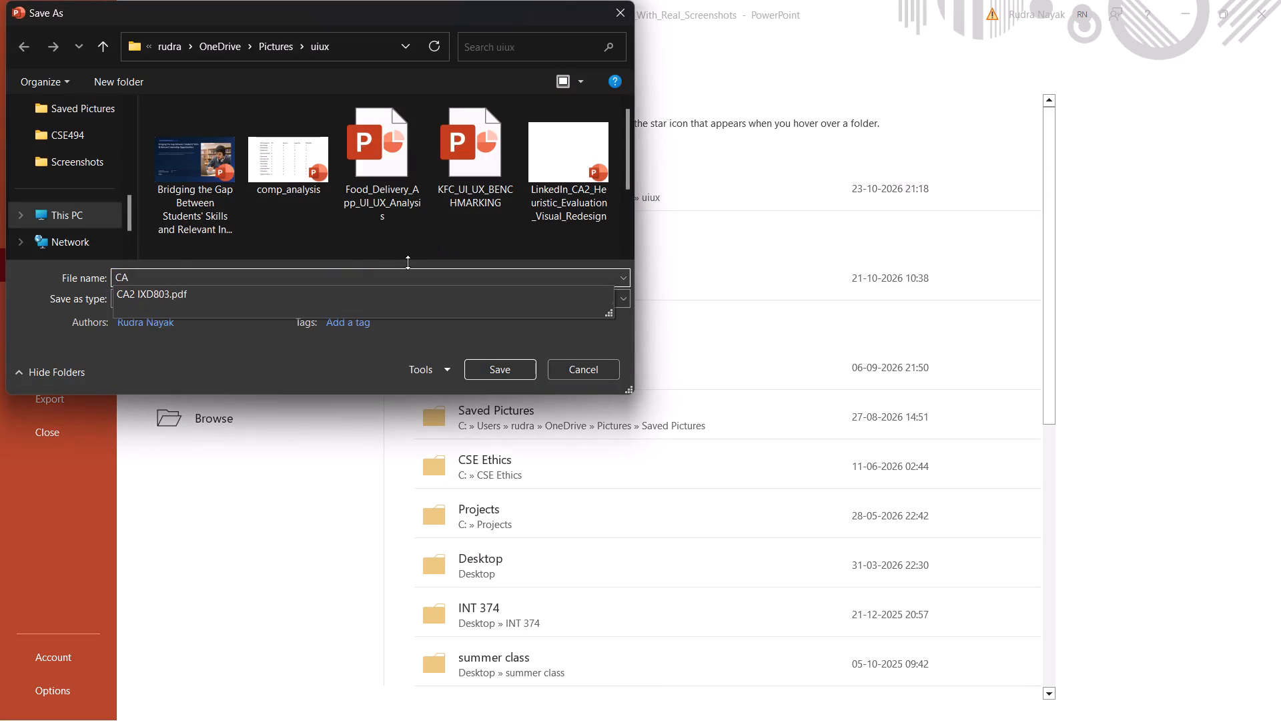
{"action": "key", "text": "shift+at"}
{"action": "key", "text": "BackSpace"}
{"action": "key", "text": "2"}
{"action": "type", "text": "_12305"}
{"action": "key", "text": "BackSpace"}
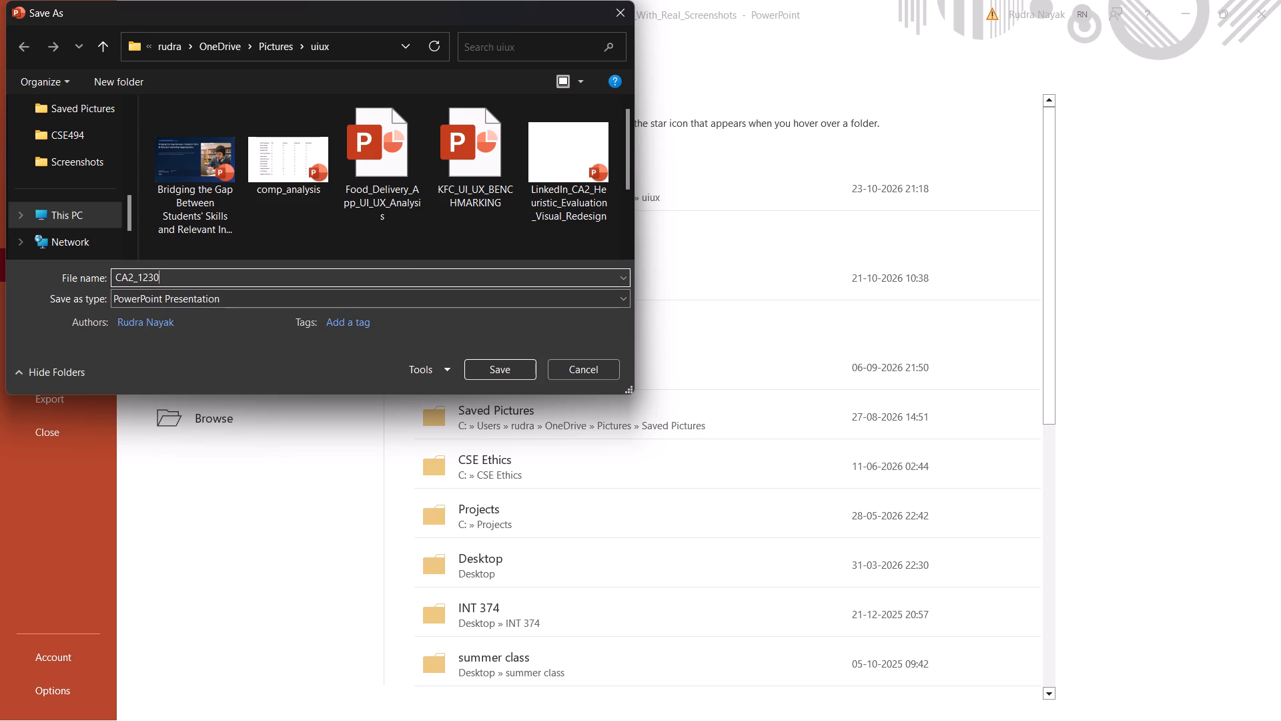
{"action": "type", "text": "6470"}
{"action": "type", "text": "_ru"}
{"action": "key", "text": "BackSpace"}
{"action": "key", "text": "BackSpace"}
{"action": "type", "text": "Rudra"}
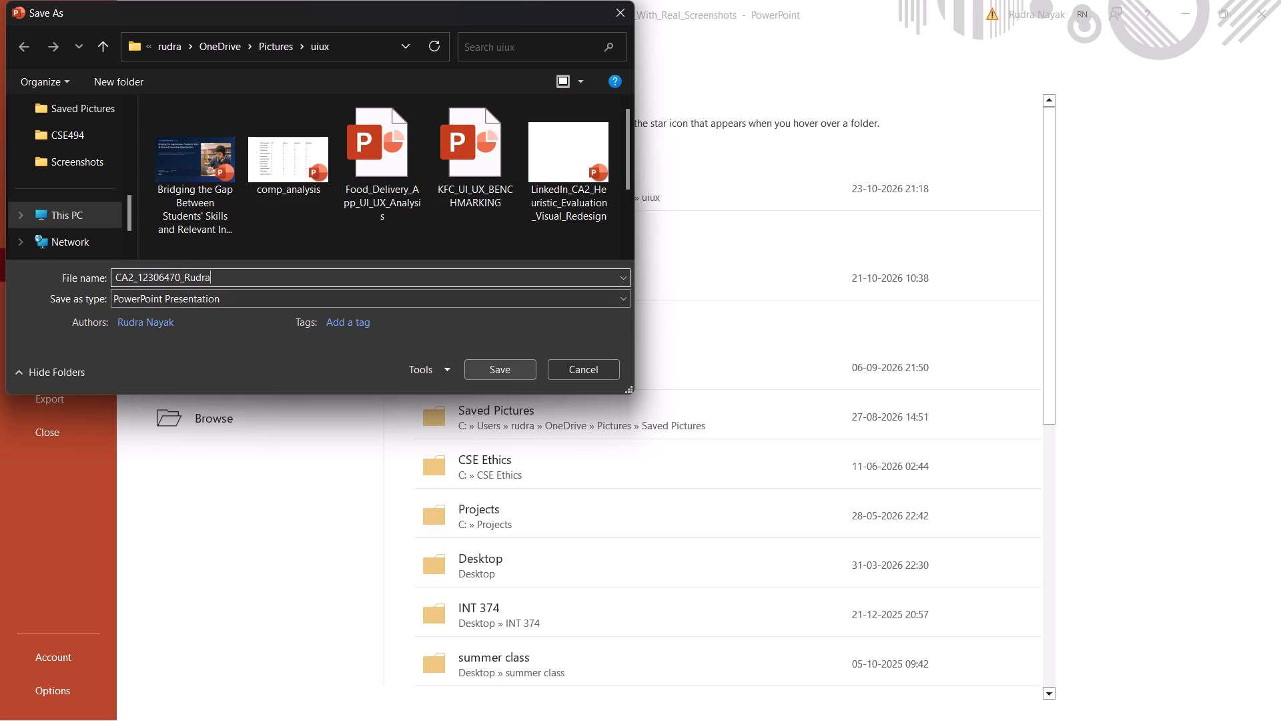
{"action": "left_click", "coordinate": [511, 376]}
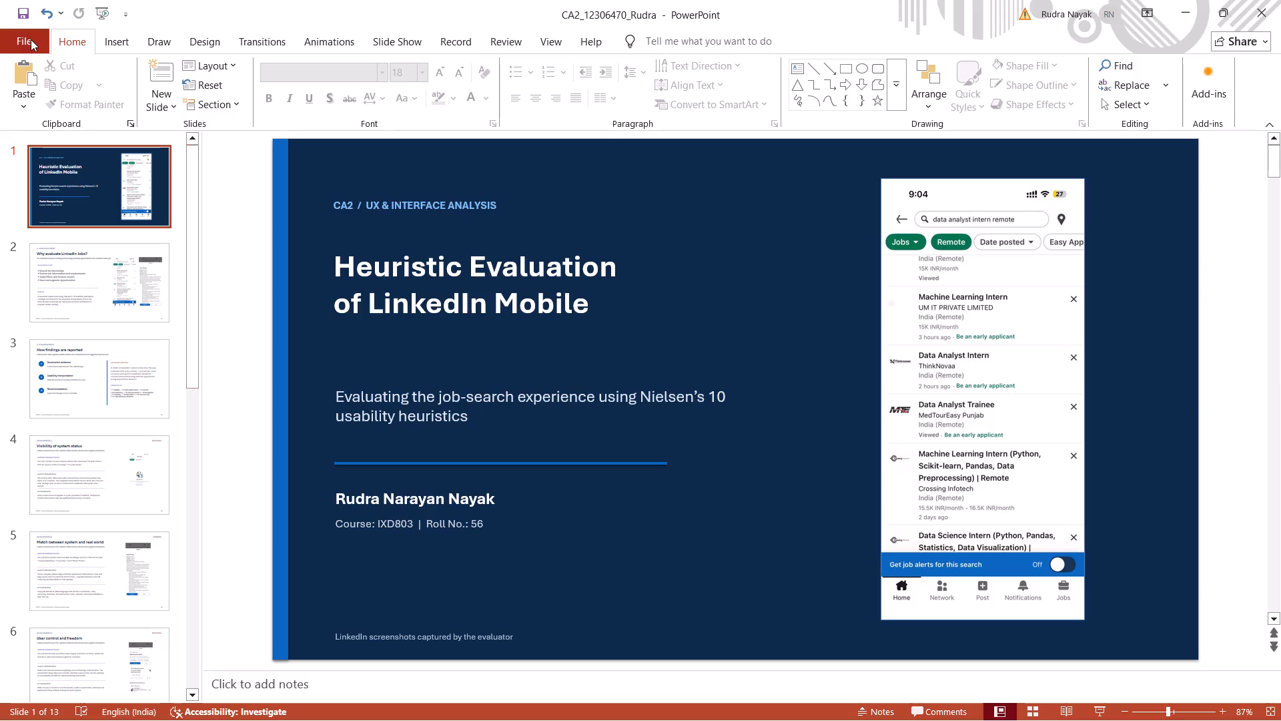
Save the presentation as a PDF in the uiux folder under the same file name.
{"action": "left_click", "coordinate": [25, 35]}
{"action": "left_click", "coordinate": [83, 267]}
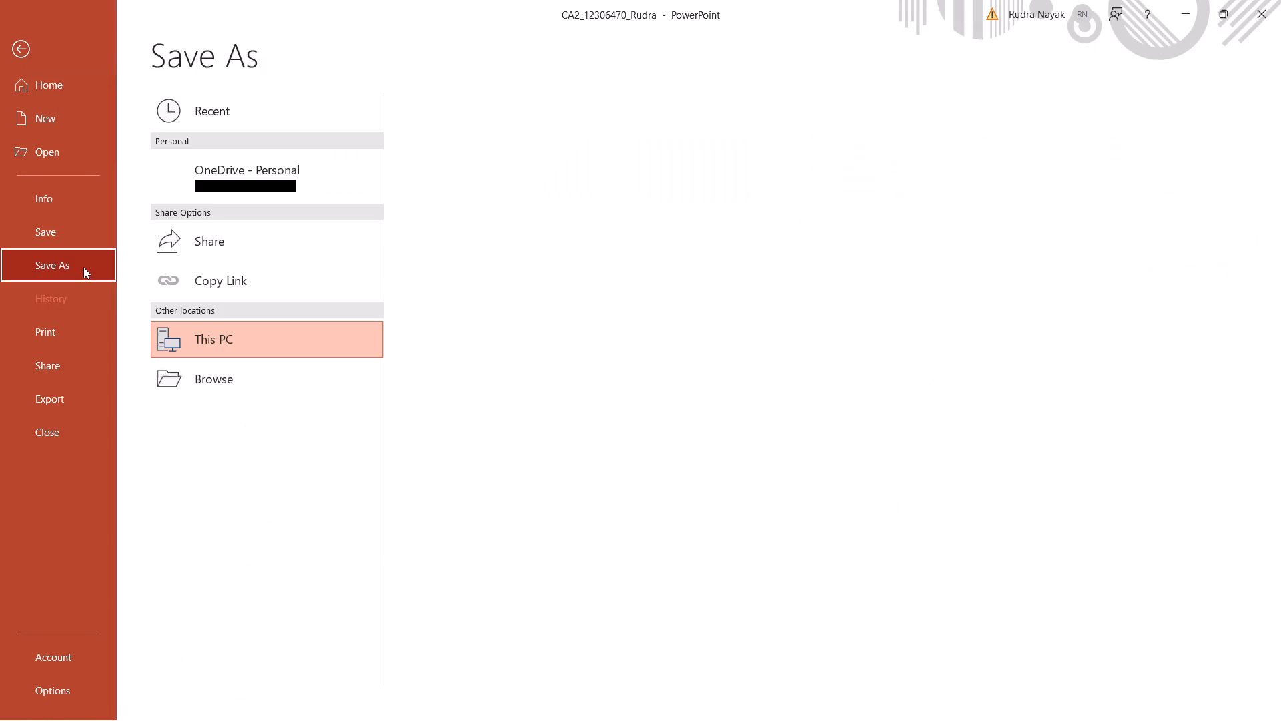
{"action": "double_click", "coordinate": [510, 197]}
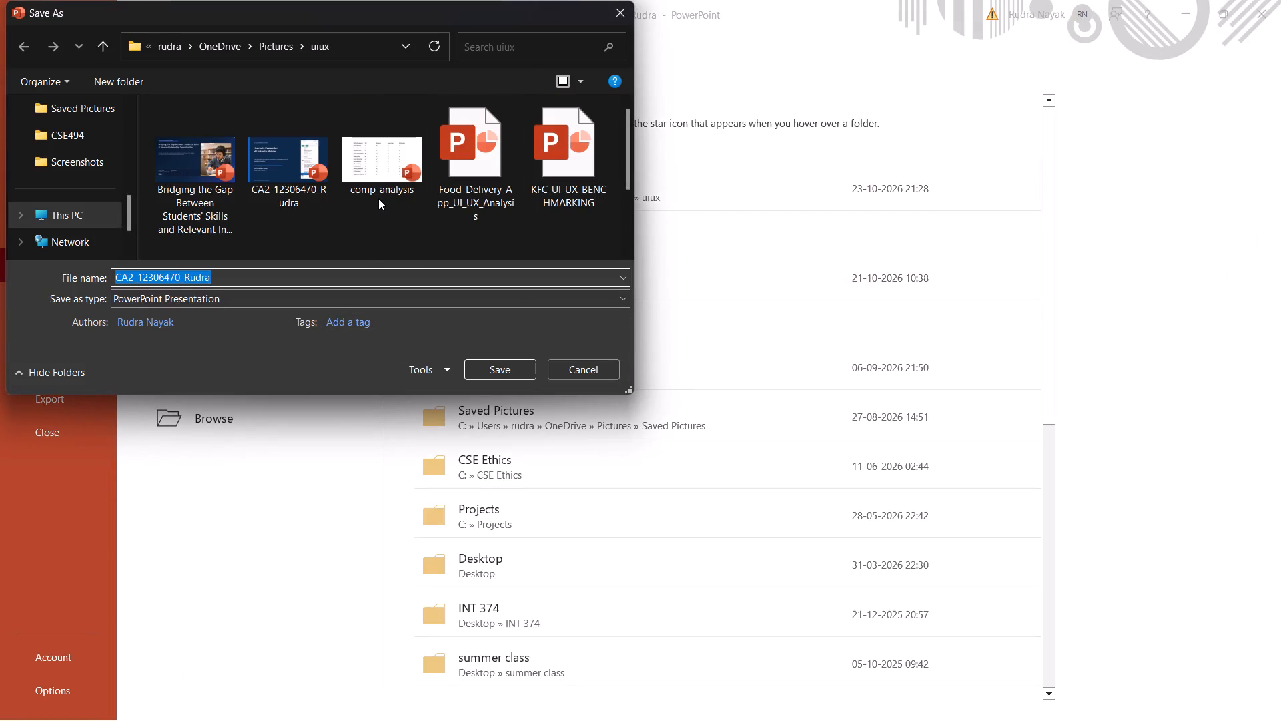
{"action": "scroll", "coordinate": [378, 198], "scroll_direction": "left", "scroll_amount": 2}
{"action": "left_click", "coordinate": [284, 294]}
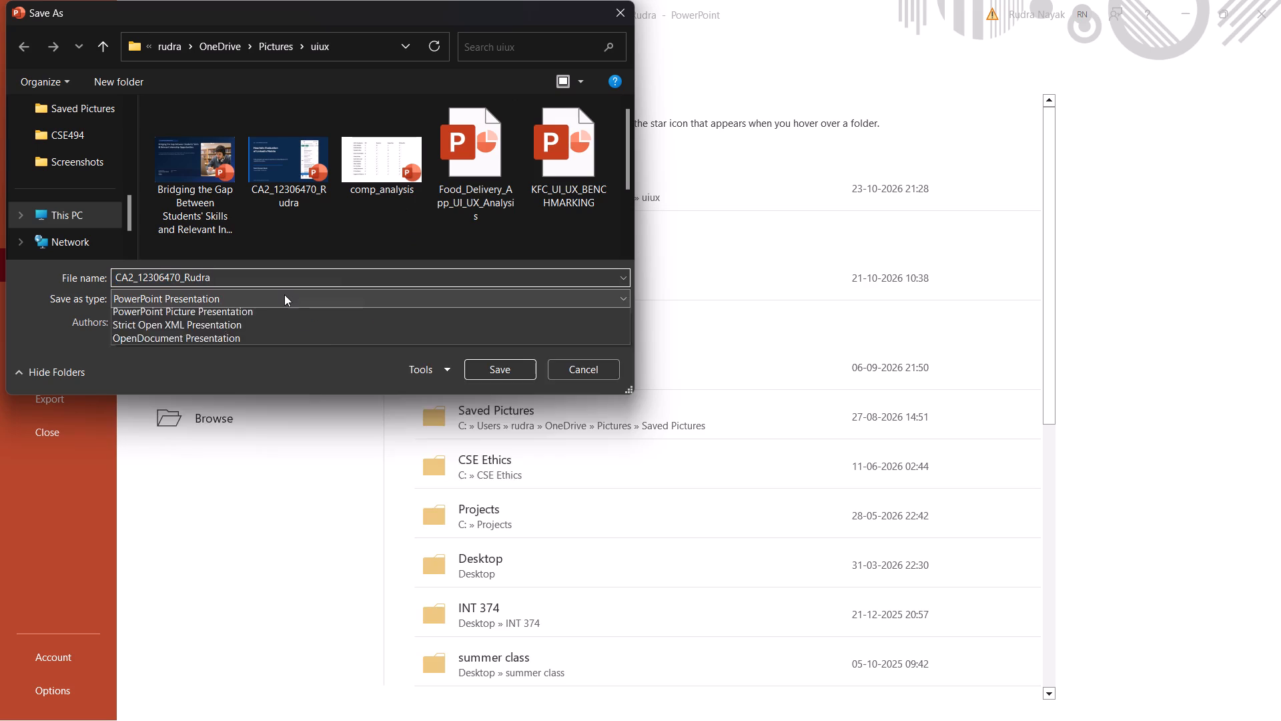
{"action": "left_click", "coordinate": [267, 351]}
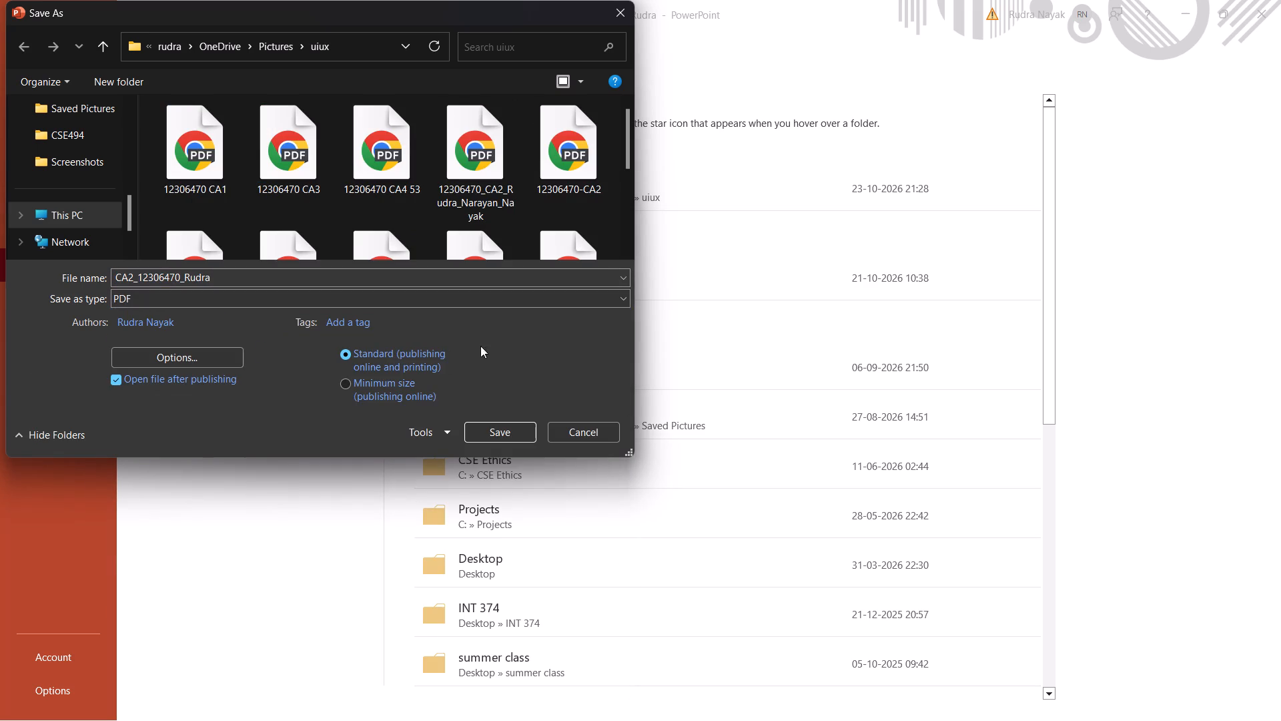
{"action": "left_click", "coordinate": [488, 430]}
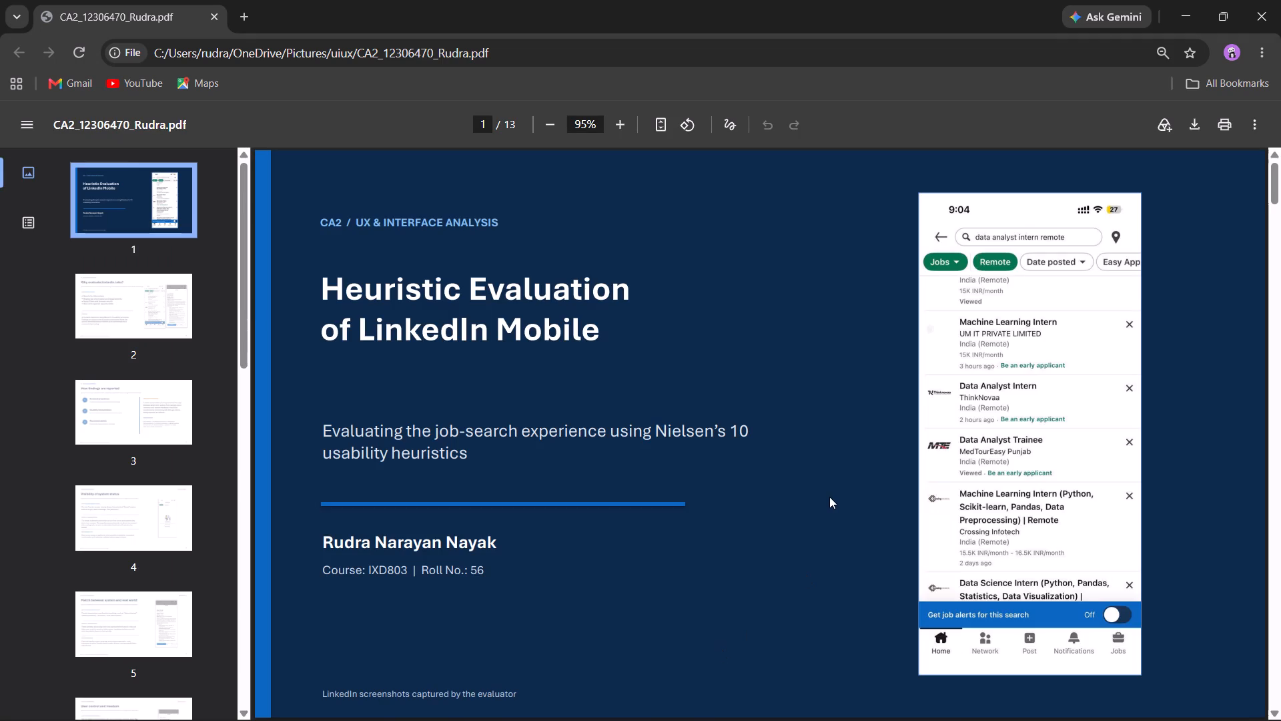
Look through the pages of the exported PDF in Chrome.
{"action": "key", "text": "Down"}
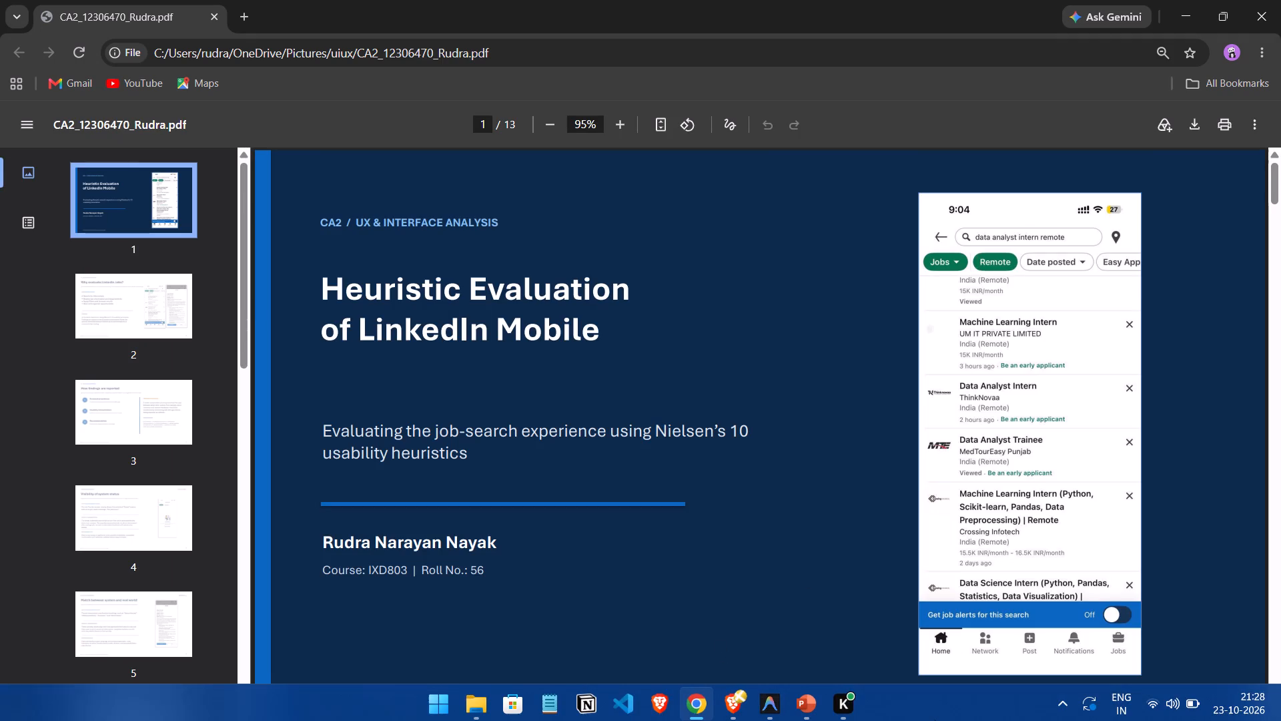